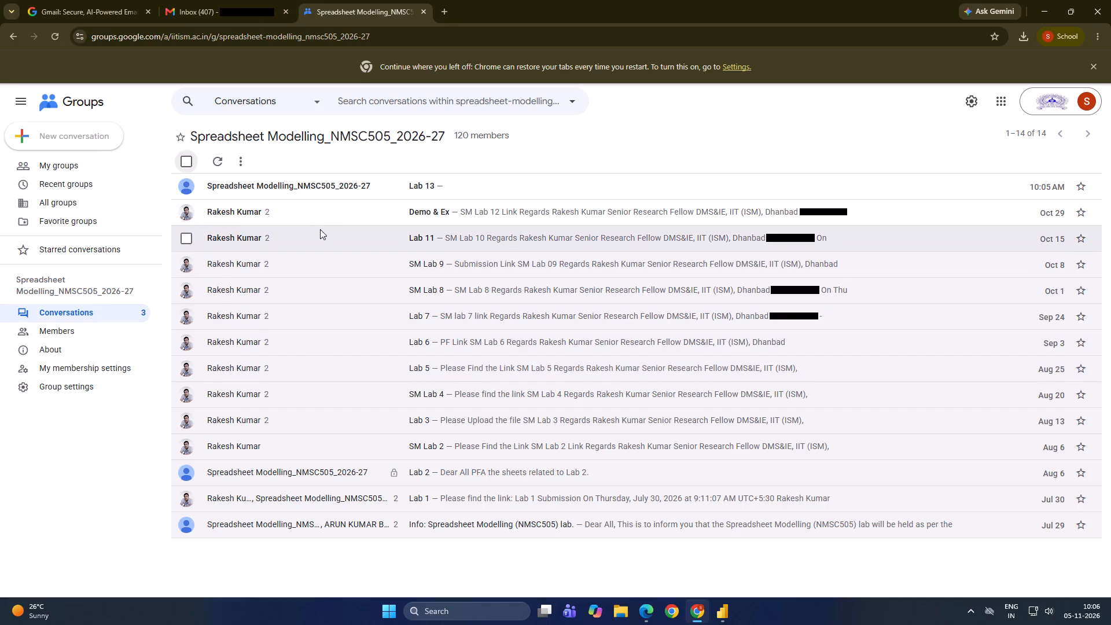
Open the Lab 13 conversation in the Spreadsheet Modelling_NMSC505_2026-27 group.
double_click(296, 187)
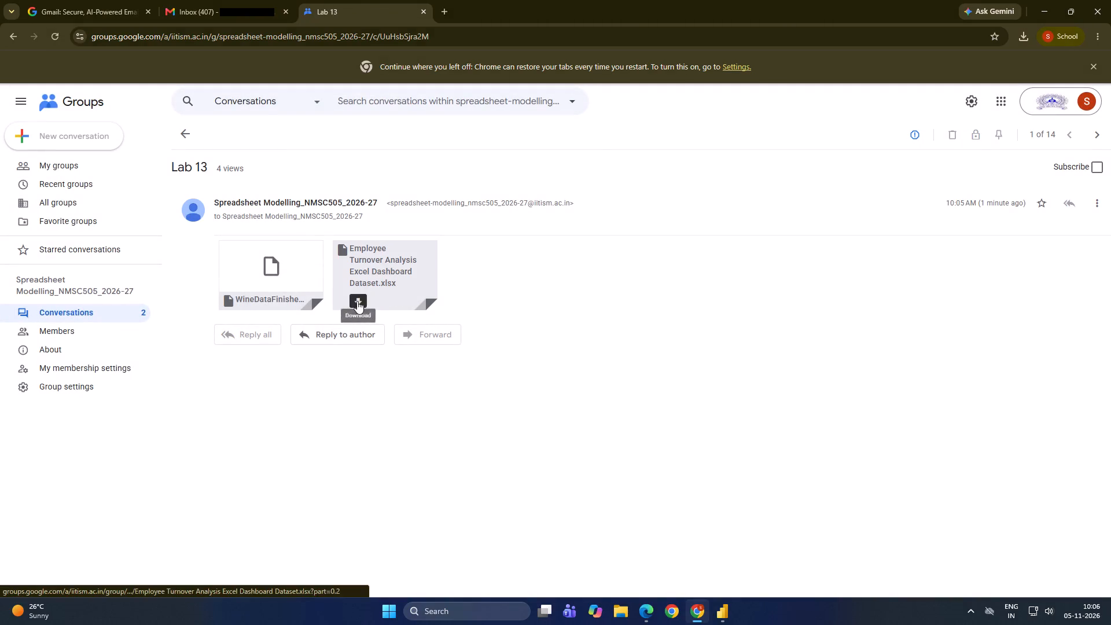
Download both attachments of the Lab 13 conversation, the Employee Turnover Analysis dataset and the WineDataFinished workbook.
left_click(355, 303)
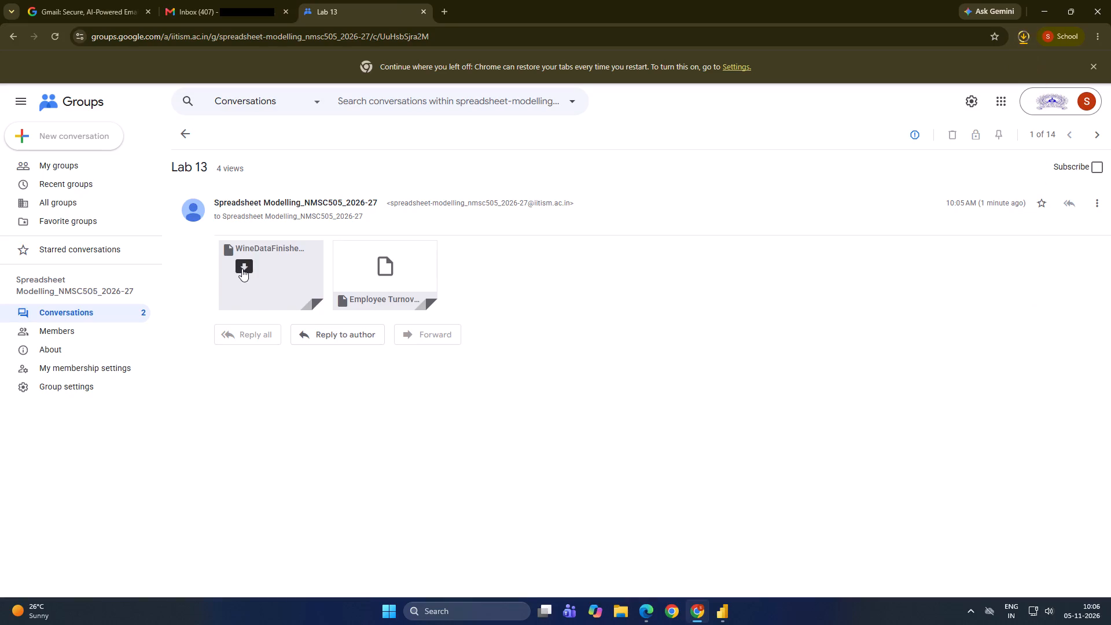
left_click(242, 269)
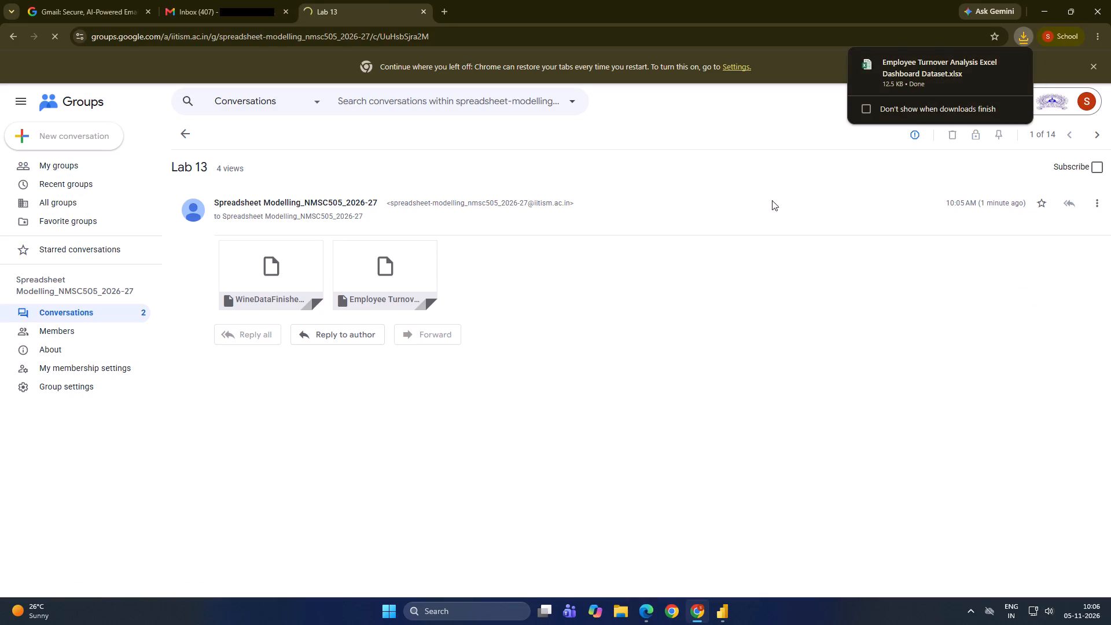
left_click(240, 264)
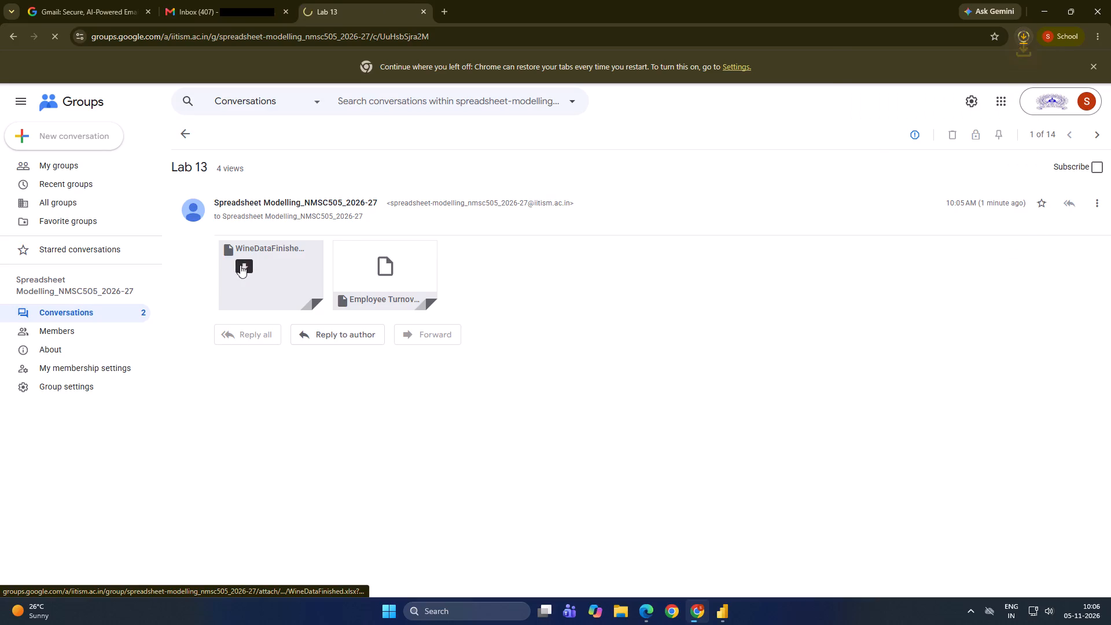
Allow the Groups site to download multiple files and show the downloaded WineDataFinished.xlsx in its folder.
left_click(1021, 31)
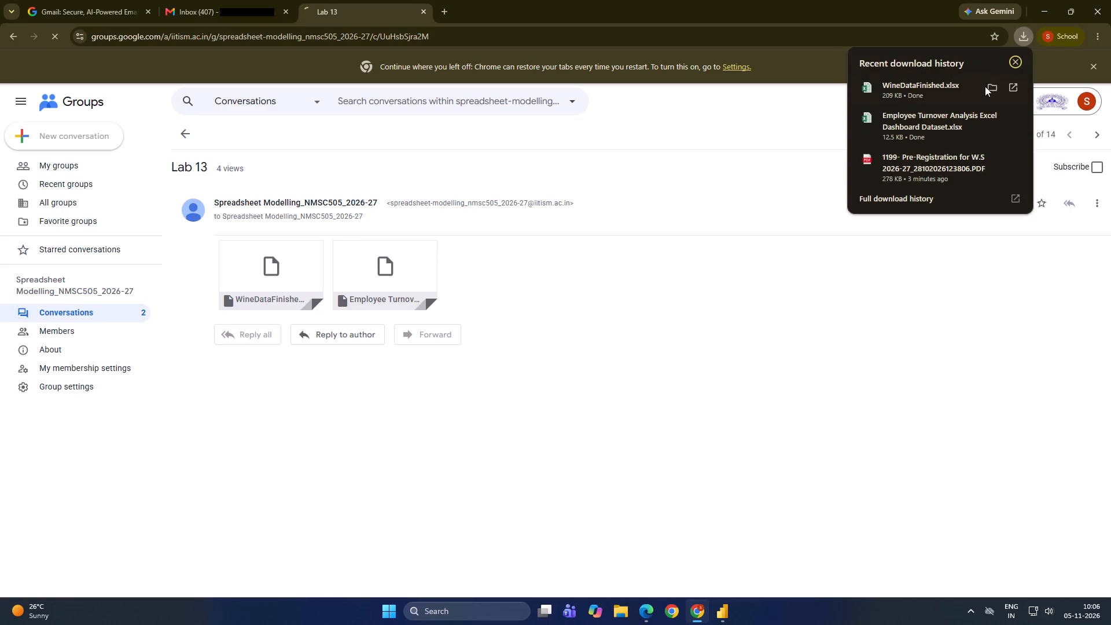
left_click(994, 90)
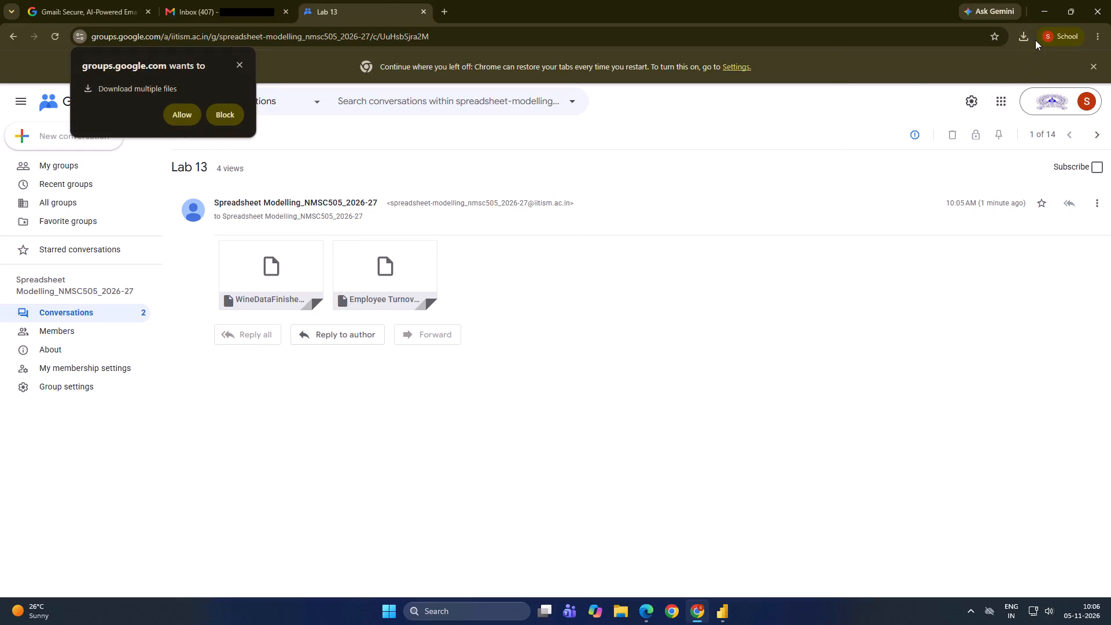
left_click(189, 116)
left_click(1016, 34)
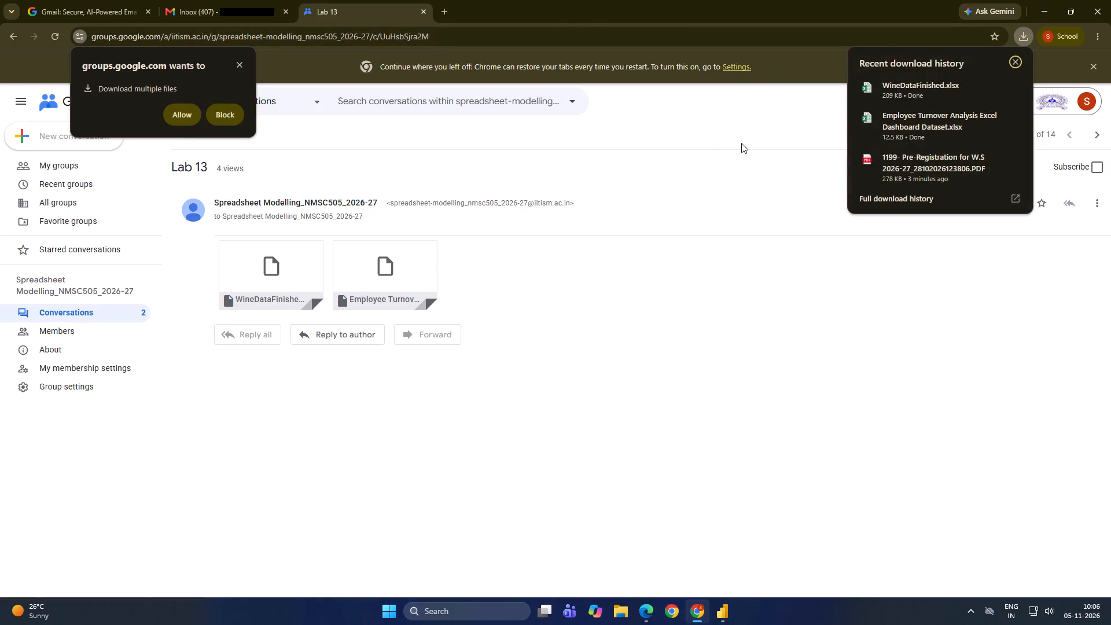
left_click(991, 86)
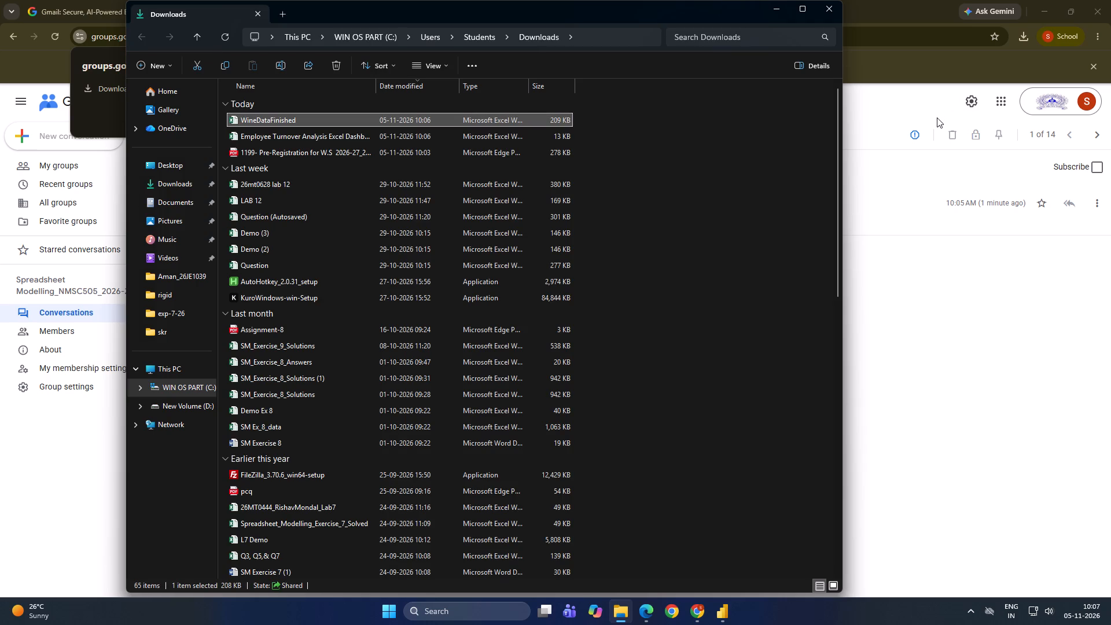
Cut the WineDataFinished workbook from the Downloads folder and minimise the file and browser windows to reach Power BI Desktop.
key("ctrl+x")
left_click(776, 6)
left_click(1047, 14)
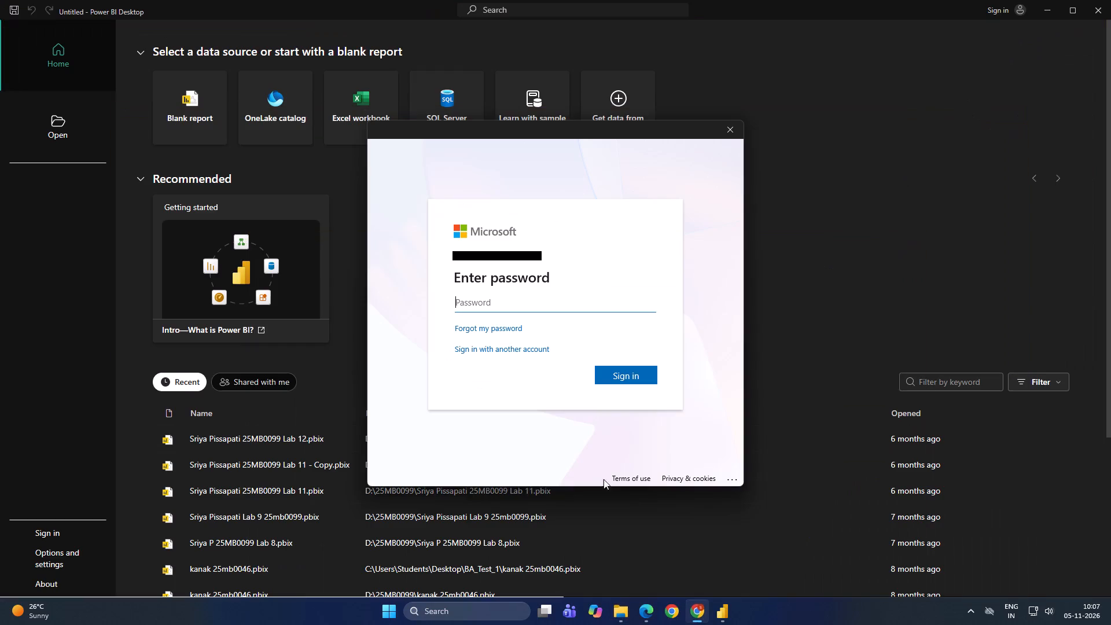
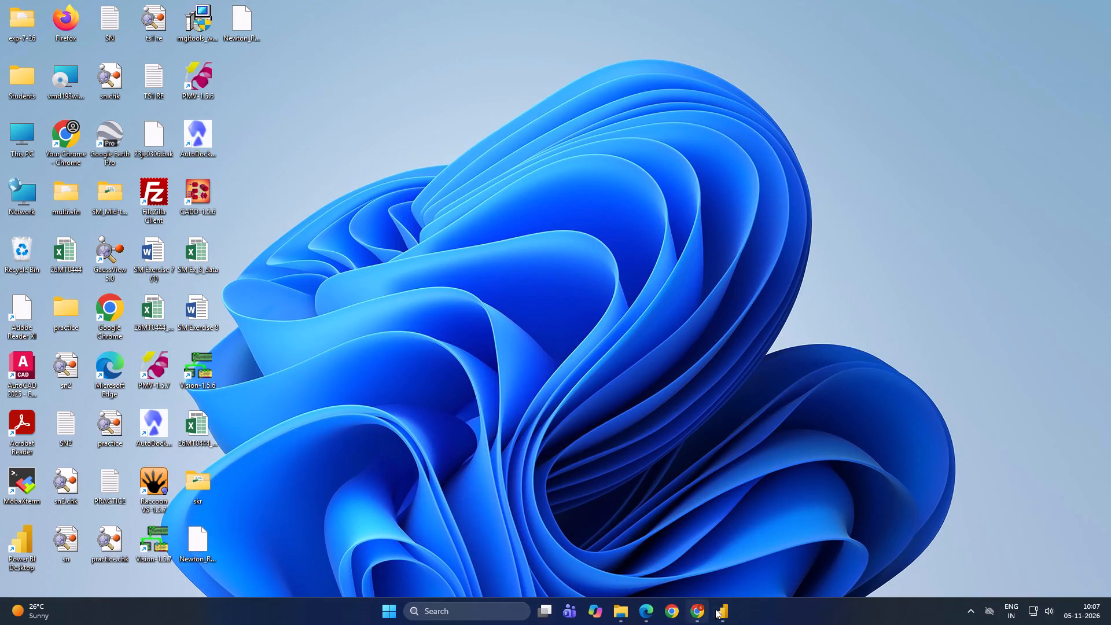
Create a new folder named lab 13 inside the skr folder on the desktop.
double_click(203, 490)
right_click(350, 258)
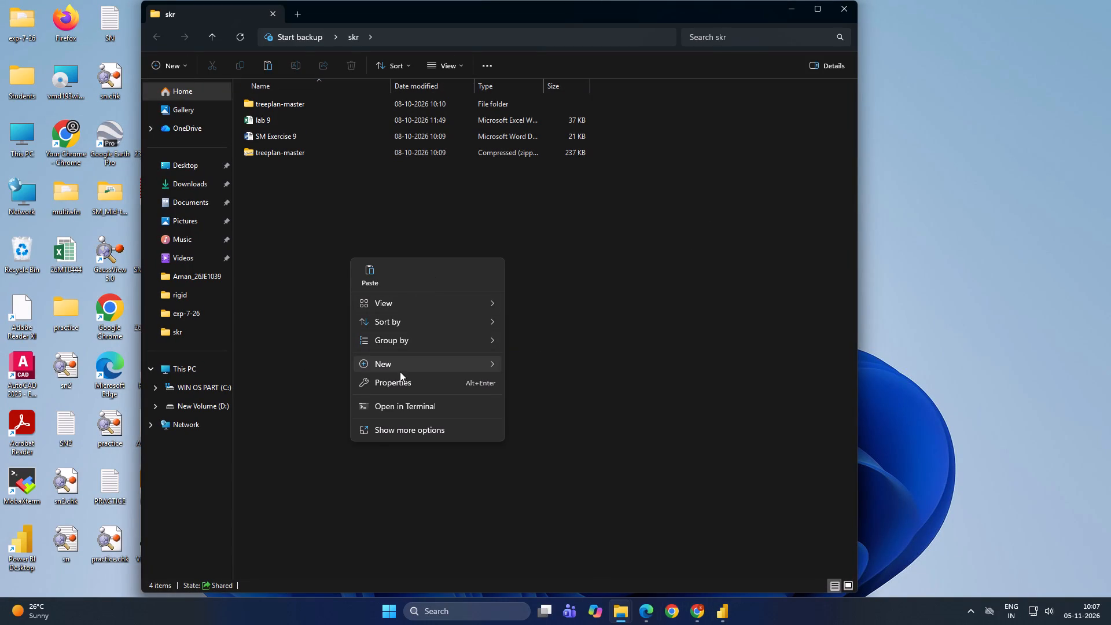
left_click(400, 372)
left_click(532, 362)
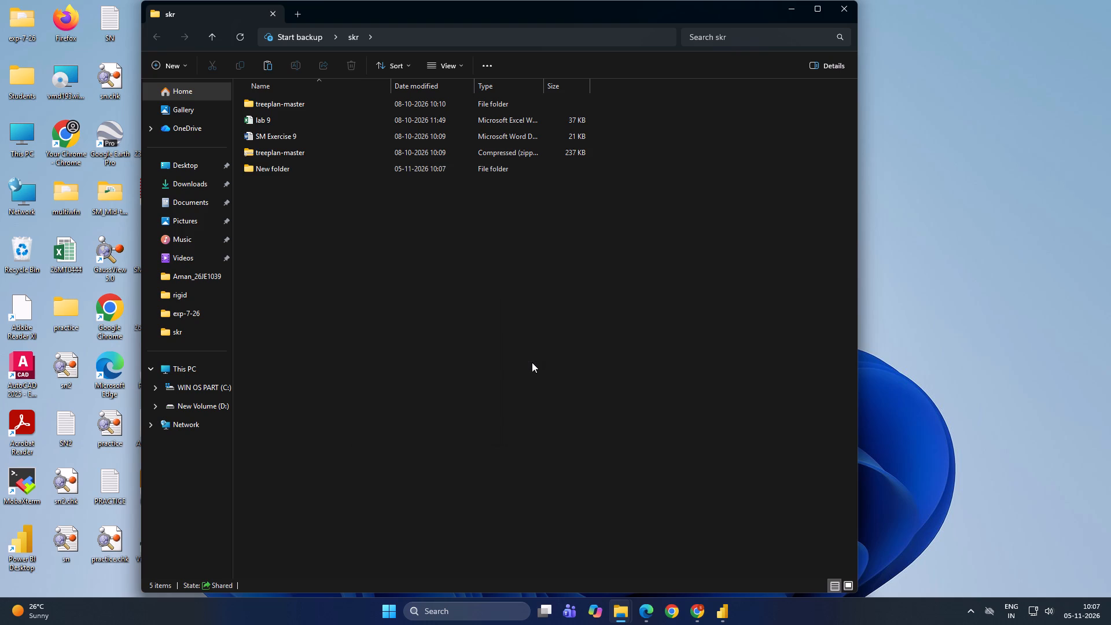
type("lab")
key("space")
type("13")
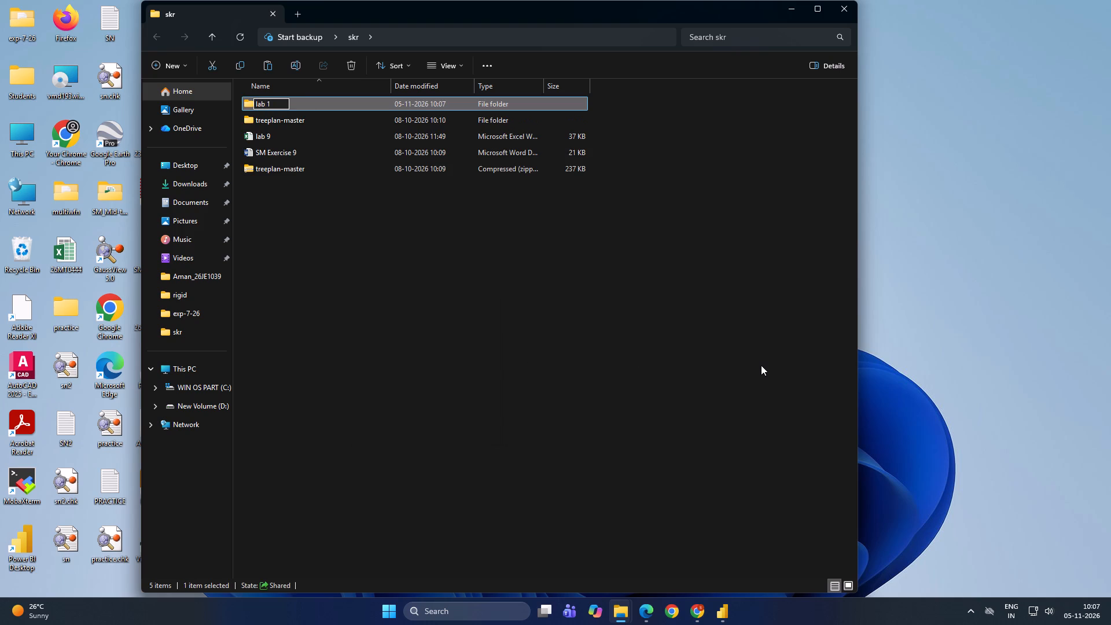
key("Return")
Paste the cut WineDataFinished workbook into the lab 13 folder.
double_click(381, 104)
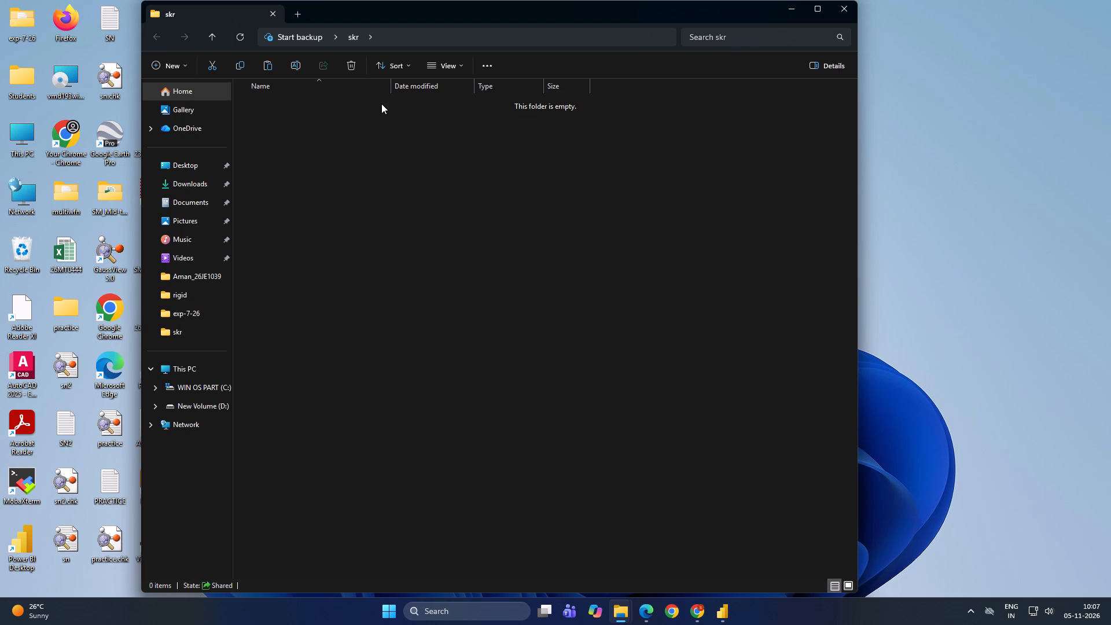
key("ctrl+v")
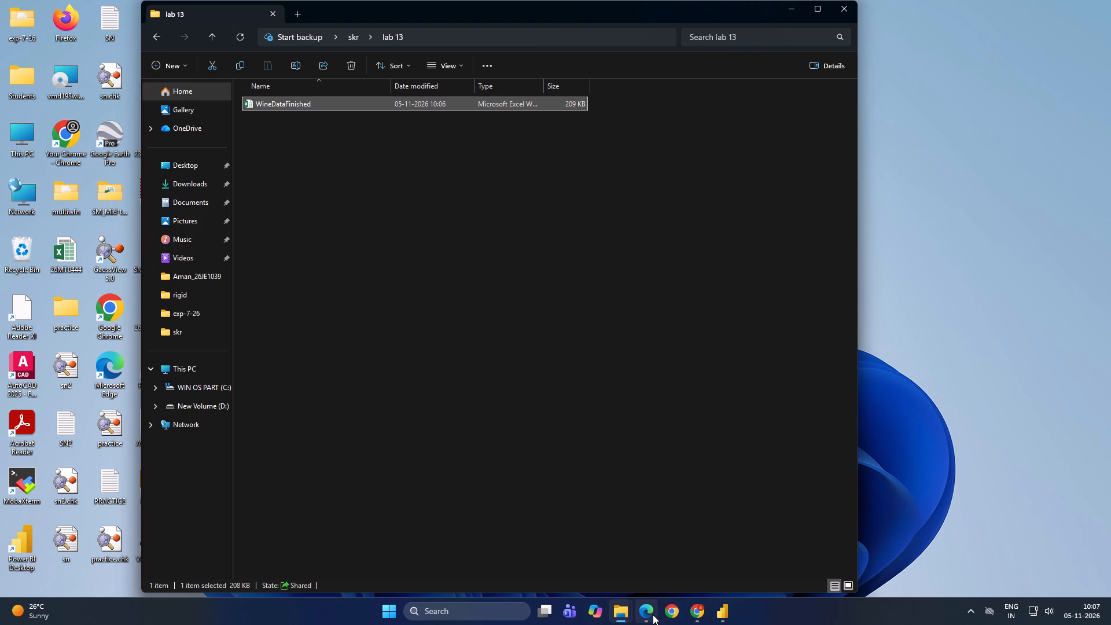
Move the Employee Turnover Analysis Excel Dashboard Dataset workbook from the Downloads folder into the lab 13 folder.
left_click(621, 607)
left_click(590, 560)
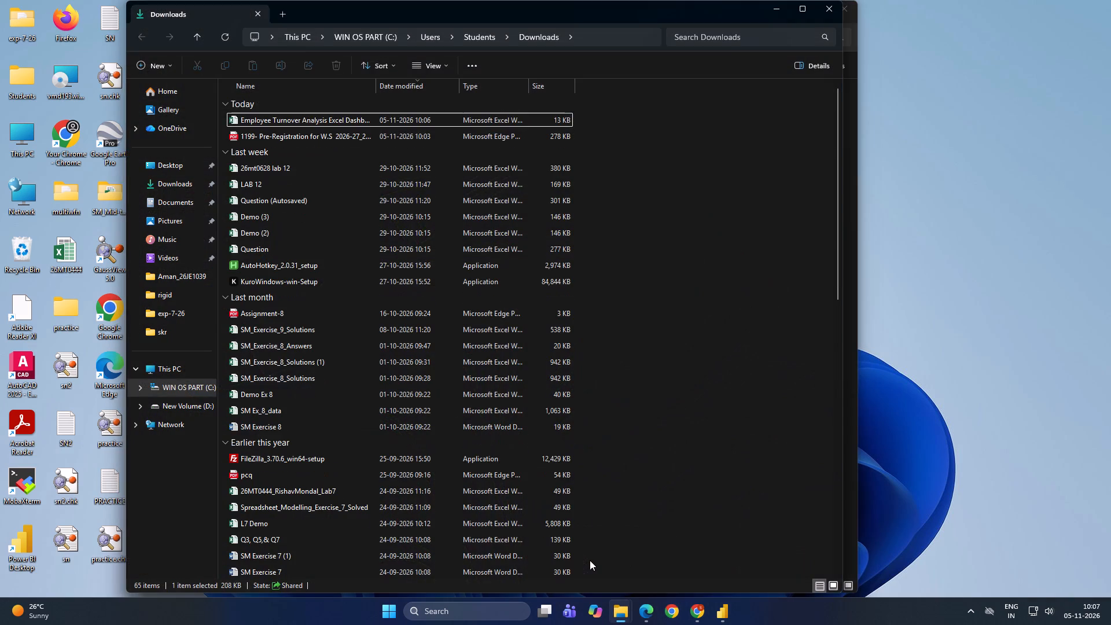
left_click(332, 120)
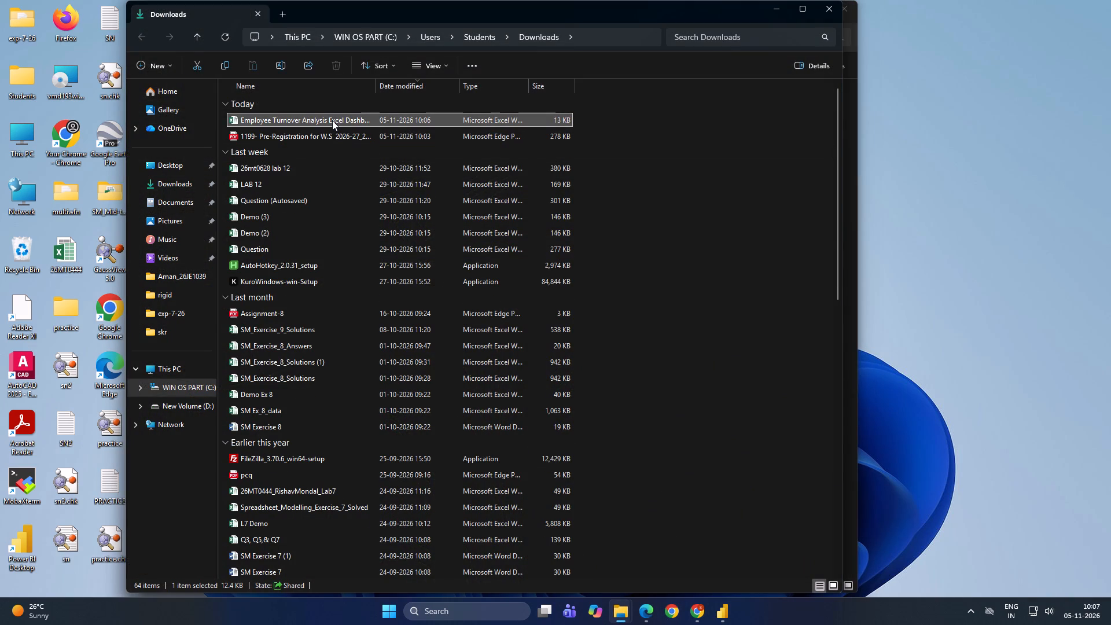
key("ctrl+x")
left_click(770, 7)
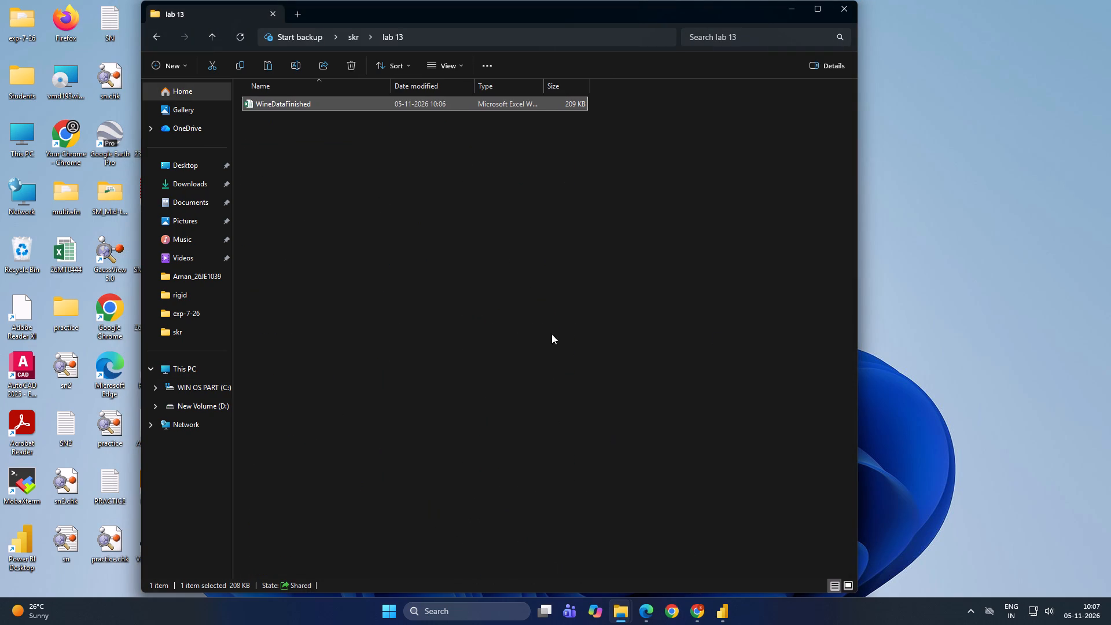
left_click(491, 188)
key("ctrl+v")
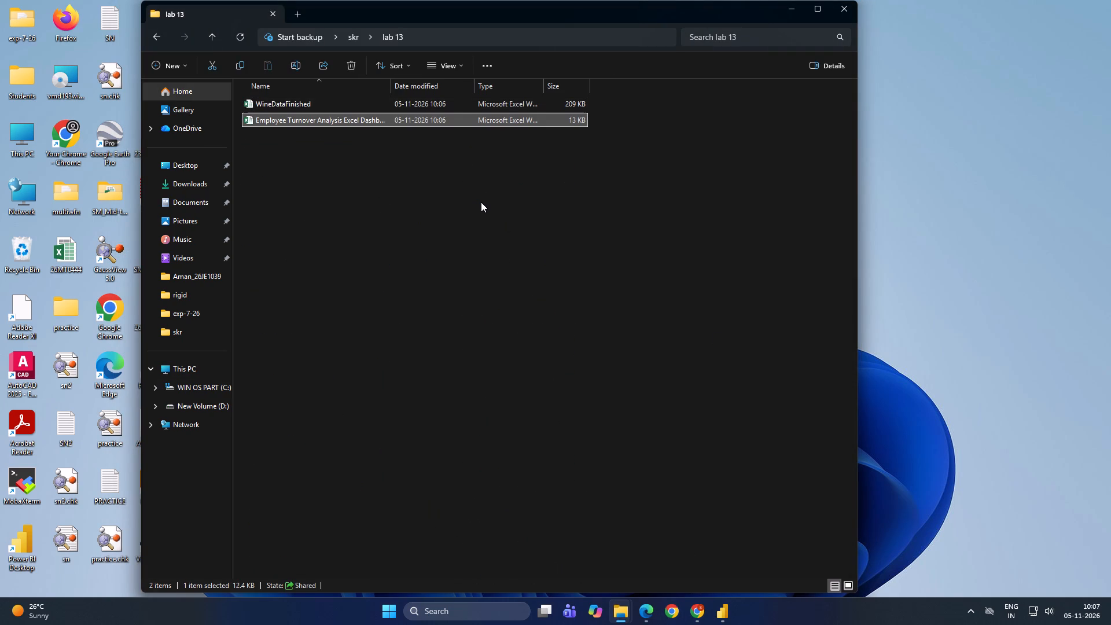
Open the WineDataFinished workbook from the lab 13 folder in Excel and enable editing.
double_click(310, 102)
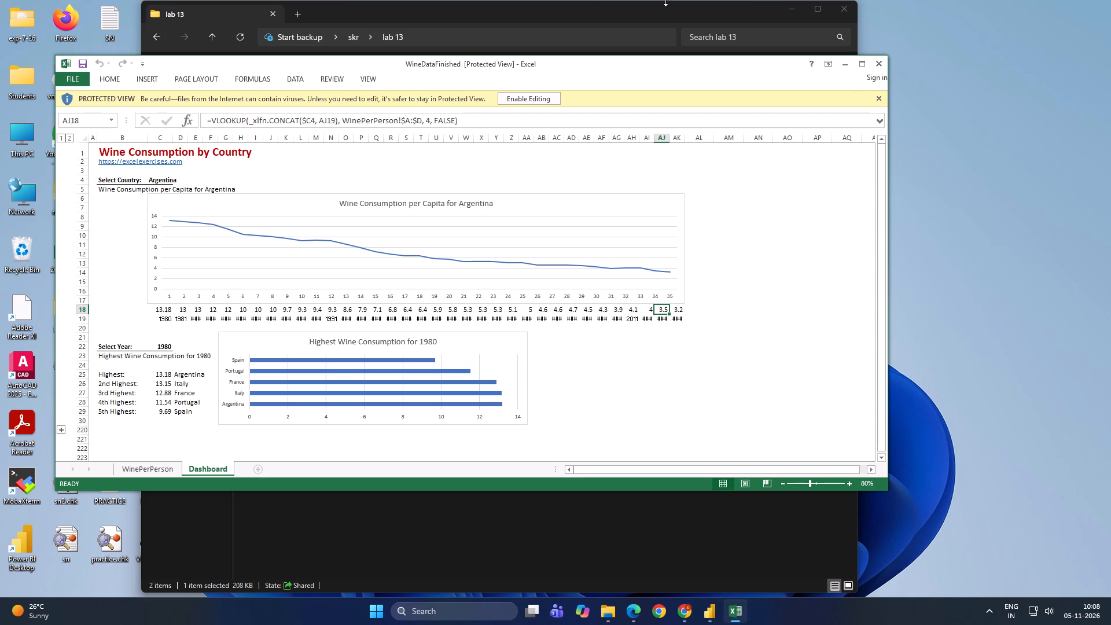
left_click(520, 100)
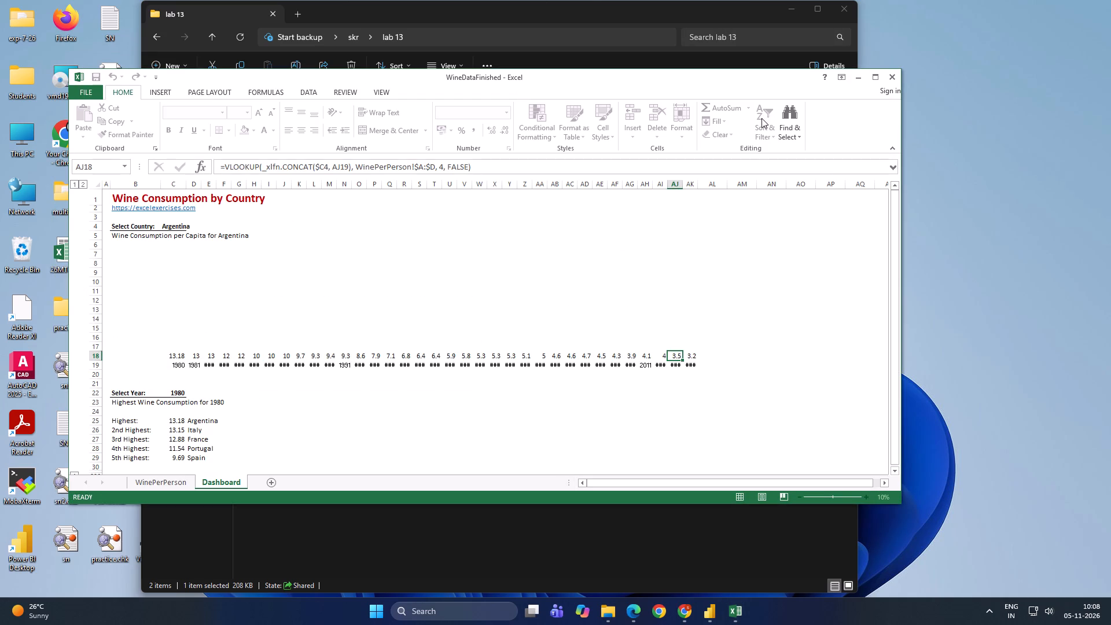
left_click(851, 80)
Open the Employee Turnover Analysis dataset from the lab 13 folder in Excel and enable editing.
double_click(288, 99)
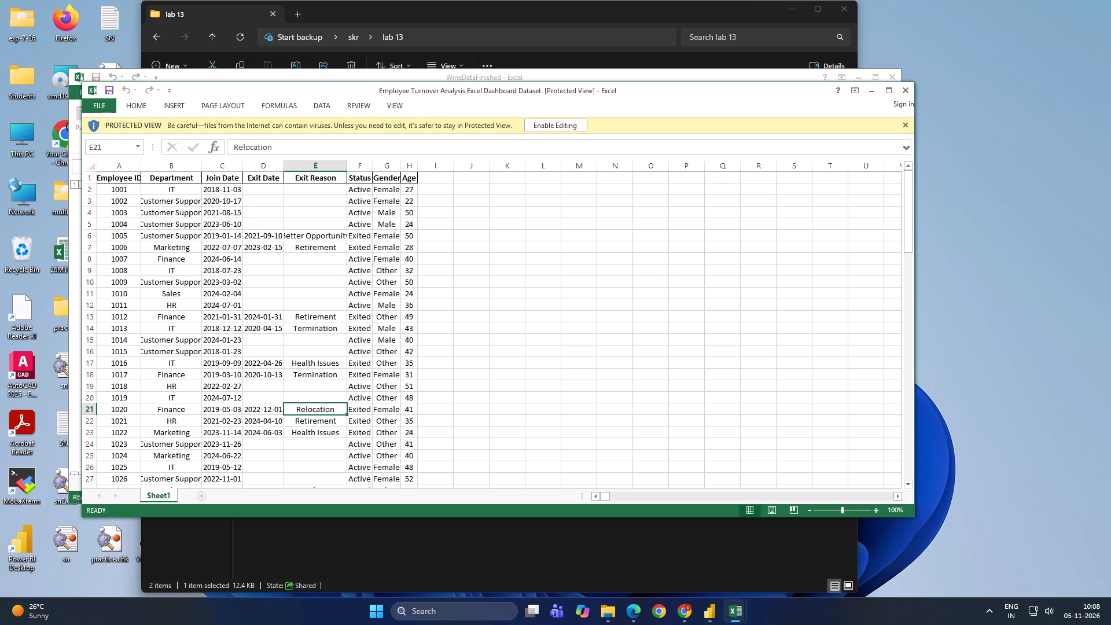
left_click(547, 123)
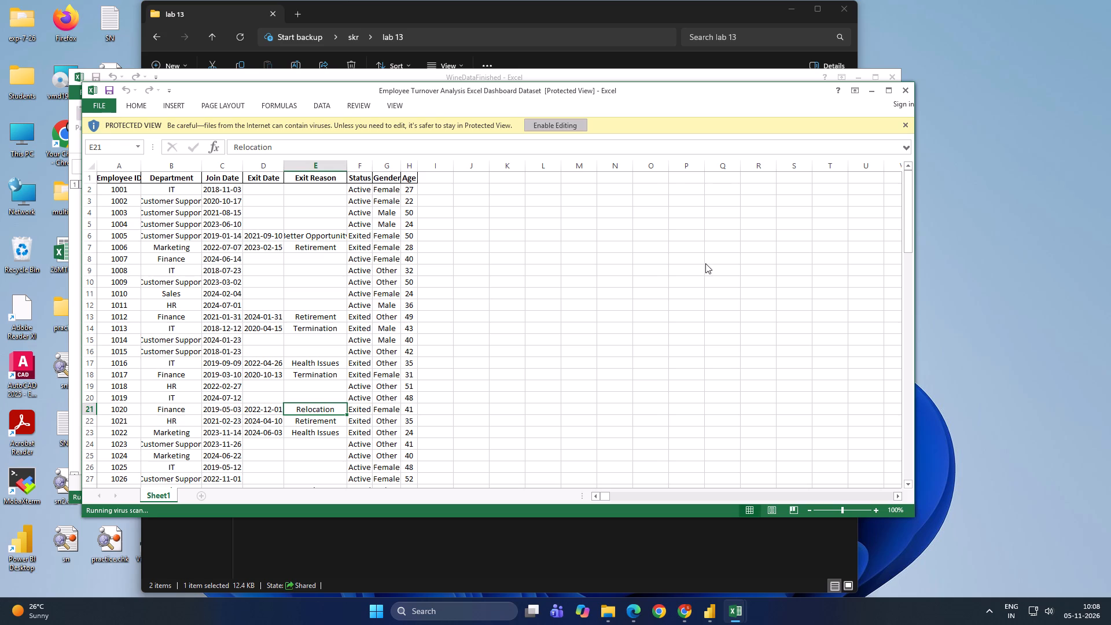
left_click(550, 126)
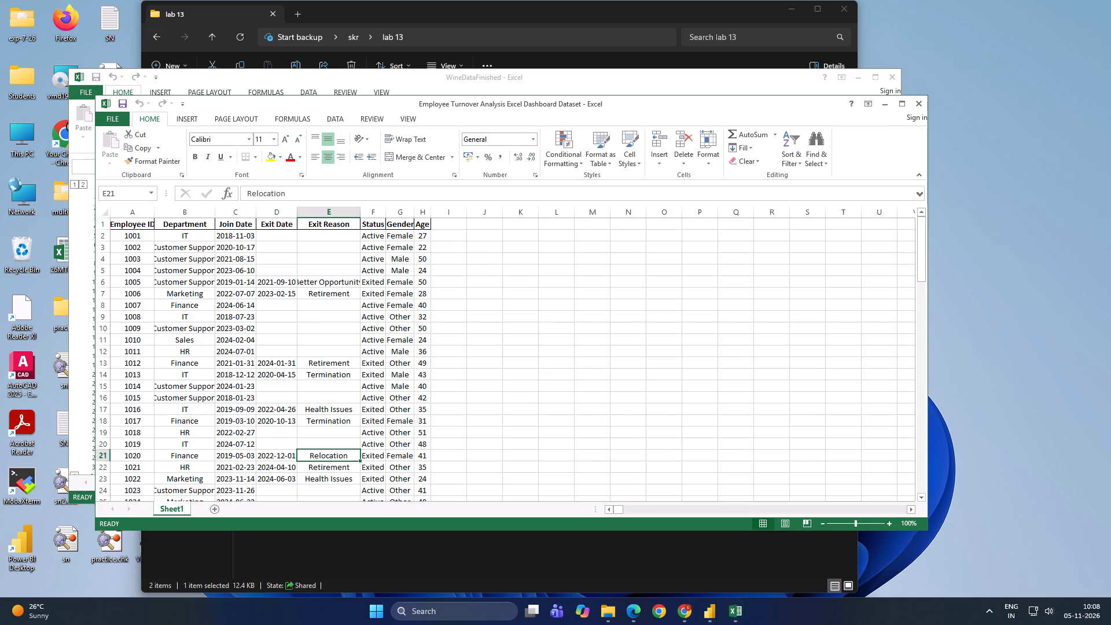
Move the Employee Turnover window aside, maximise WineDataFinished and look through its WinePerPerson and Dashboard sheets.
left_click_drag(744, 108, 768, 341)
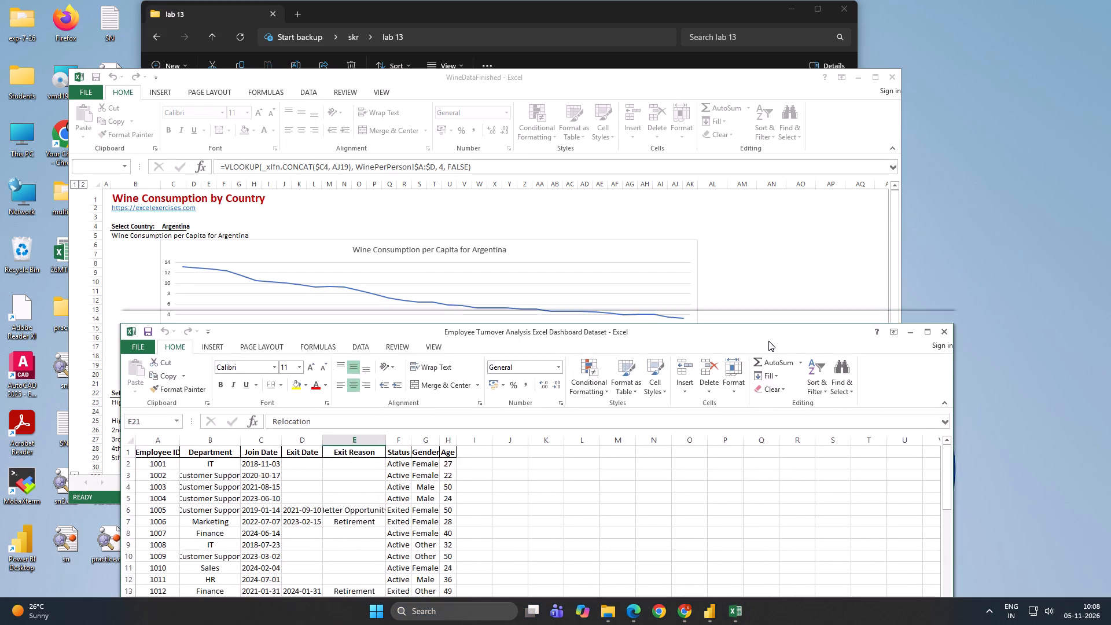
left_click_drag(768, 341, 768, 389)
scroll(716, 266, "down", 3)
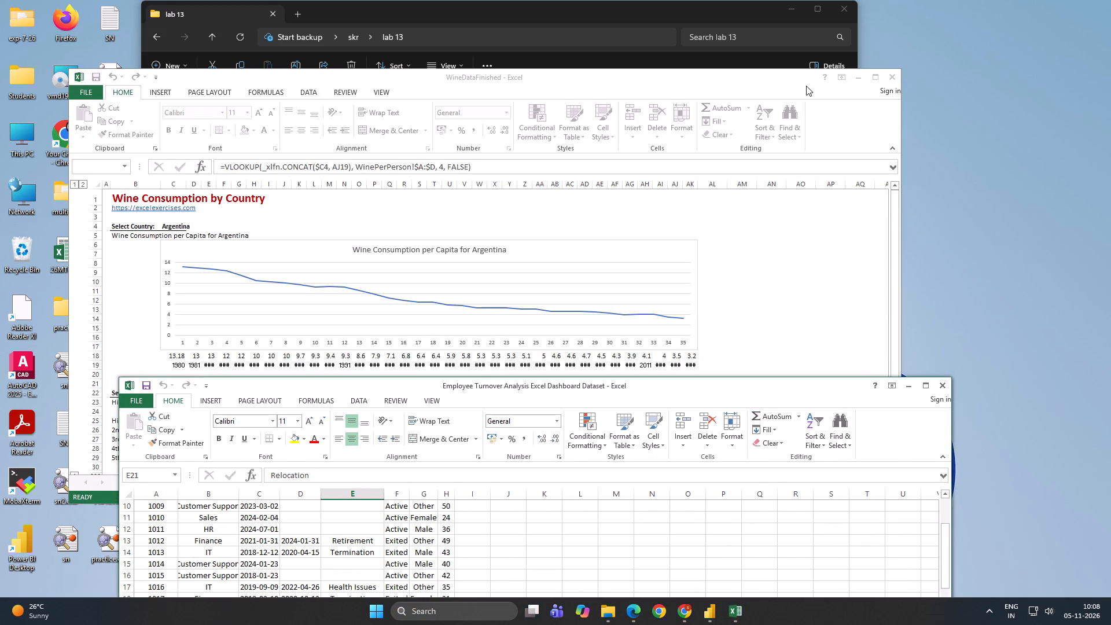
left_click(873, 78)
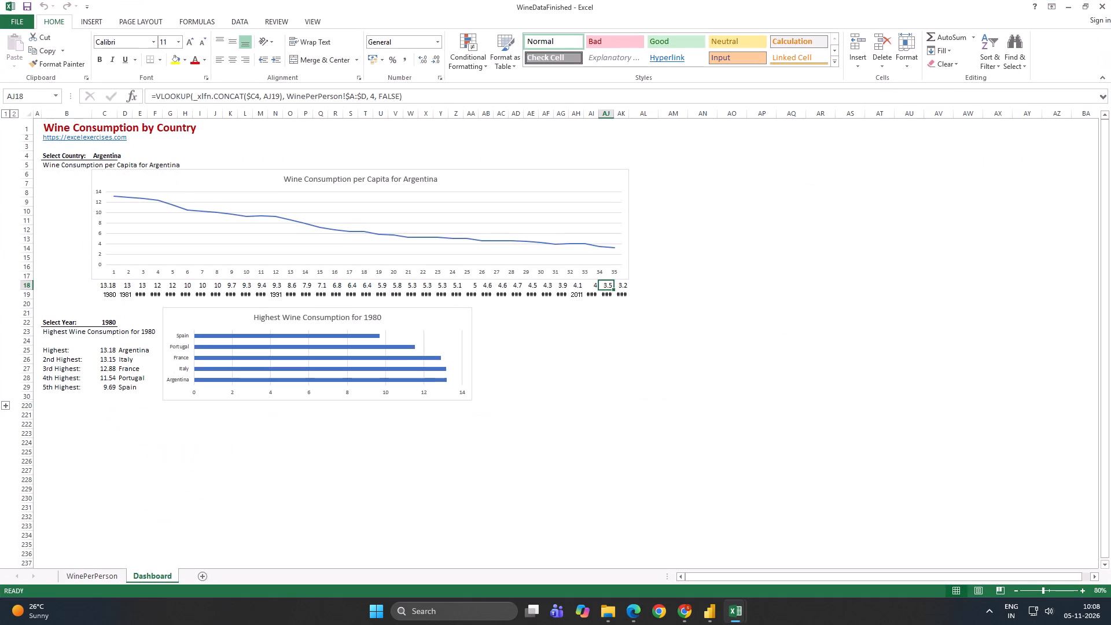
left_click(78, 579)
left_click(163, 572)
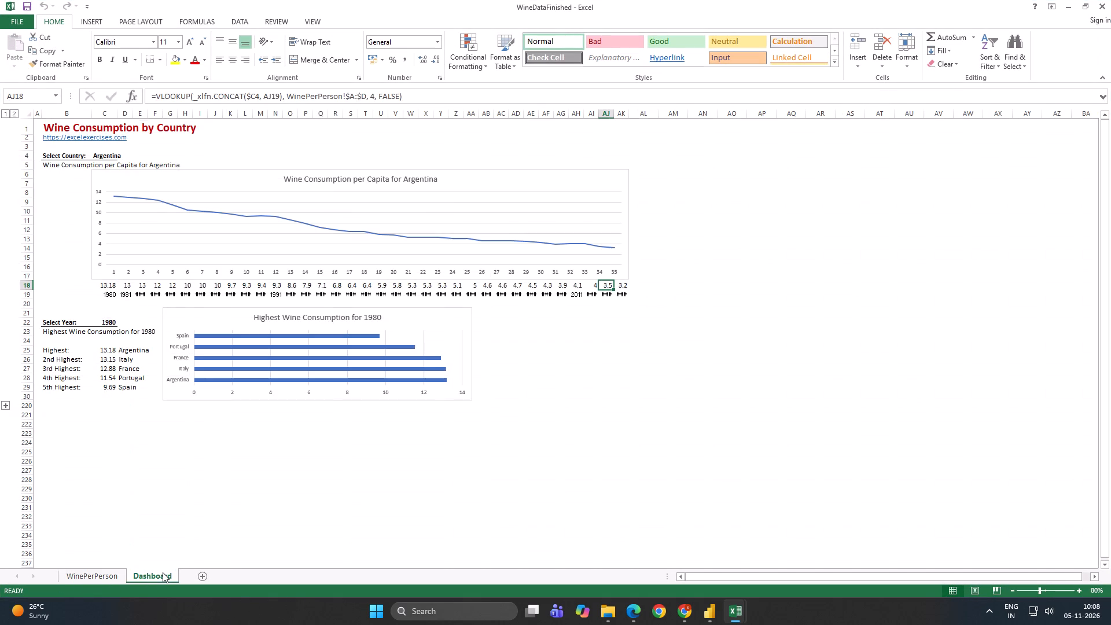
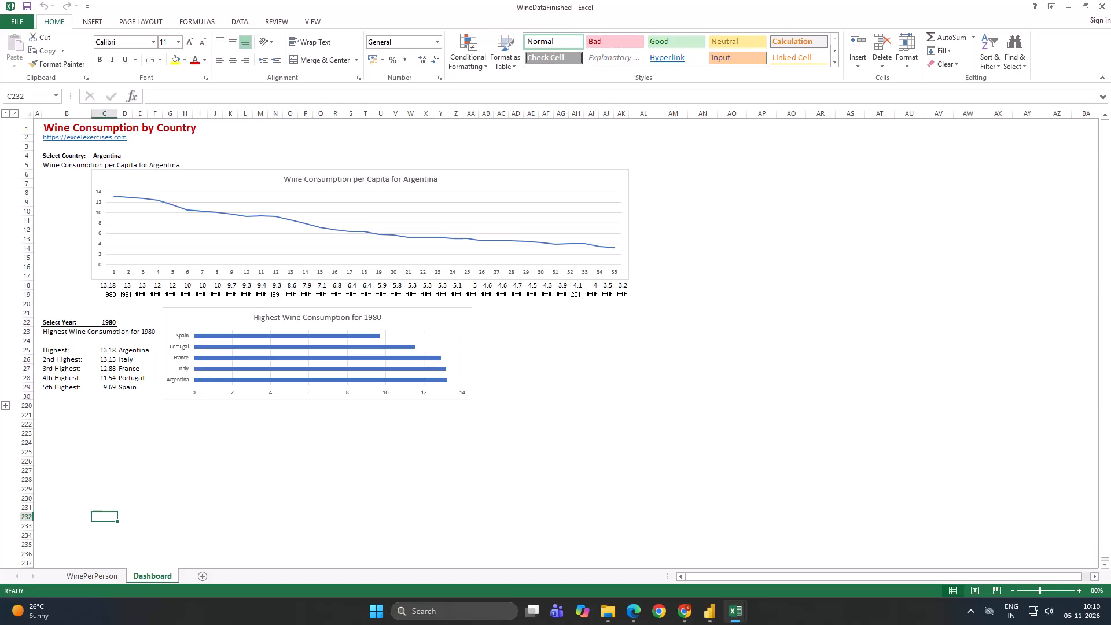
Add a new blank worksheet directly after the WinePerPerson sheet.
left_click(95, 584)
double_click(94, 576)
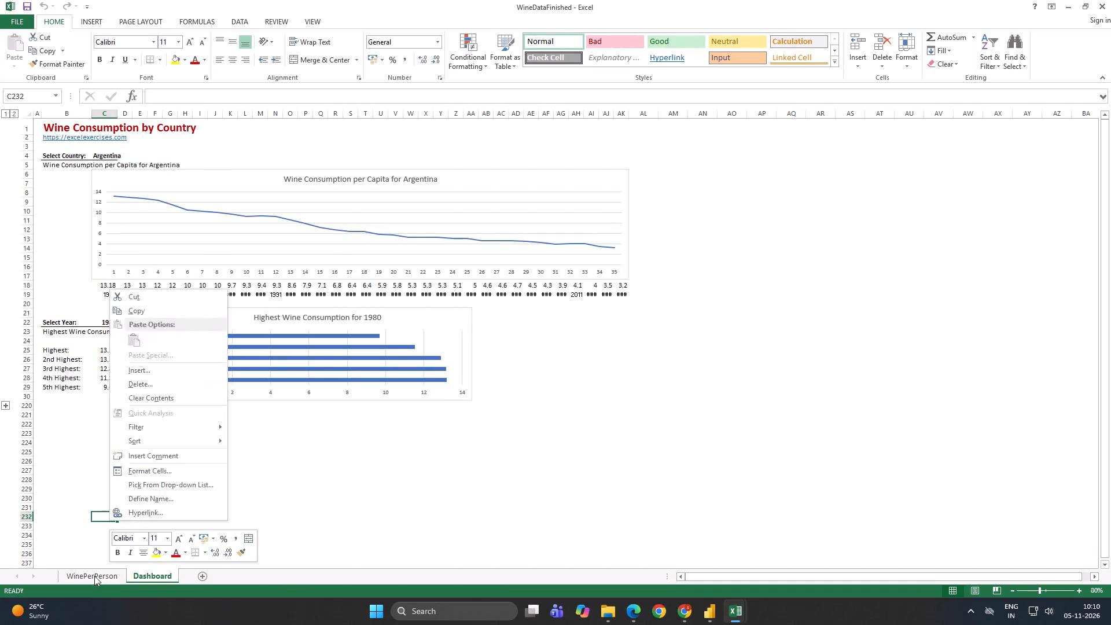
left_click(94, 576)
scroll(207, 384, "up", 5)
scroll(209, 385, "down", 1)
scroll(209, 385, "up", 4)
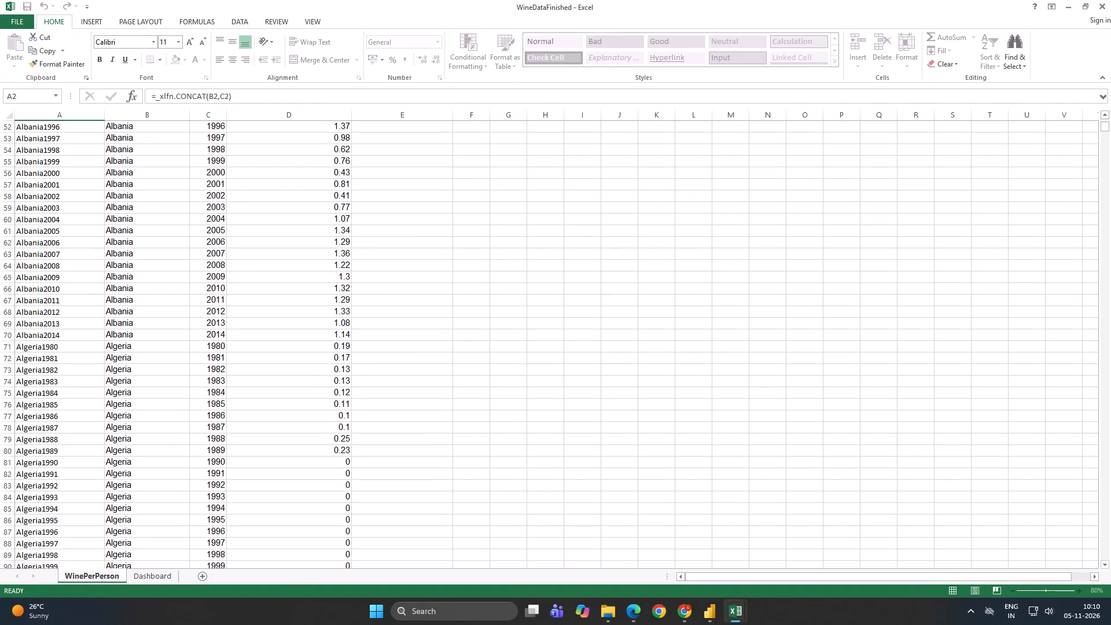
scroll(219, 369, "down", 6)
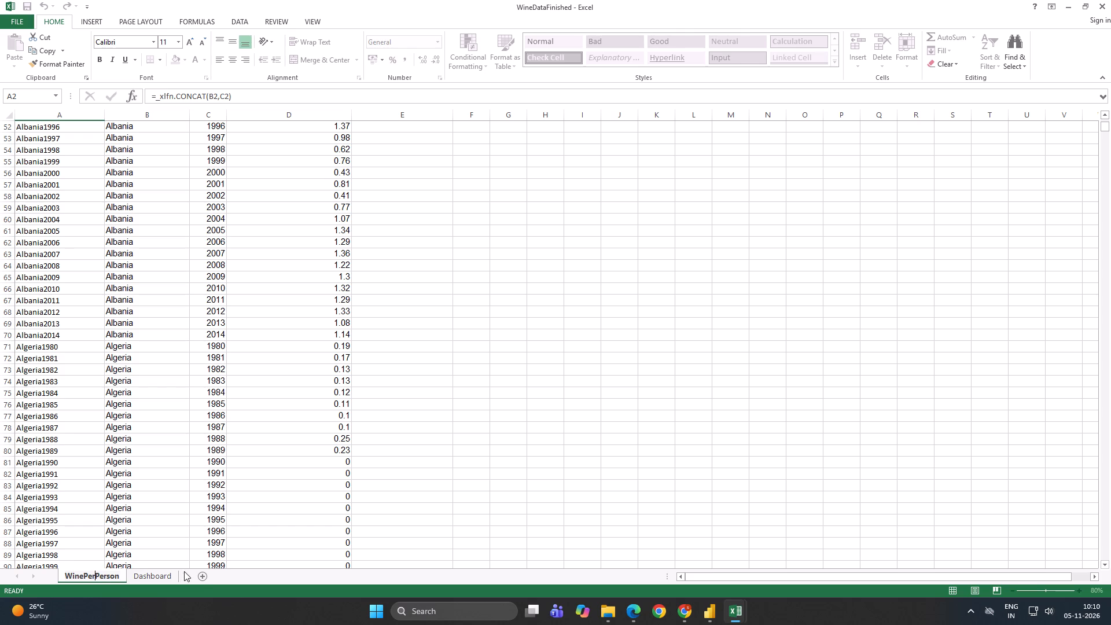
left_click(200, 577)
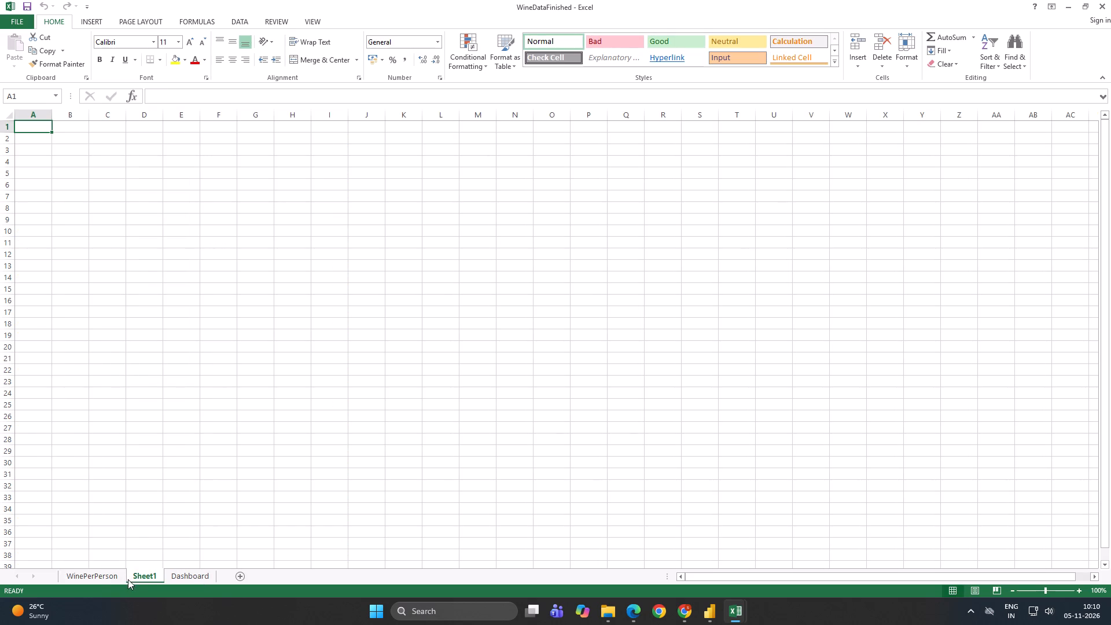
Create a PivotTable on a new worksheet from the full WinePerPerson data range A1:E6033.
left_click(95, 578)
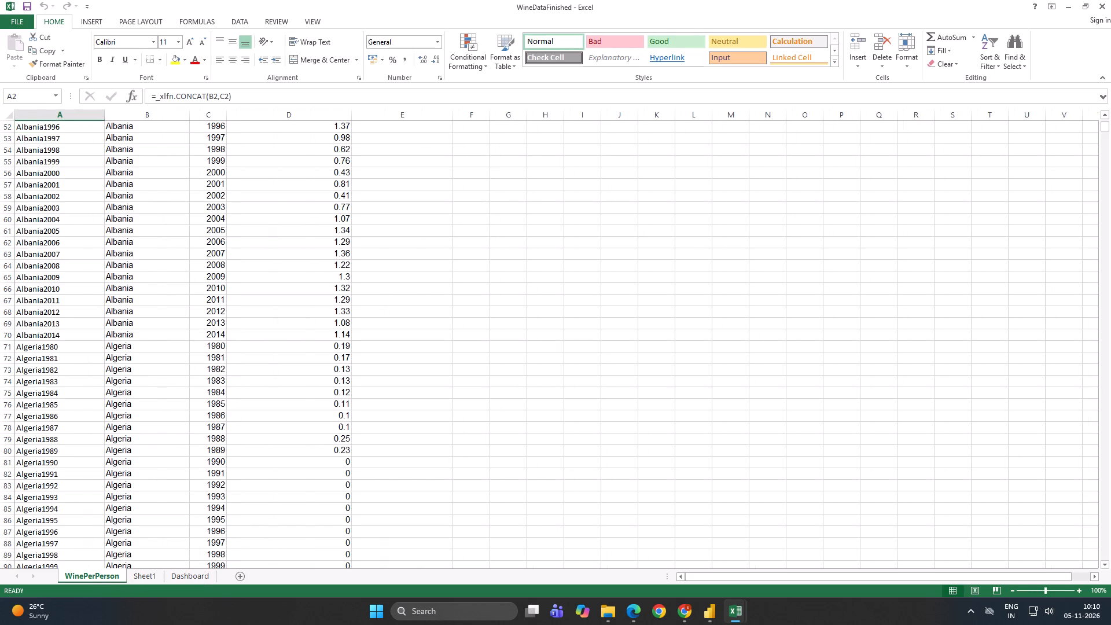
scroll(90, 286, "up", 5)
scroll(90, 286, "up", 20)
scroll(90, 286, "up", 3)
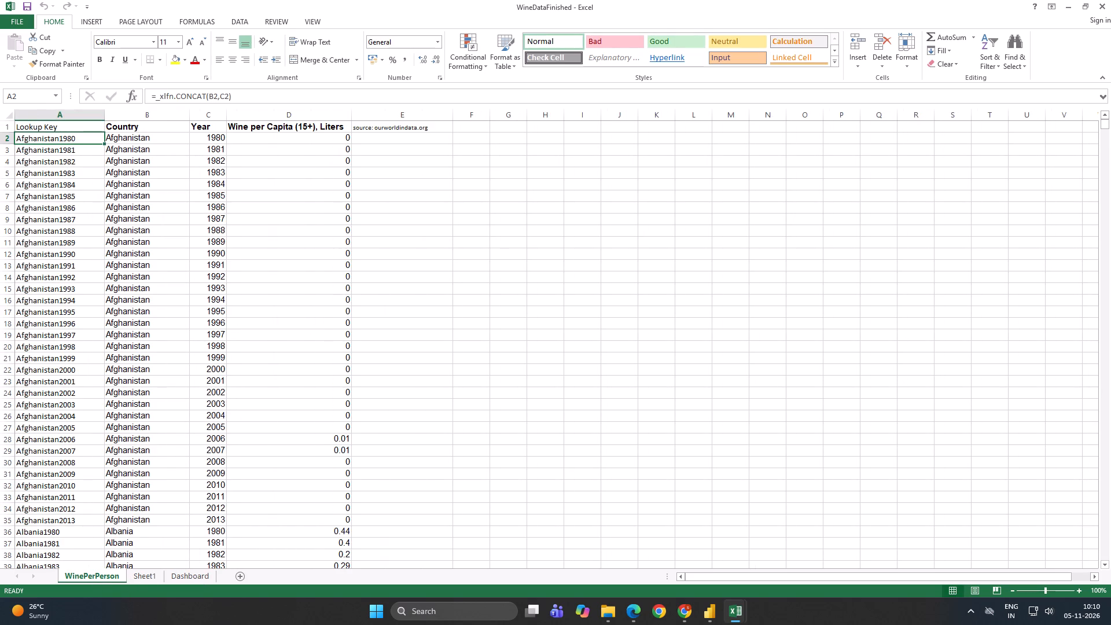
left_click(40, 126)
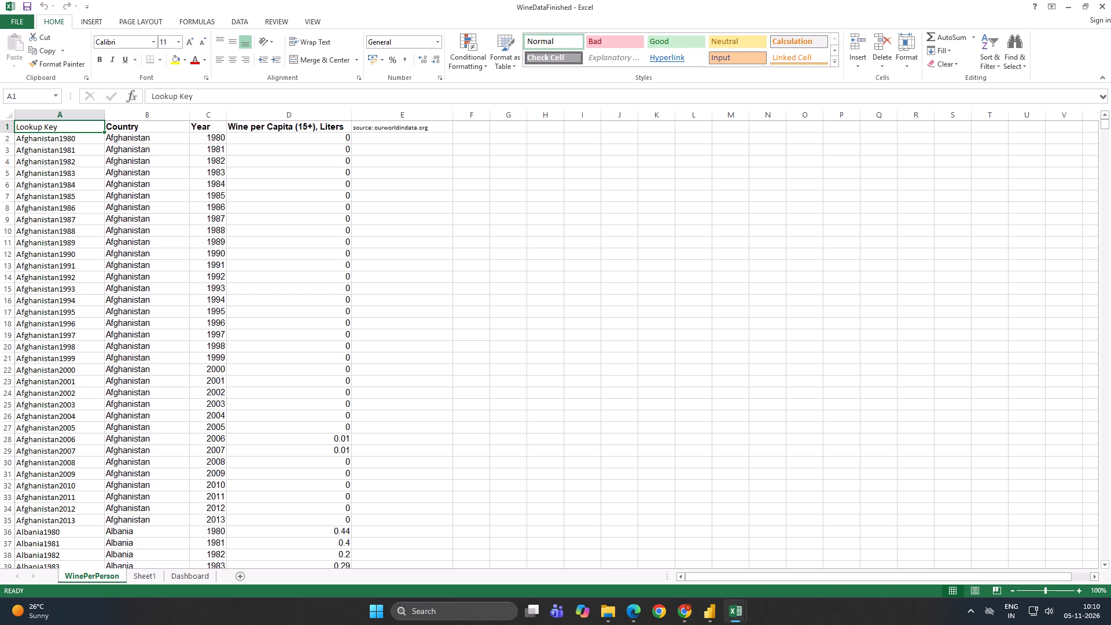
key("ctrl+a")
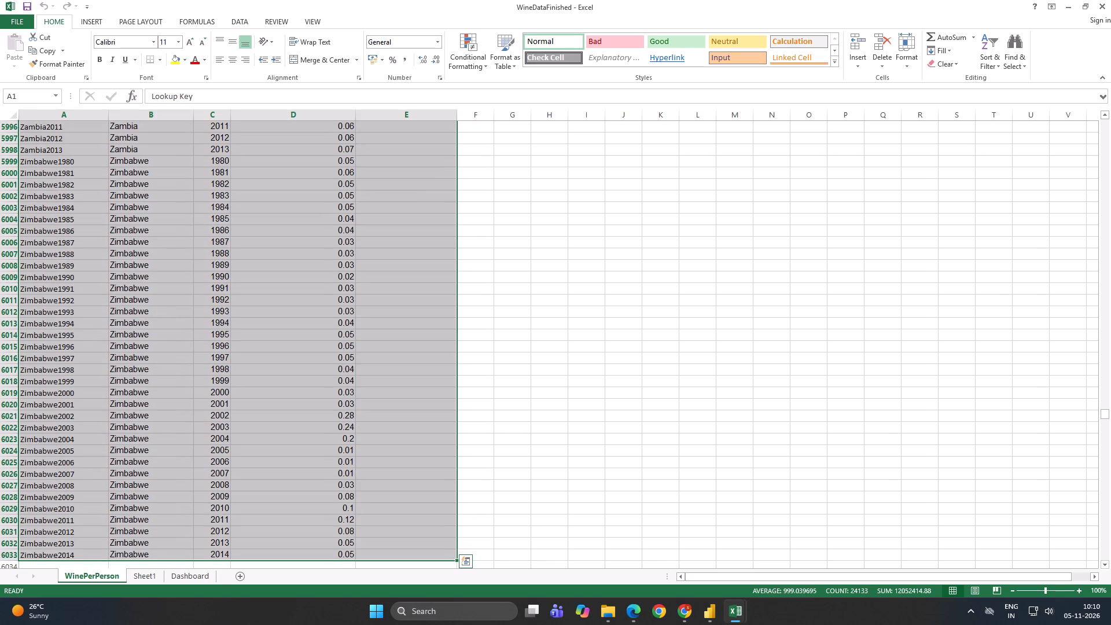
left_click(95, 19)
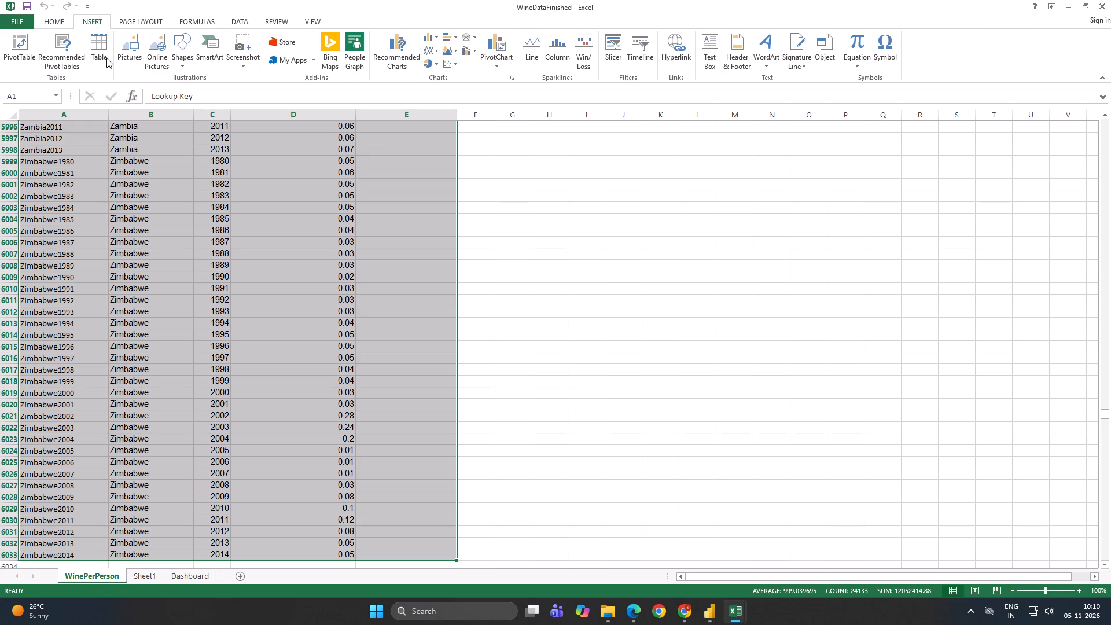
left_click(14, 56)
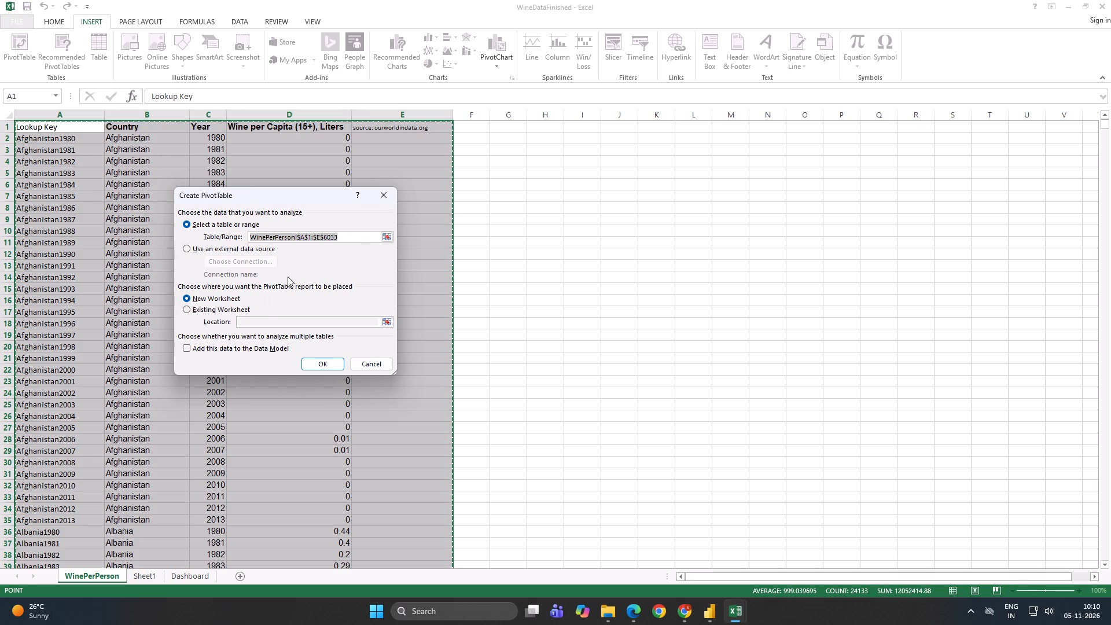
left_click(326, 369)
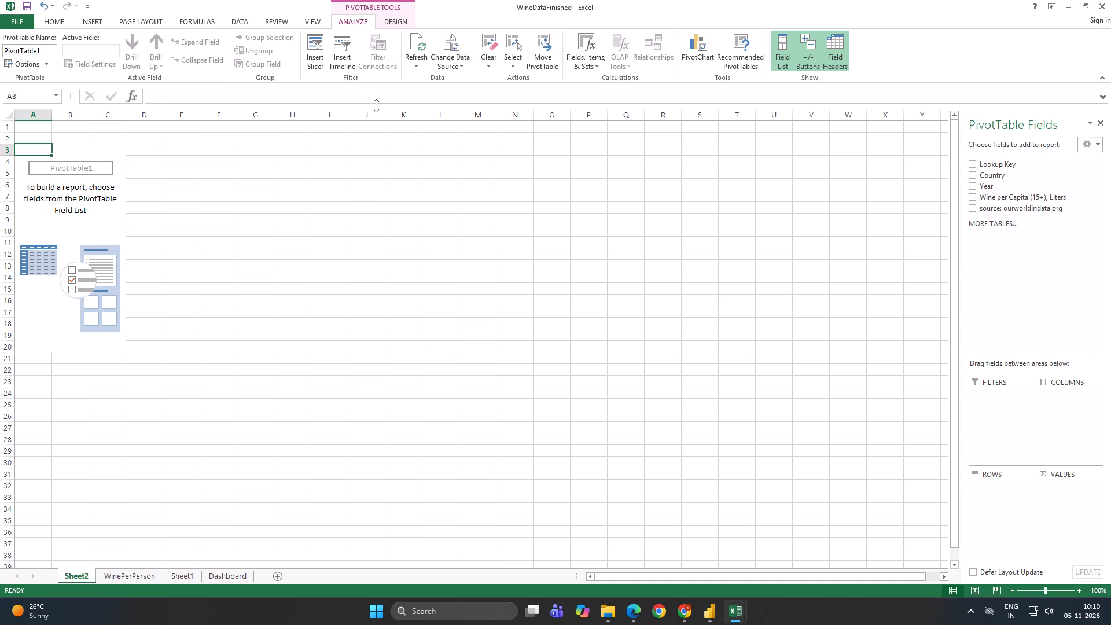
Fill the empty PivotTable with the recommended layout Sum of Wine per Capita (15+), Liters by Country.
left_click(697, 49)
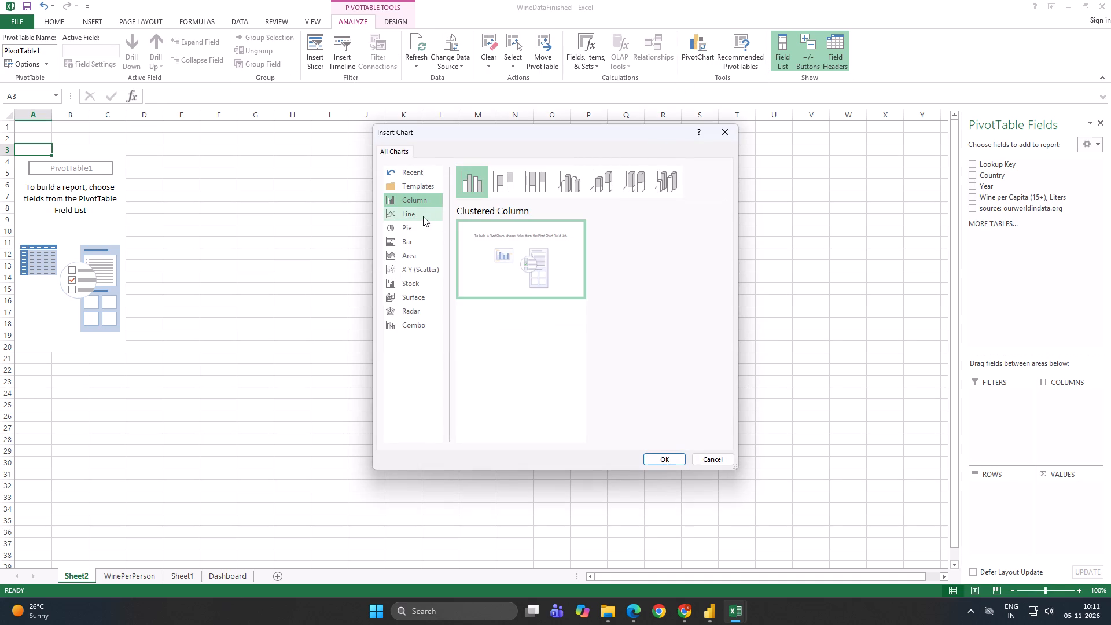
left_click(728, 133)
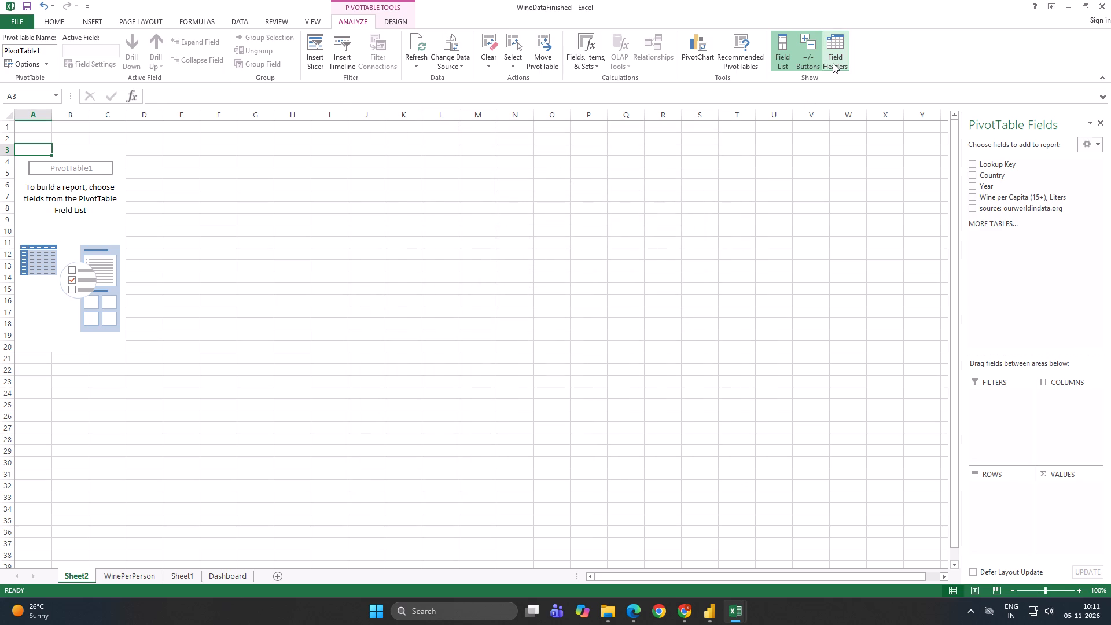
left_click(743, 48)
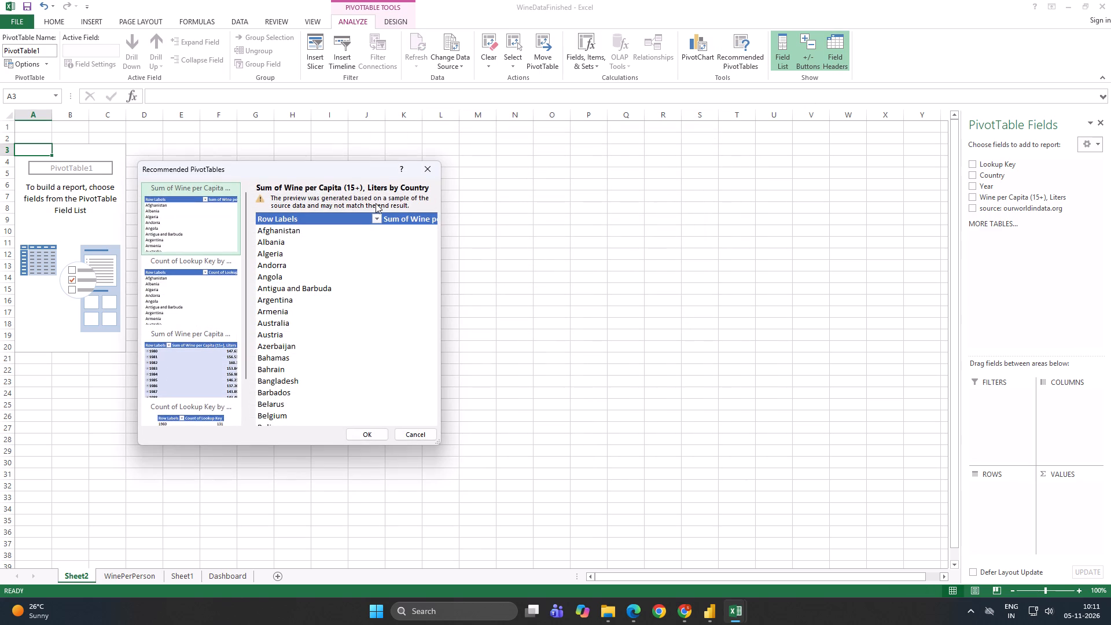
left_click(182, 226)
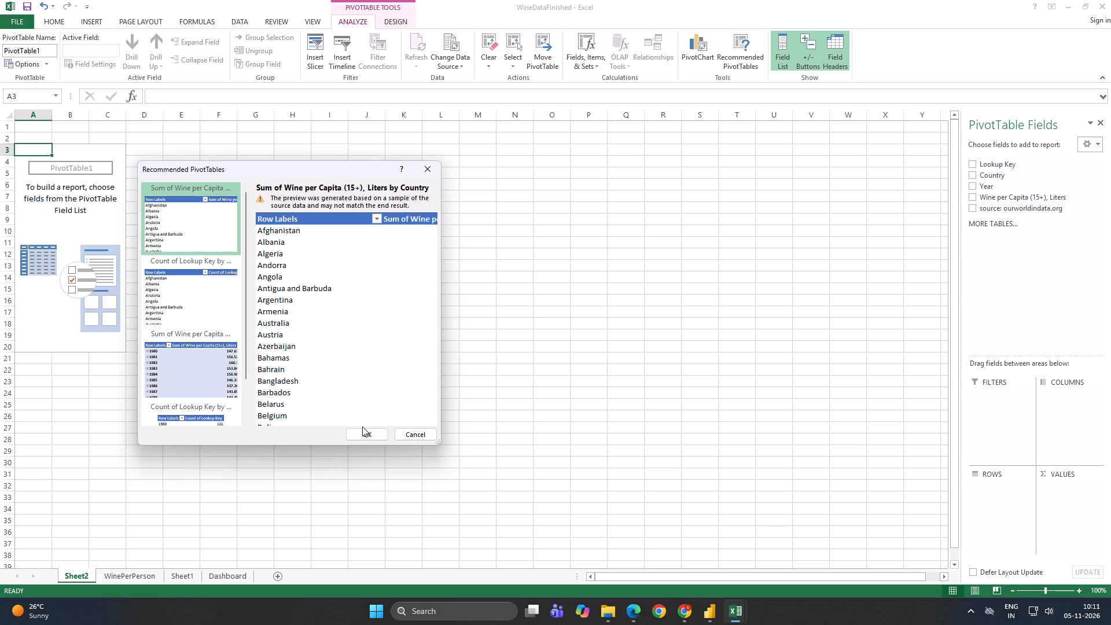
left_click(367, 432)
Look through the PivotTable's country rows and their wine per capita sums.
scroll(328, 296, "down", 3)
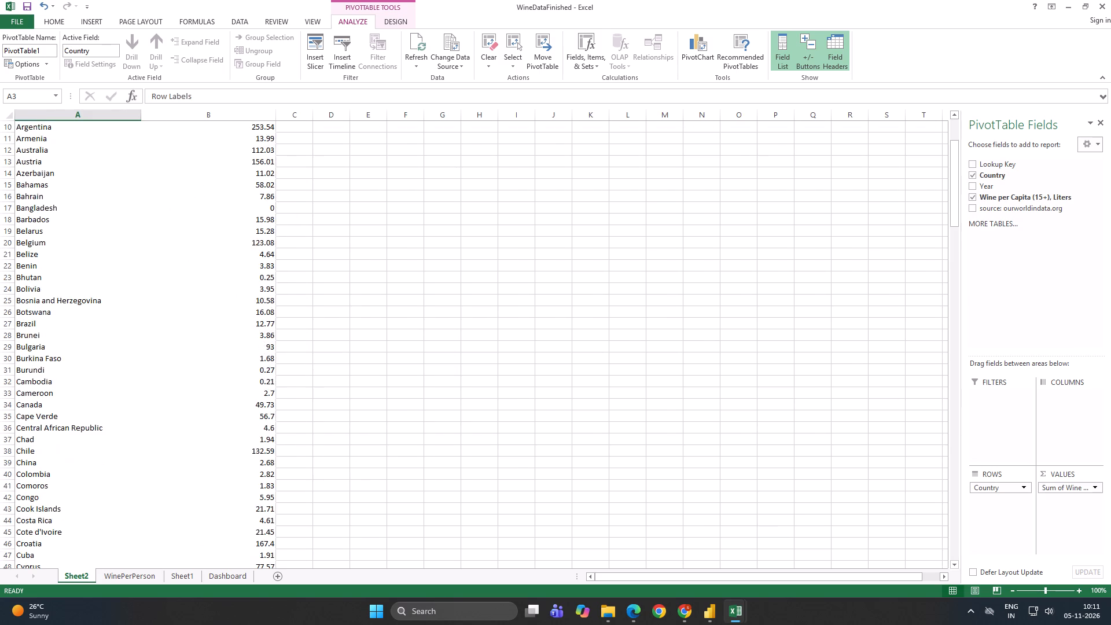
scroll(322, 307, "down", 9)
scroll(281, 370, "down", 13)
scroll(291, 362, "up", 1)
scroll(291, 362, "down", 3)
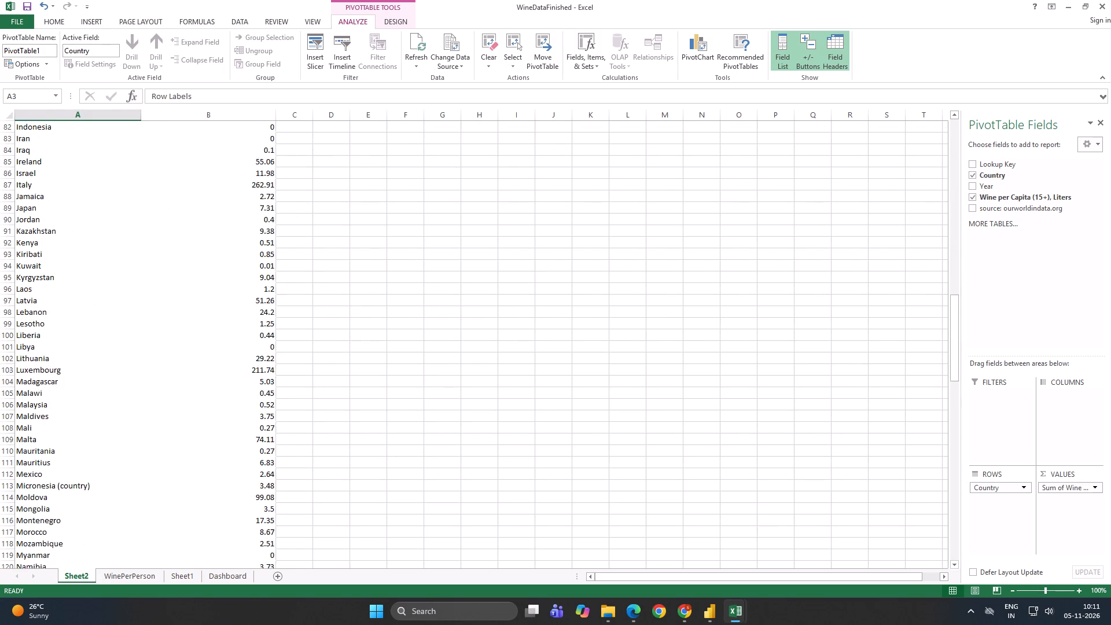
scroll(291, 362, "down", 12)
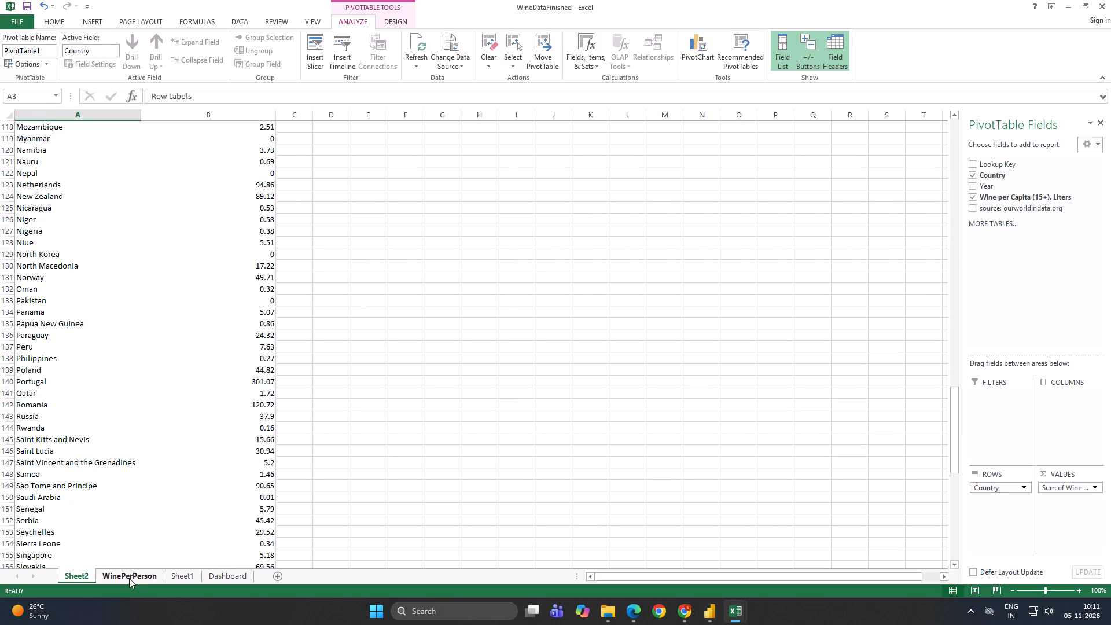
scroll(342, 377, "up", 13)
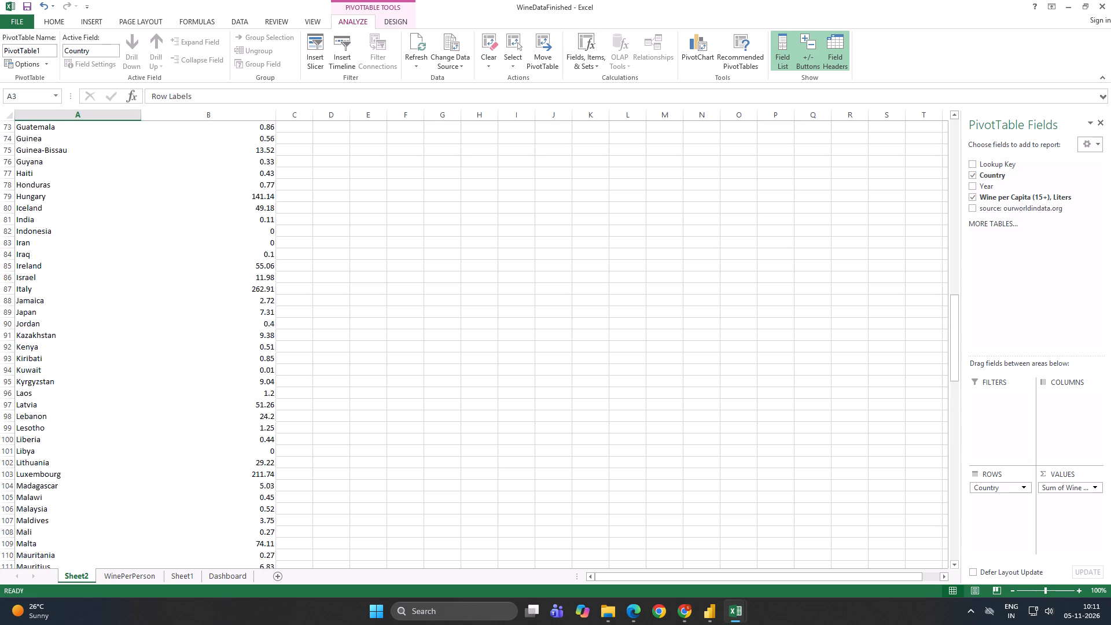
scroll(340, 376, "up", 20)
scroll(340, 376, "up", 10)
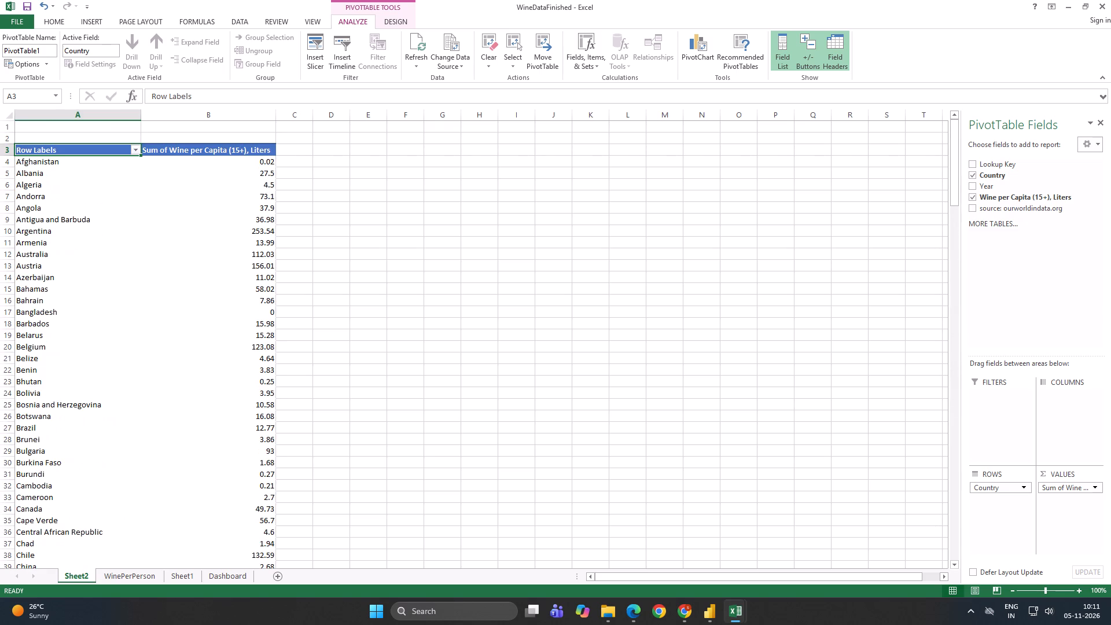
scroll(317, 366, "up", 8)
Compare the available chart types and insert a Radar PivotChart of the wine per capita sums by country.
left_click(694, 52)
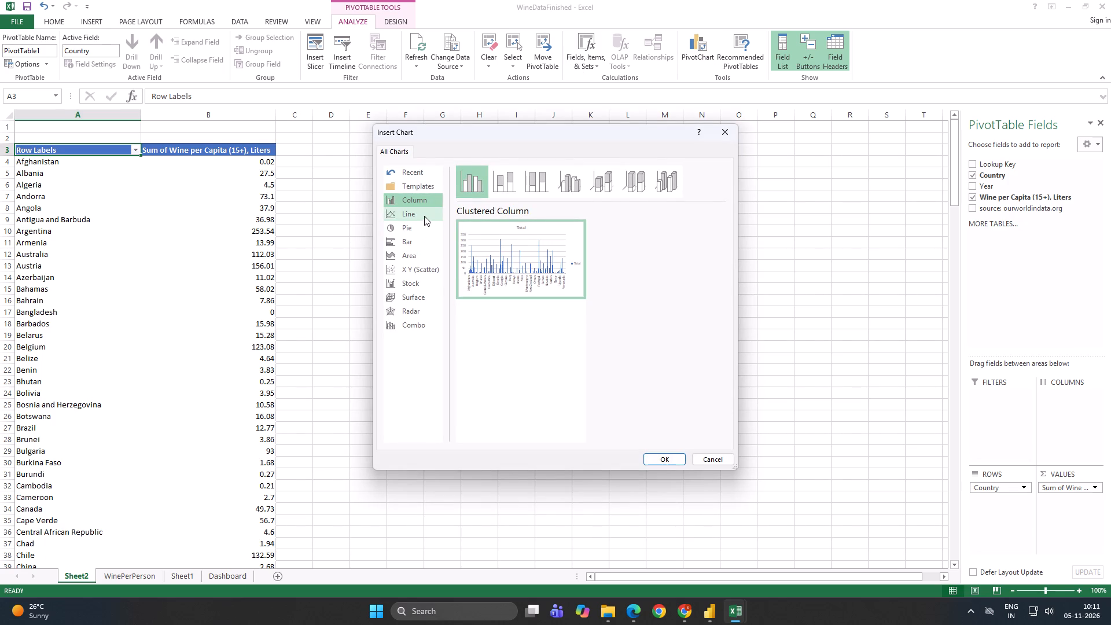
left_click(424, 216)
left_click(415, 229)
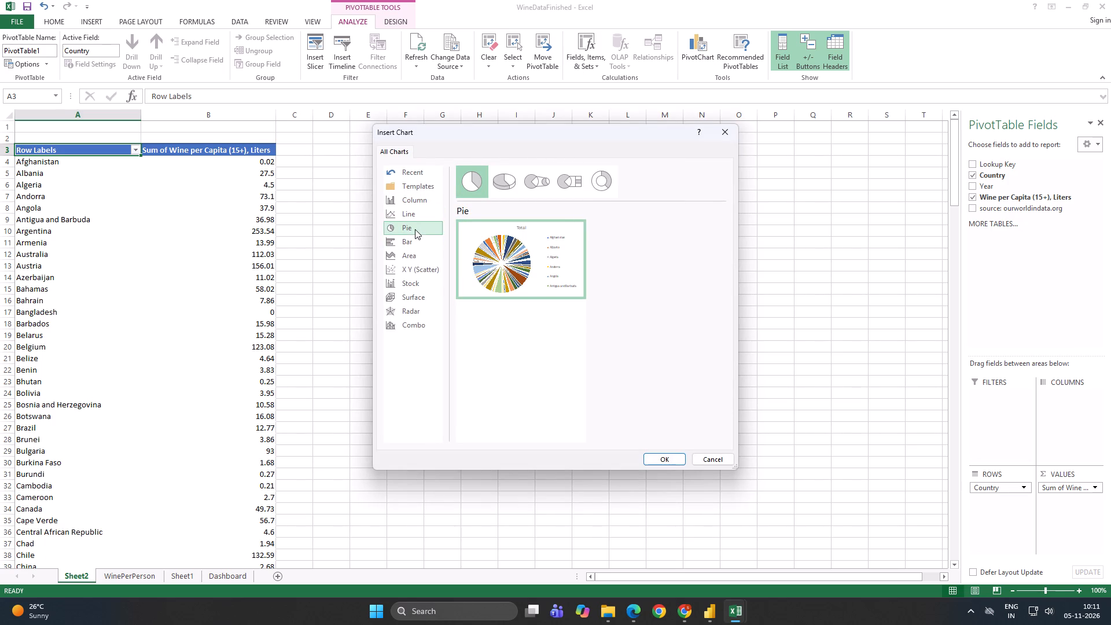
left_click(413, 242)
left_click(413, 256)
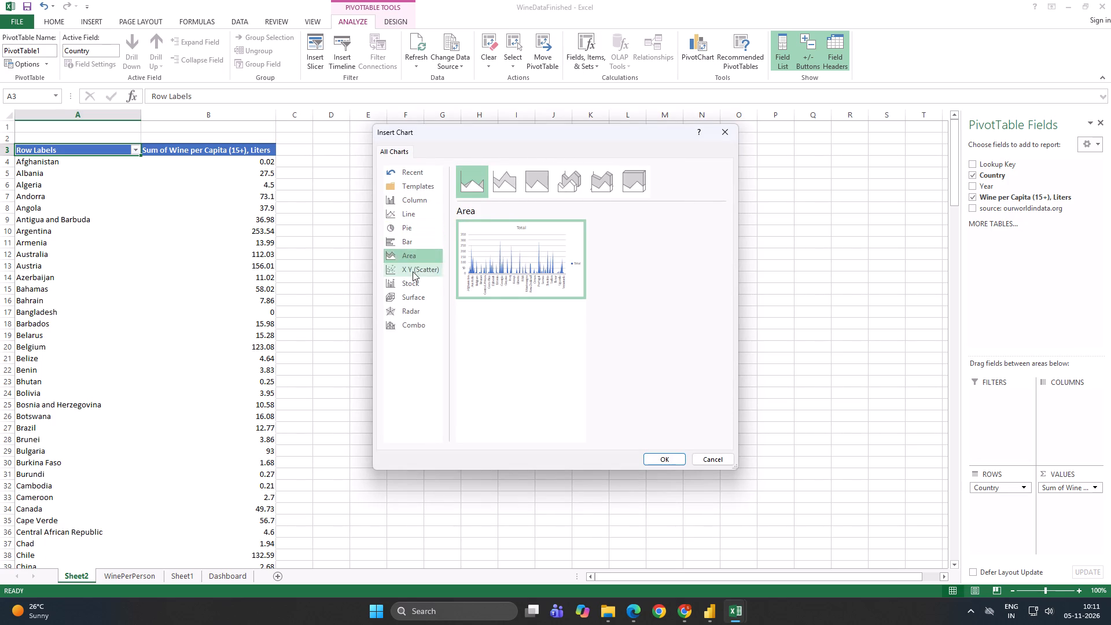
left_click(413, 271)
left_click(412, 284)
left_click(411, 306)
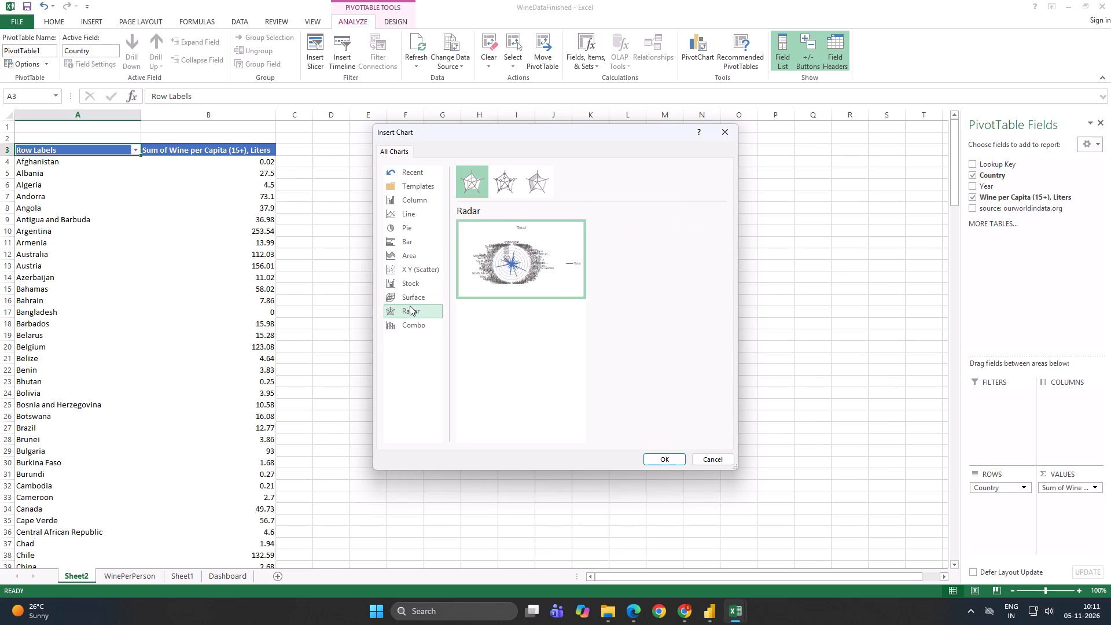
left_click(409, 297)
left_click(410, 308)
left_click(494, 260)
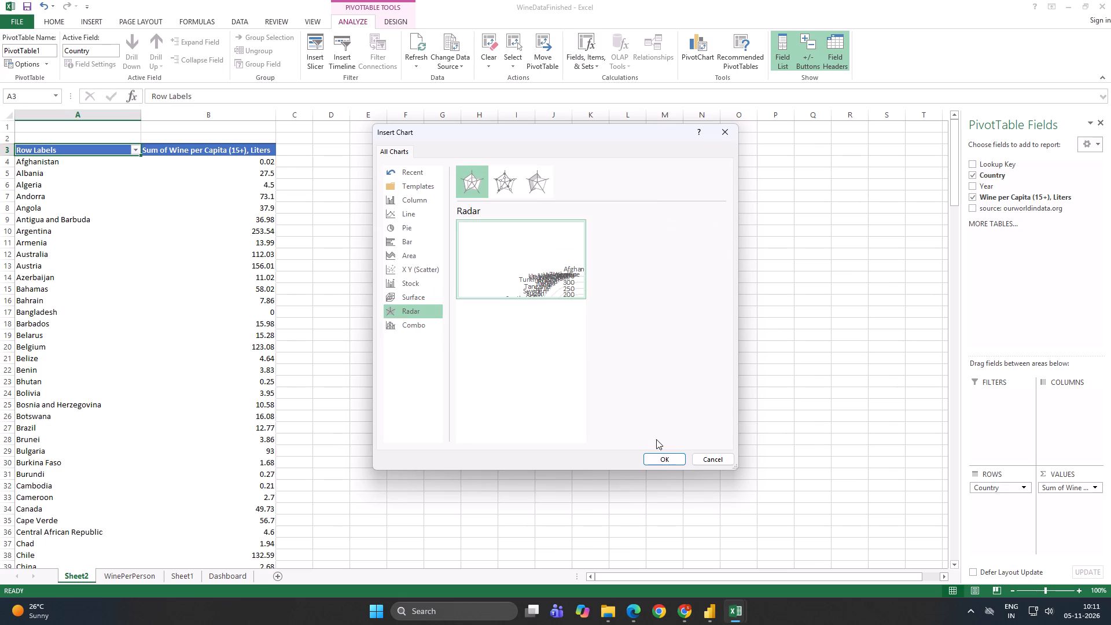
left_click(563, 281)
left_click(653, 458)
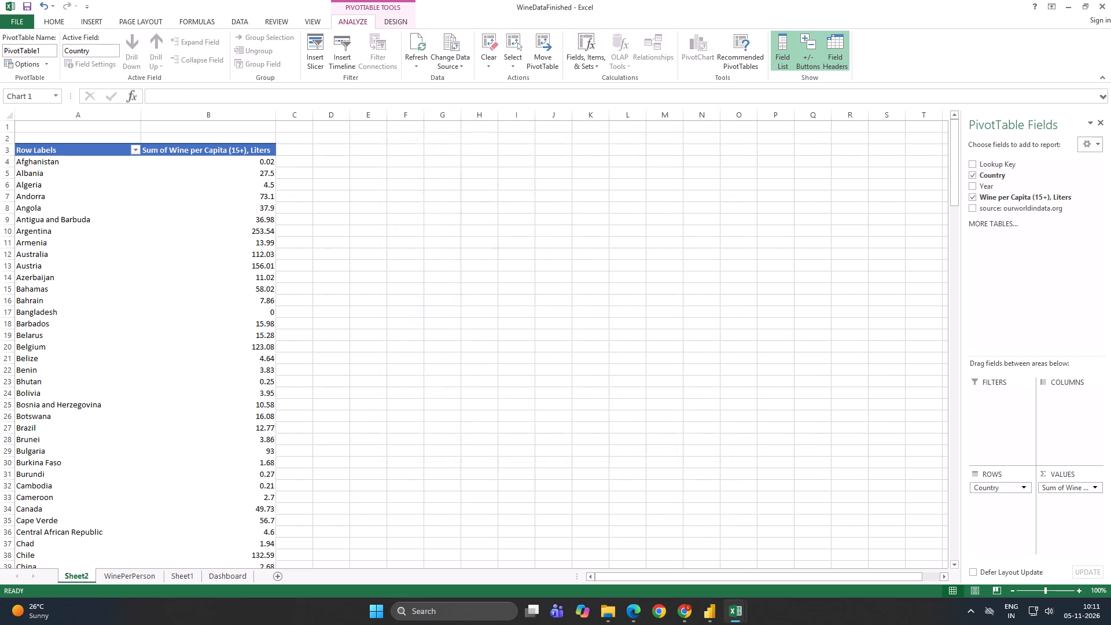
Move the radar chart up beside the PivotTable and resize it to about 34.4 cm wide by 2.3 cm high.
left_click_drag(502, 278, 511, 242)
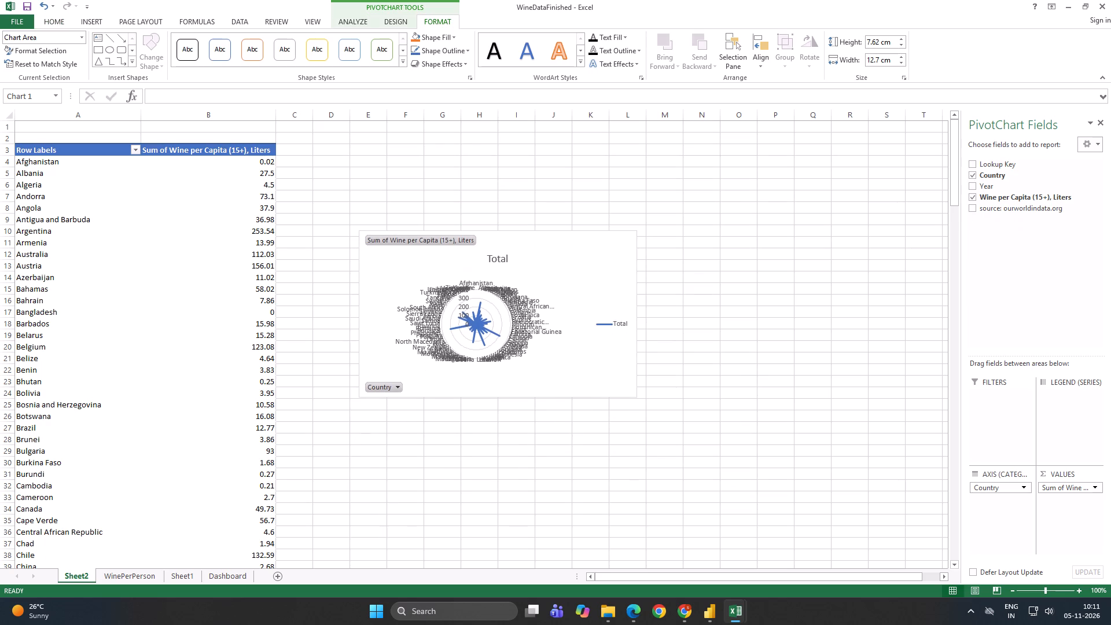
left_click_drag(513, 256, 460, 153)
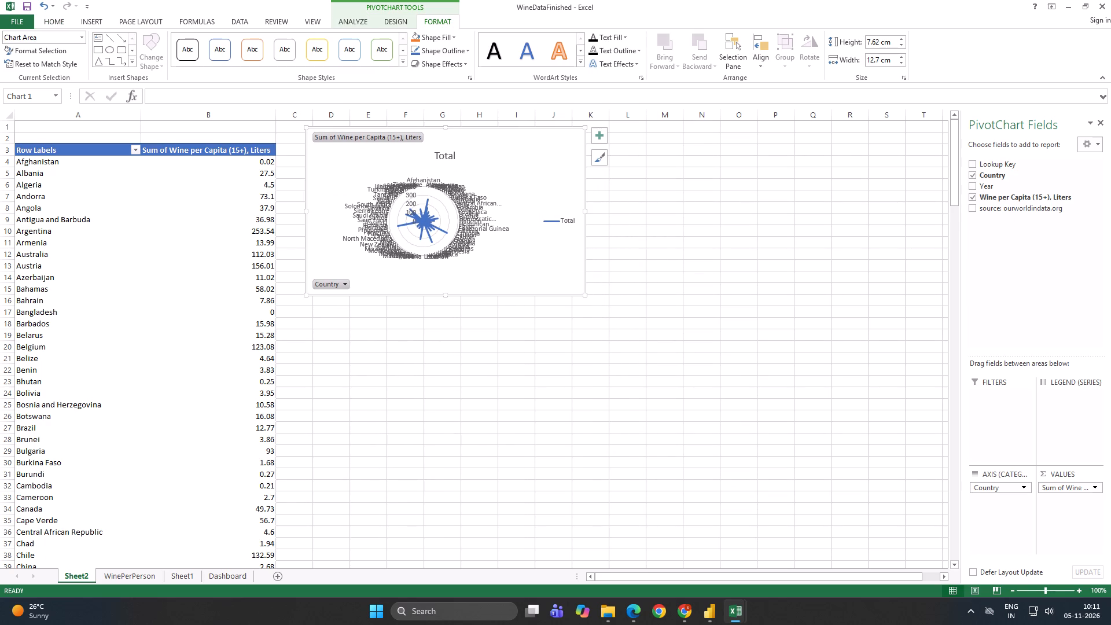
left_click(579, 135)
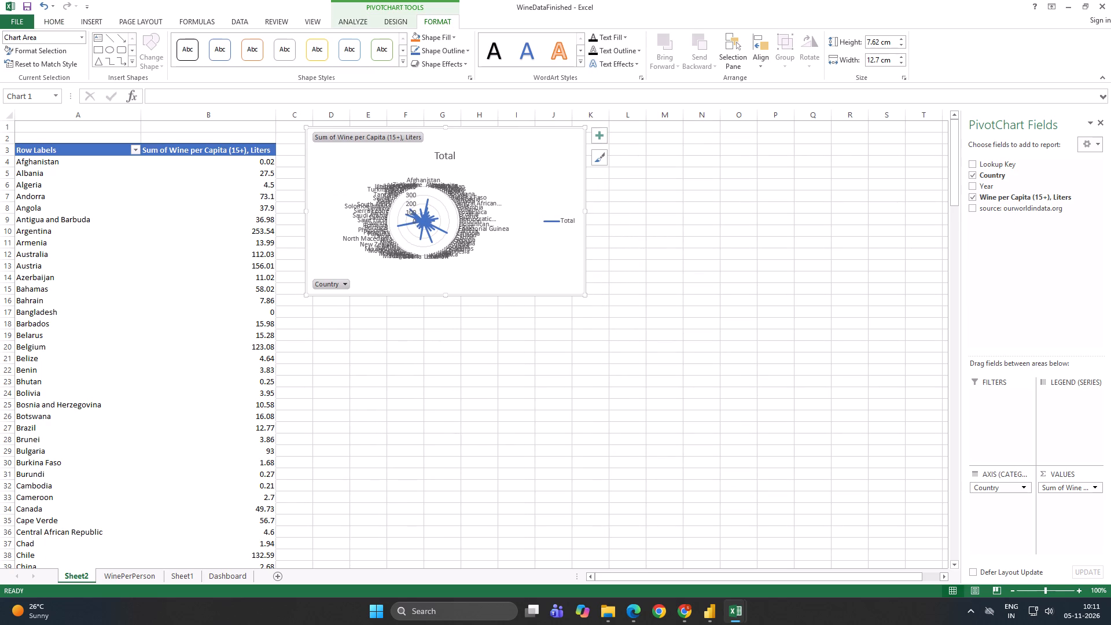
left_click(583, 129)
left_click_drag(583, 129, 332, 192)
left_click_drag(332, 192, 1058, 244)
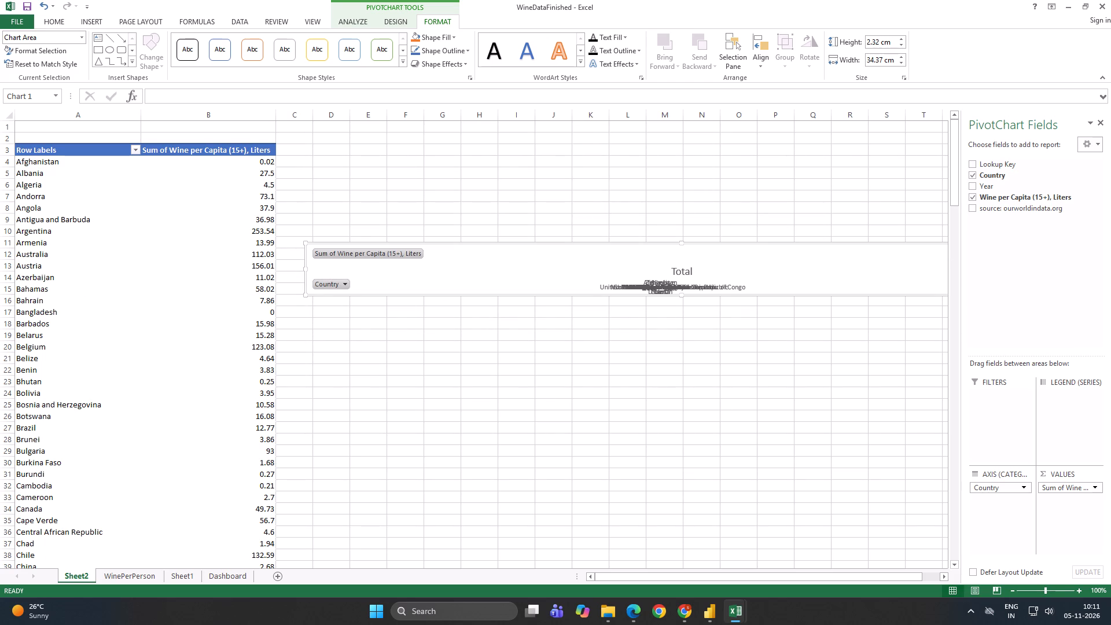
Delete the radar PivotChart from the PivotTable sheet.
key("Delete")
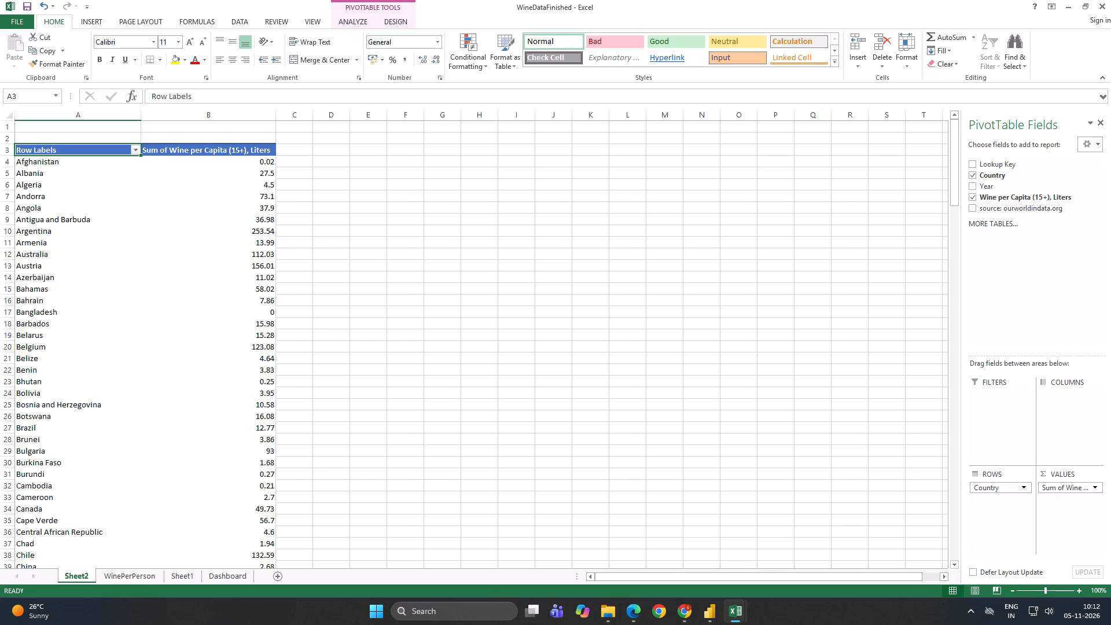
Look through the WinePerPerson, Sheet1 and Dashboard sheets of the wine workbook, ending back on the PivotTable sheet.
left_click(137, 573)
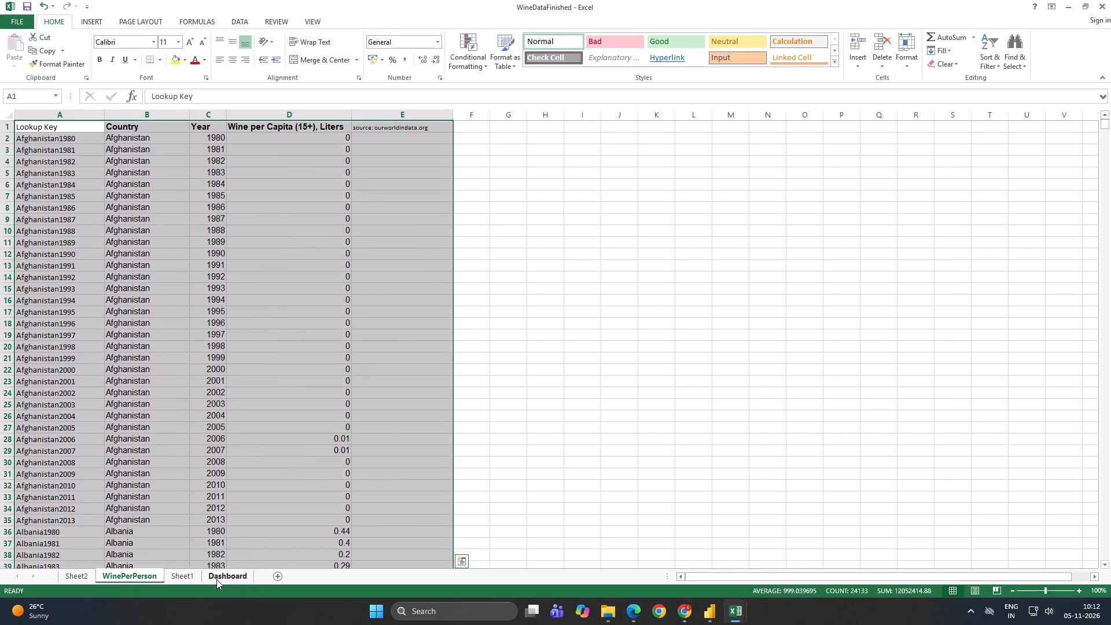
left_click(194, 576)
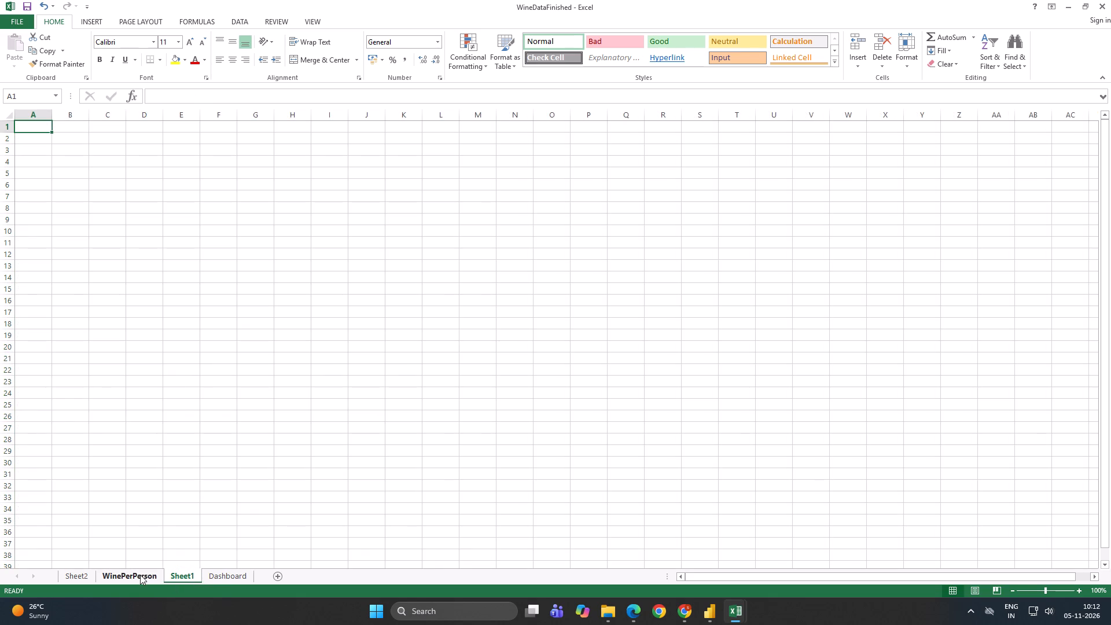
left_click(222, 577)
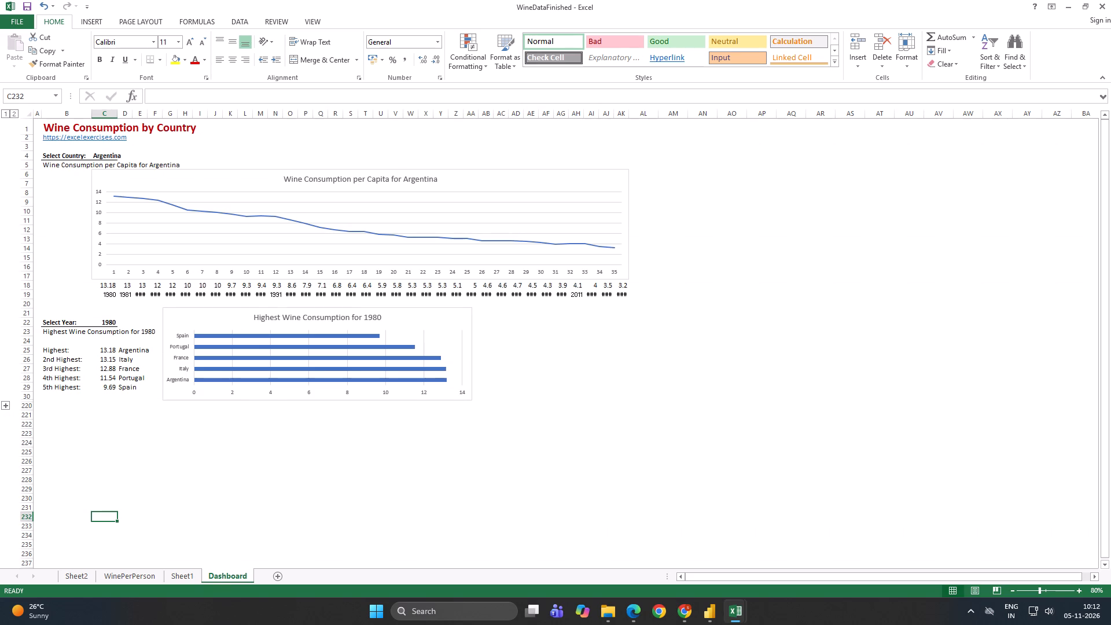
left_click(187, 576)
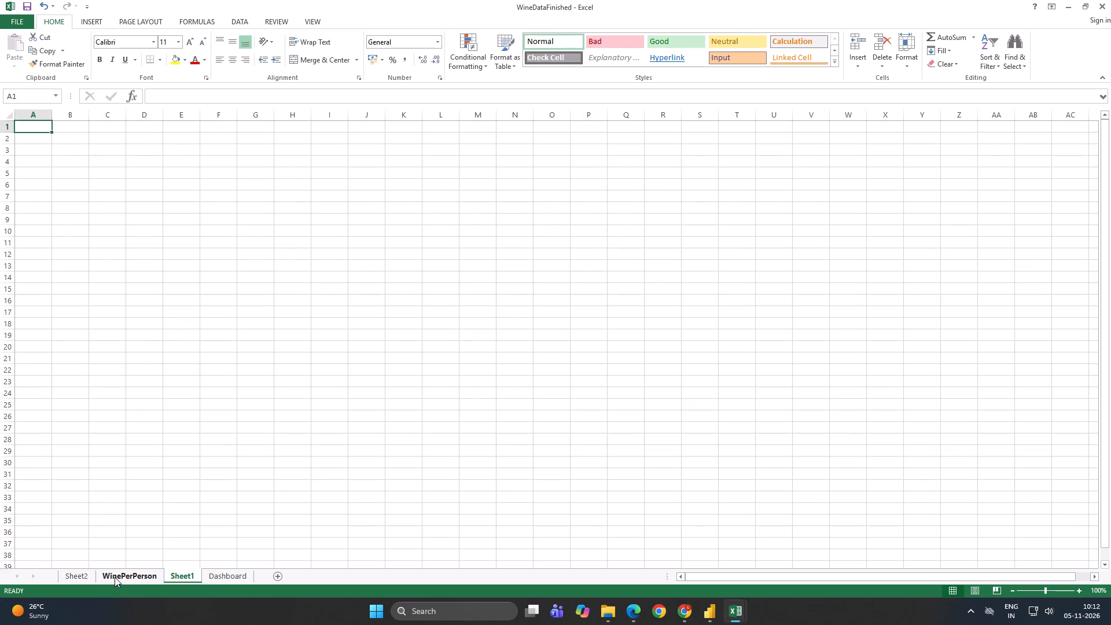
left_click(83, 578)
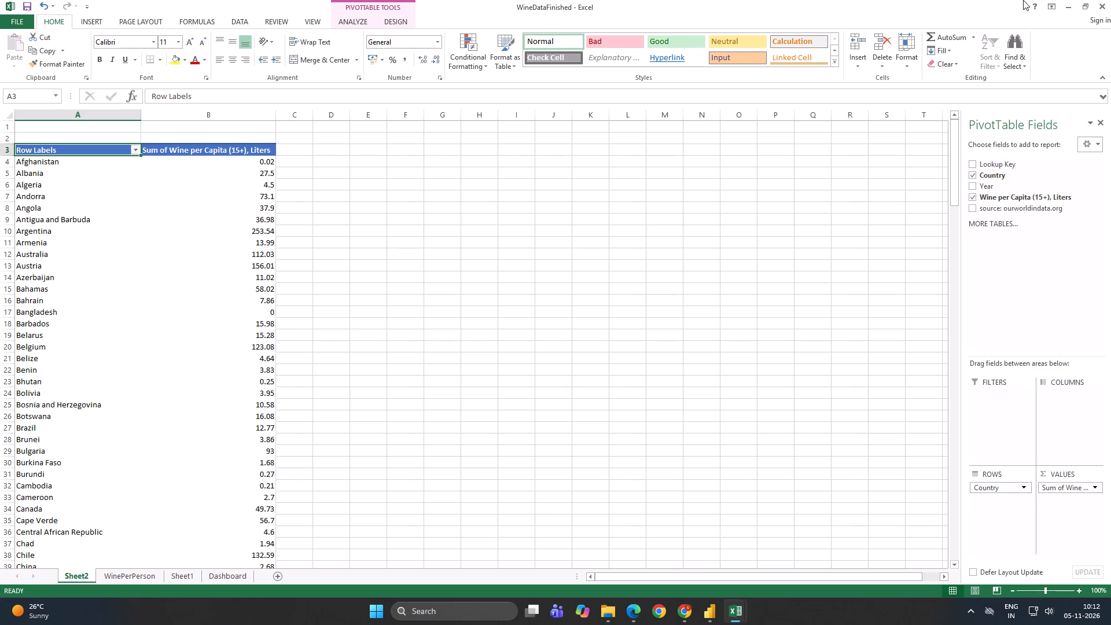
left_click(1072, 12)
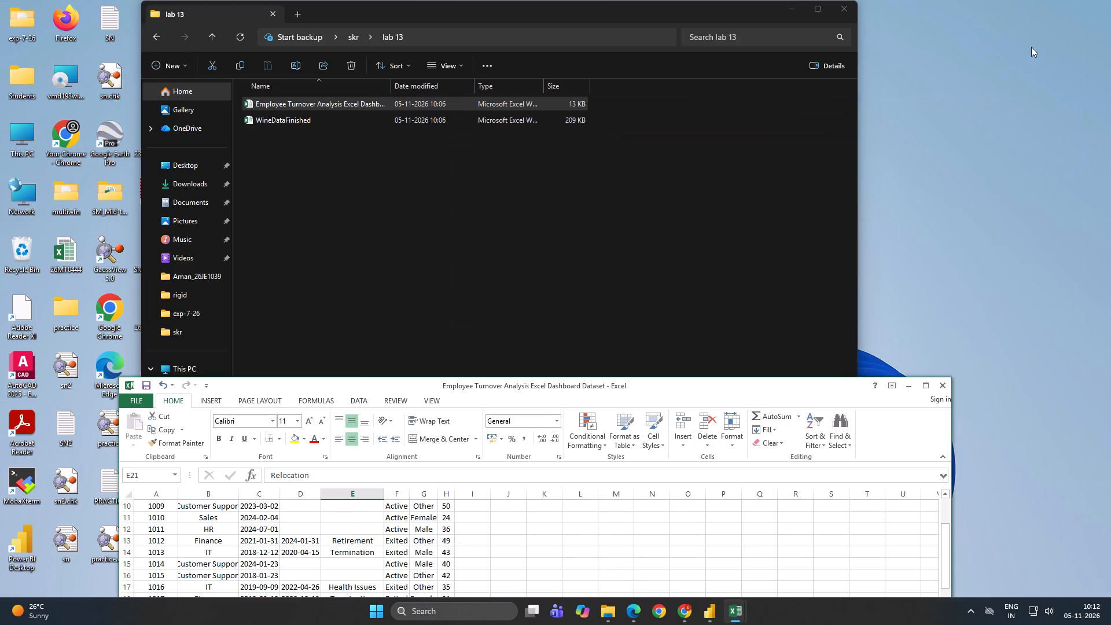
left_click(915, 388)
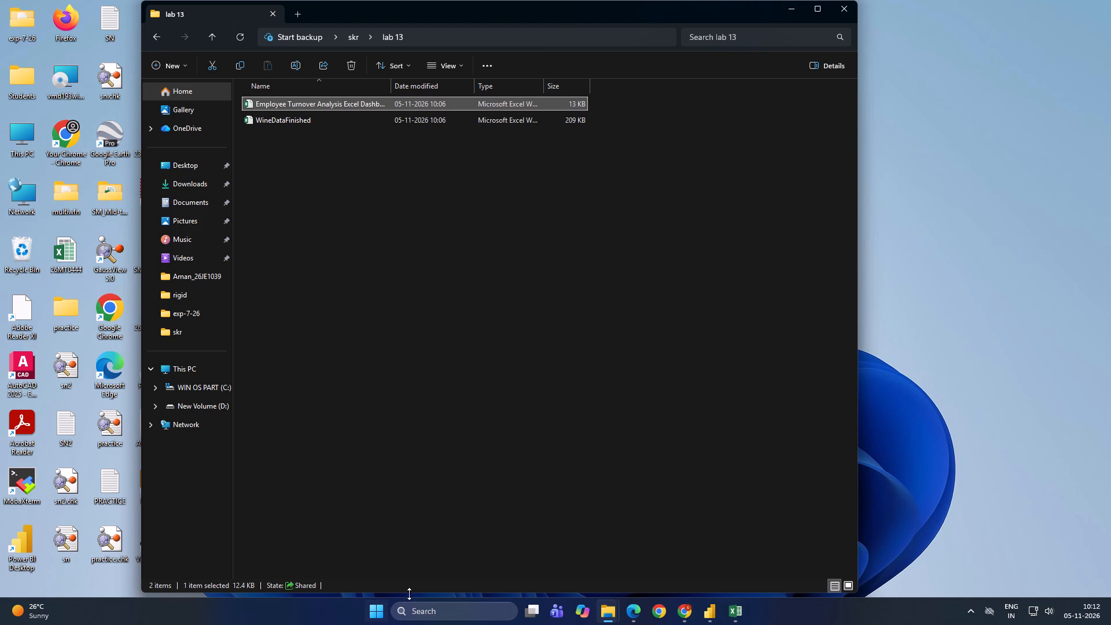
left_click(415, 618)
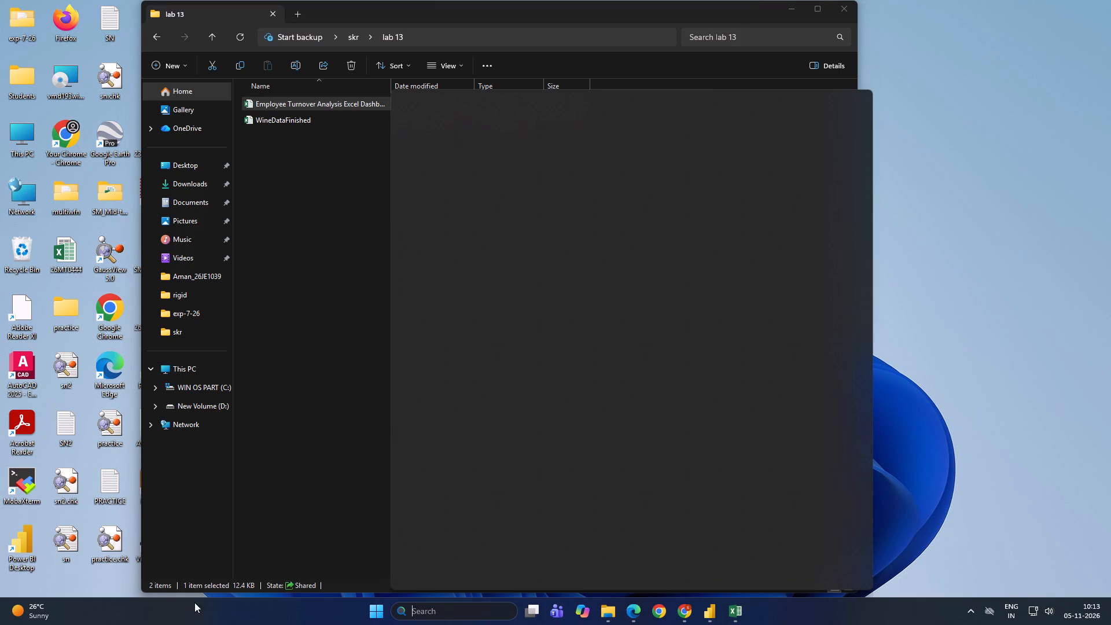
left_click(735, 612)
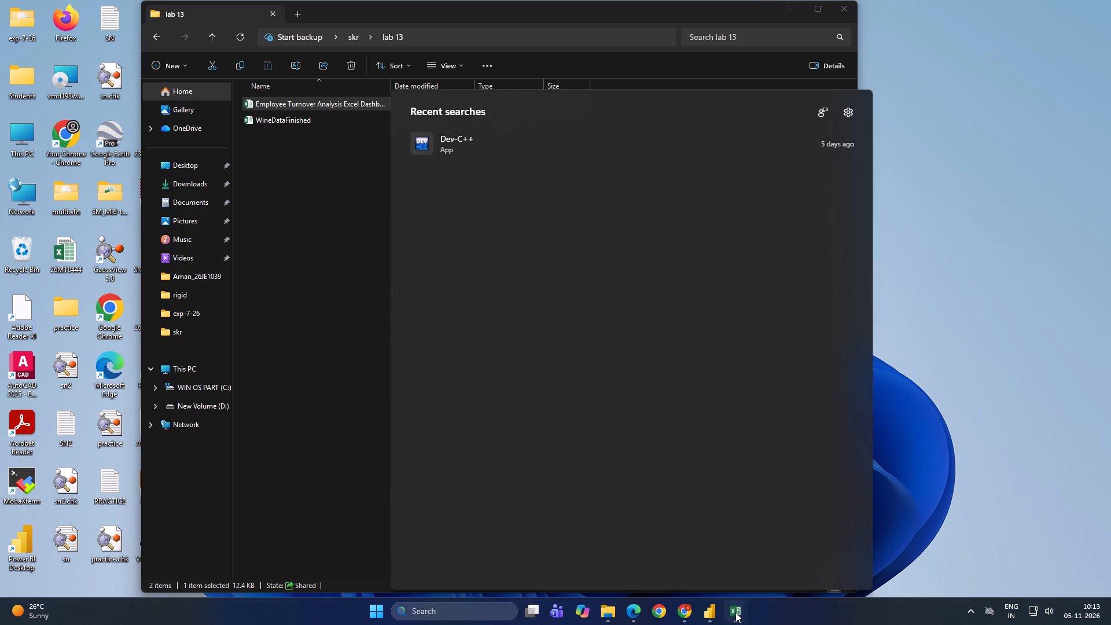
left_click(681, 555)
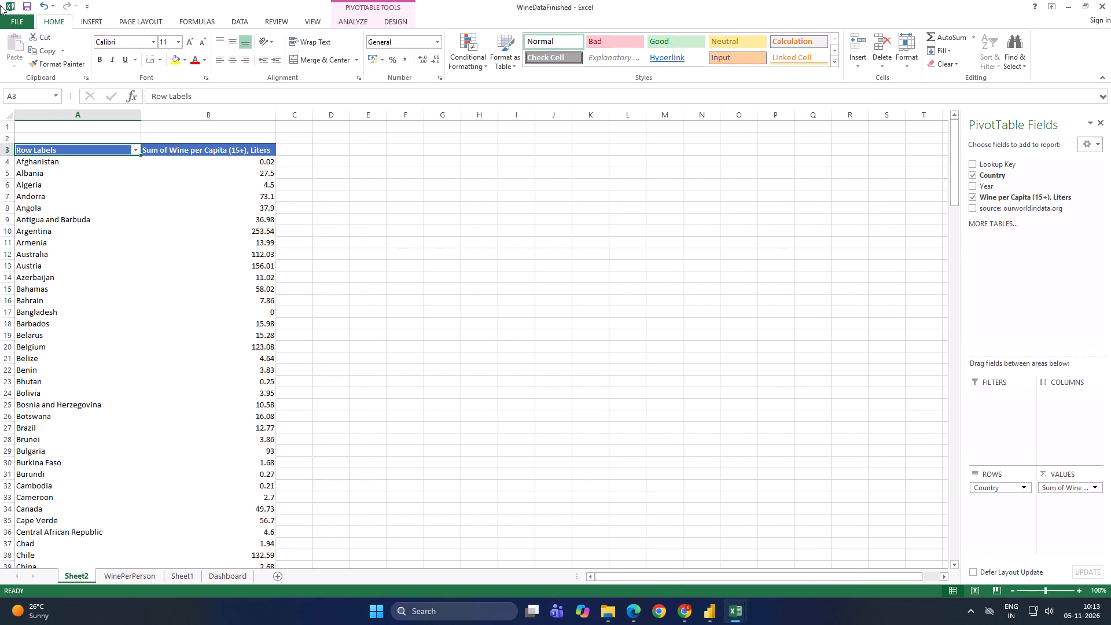
Create a new blank workbook.
left_click(2, 21)
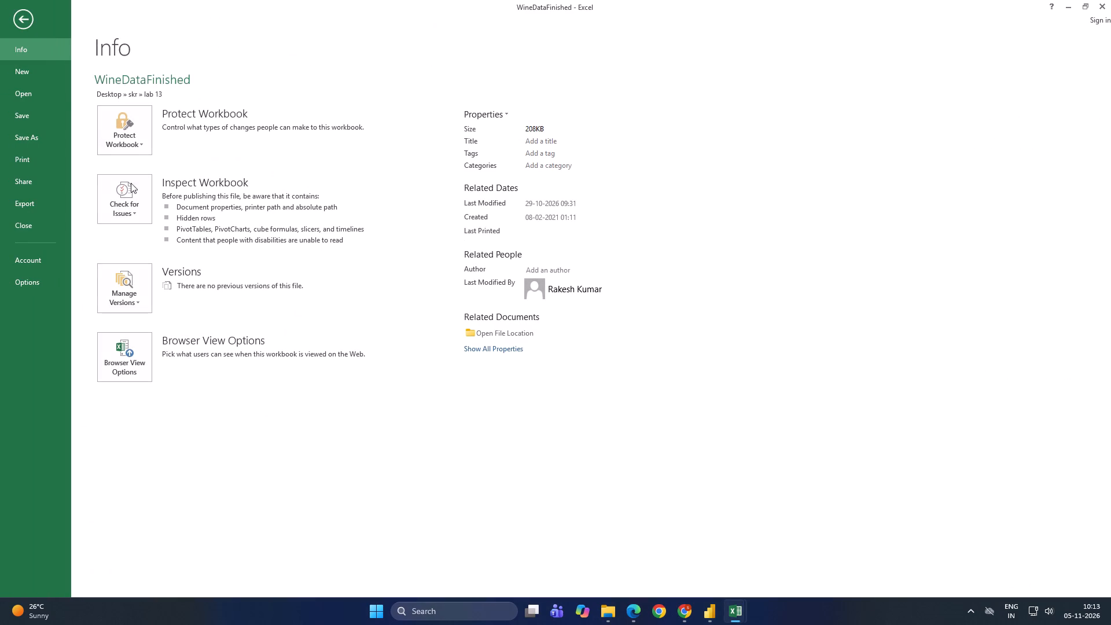
left_click(12, 71)
left_click(135, 184)
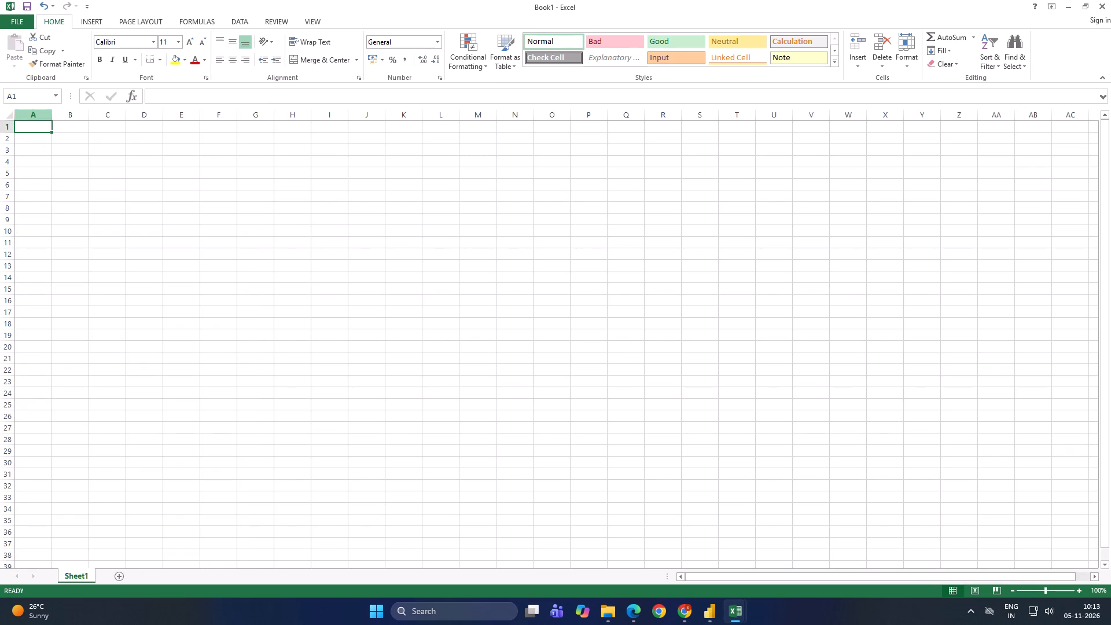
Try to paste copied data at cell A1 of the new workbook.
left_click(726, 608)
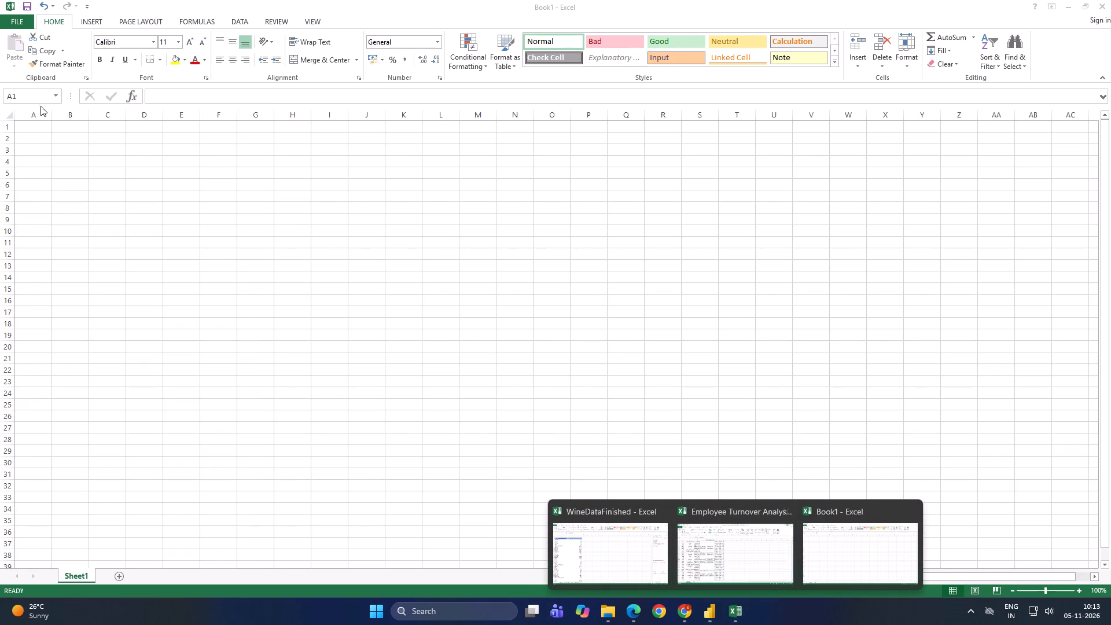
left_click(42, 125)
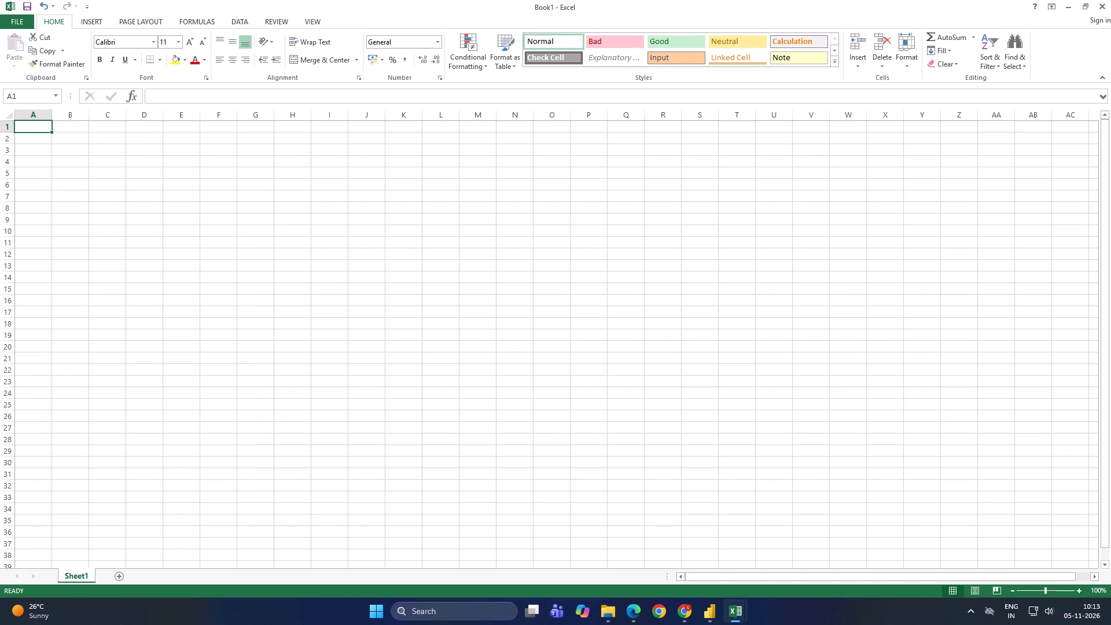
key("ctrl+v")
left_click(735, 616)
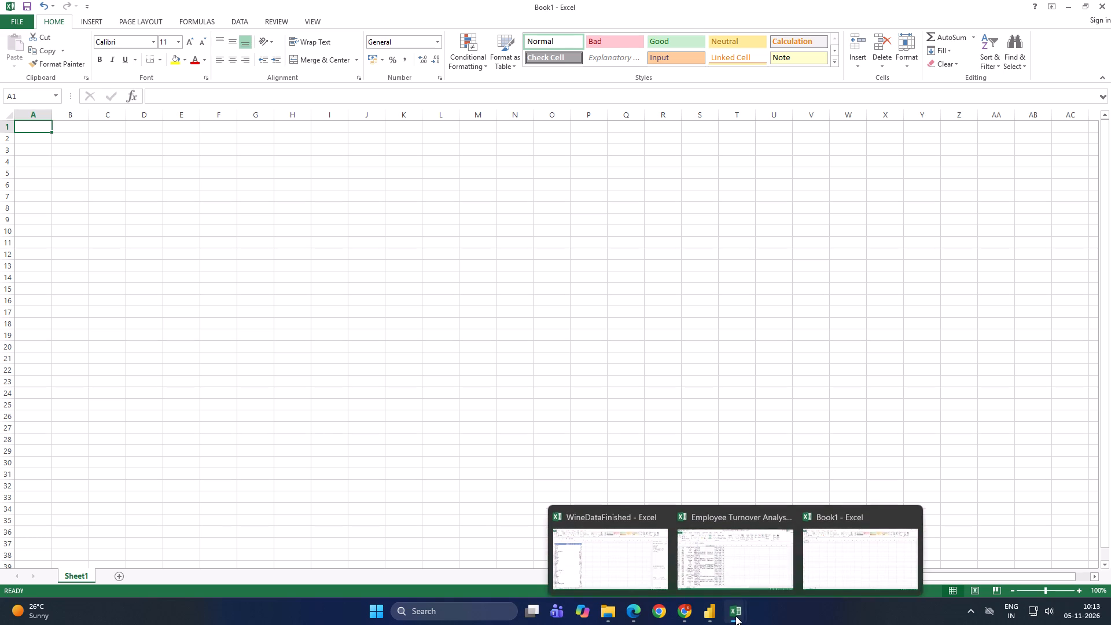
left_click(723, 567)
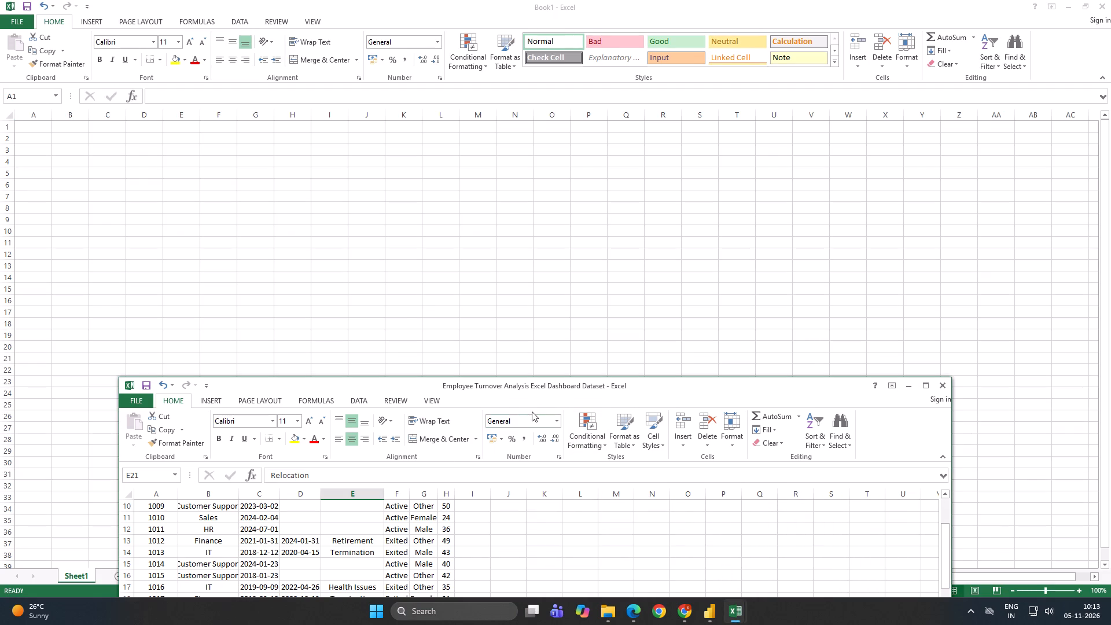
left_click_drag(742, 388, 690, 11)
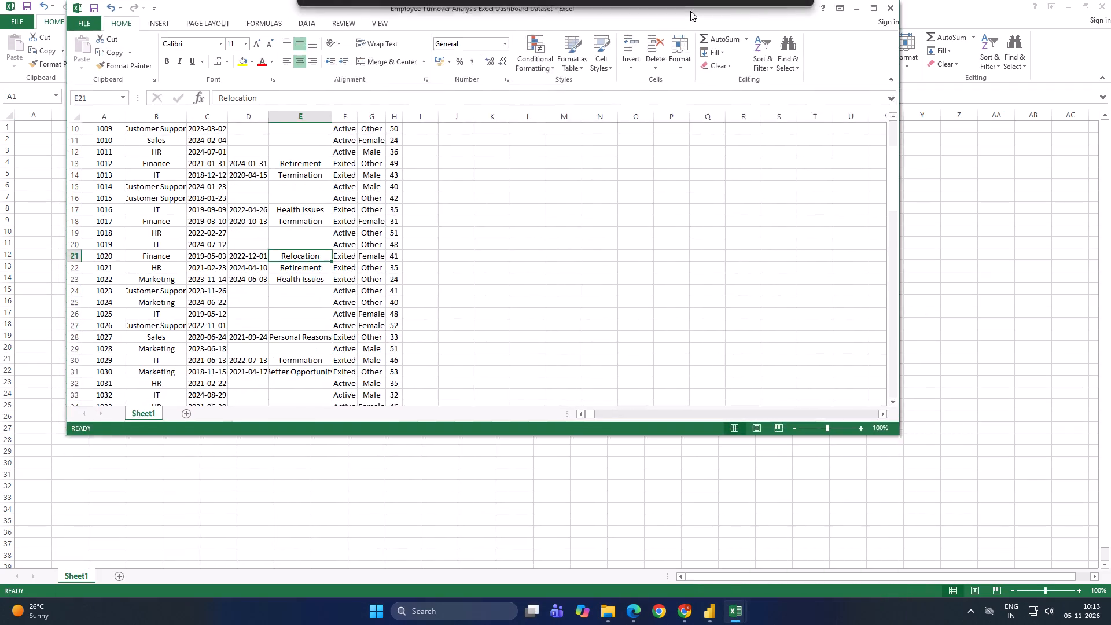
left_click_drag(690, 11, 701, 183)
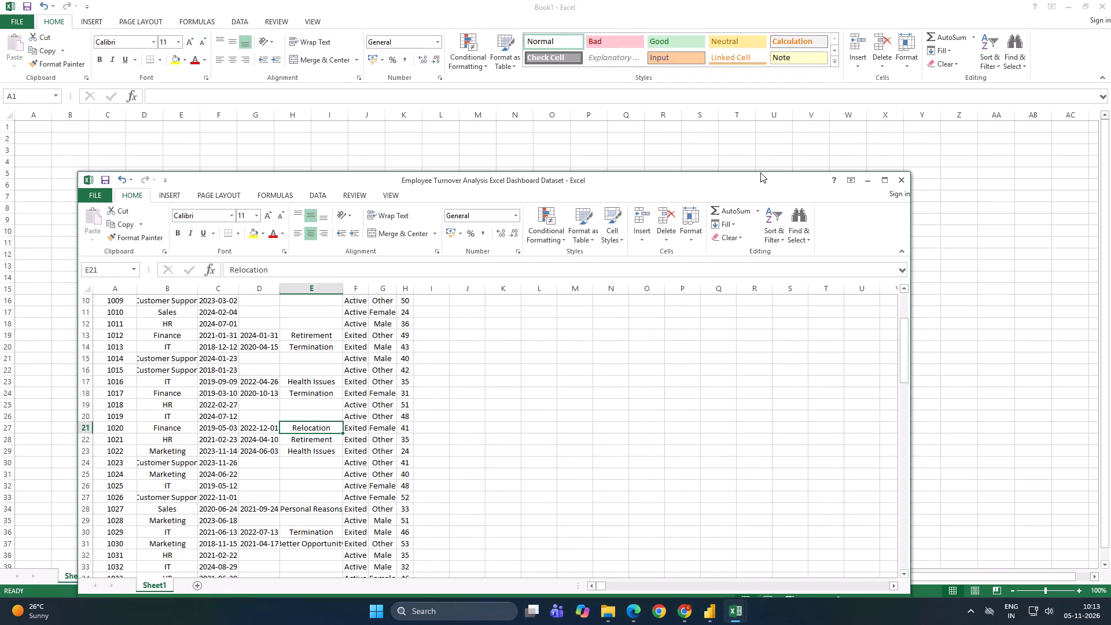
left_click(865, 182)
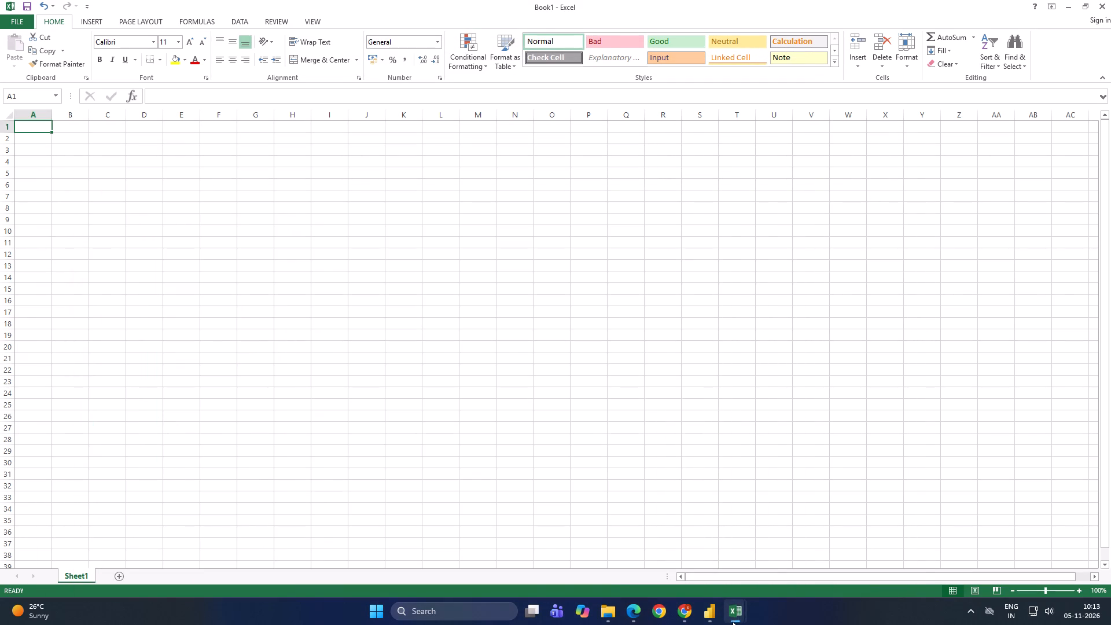
Copy the entire dataset from the WinePerPerson sheet of WineDataFinished and paste it at cell A1 of the new workbook.
left_click(734, 617)
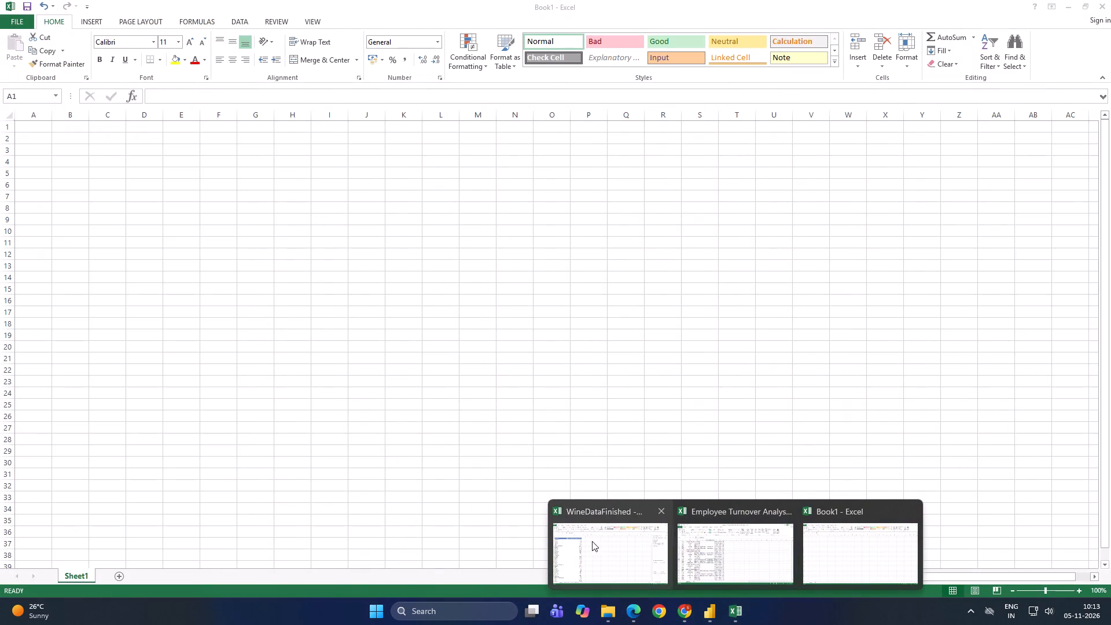
left_click(592, 541)
left_click(149, 575)
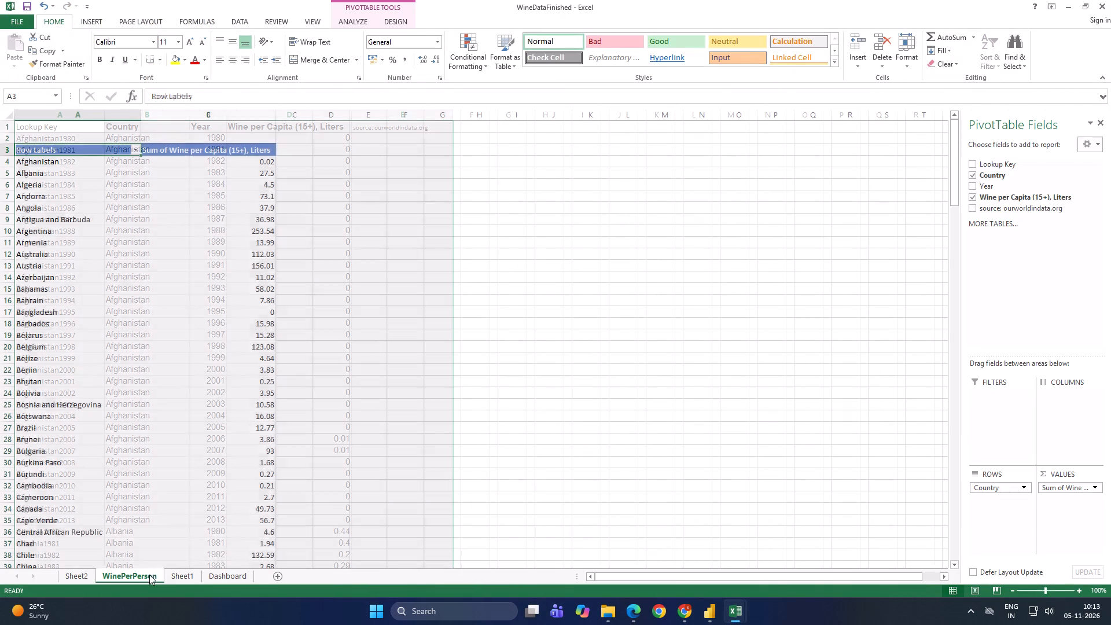
left_click(64, 128)
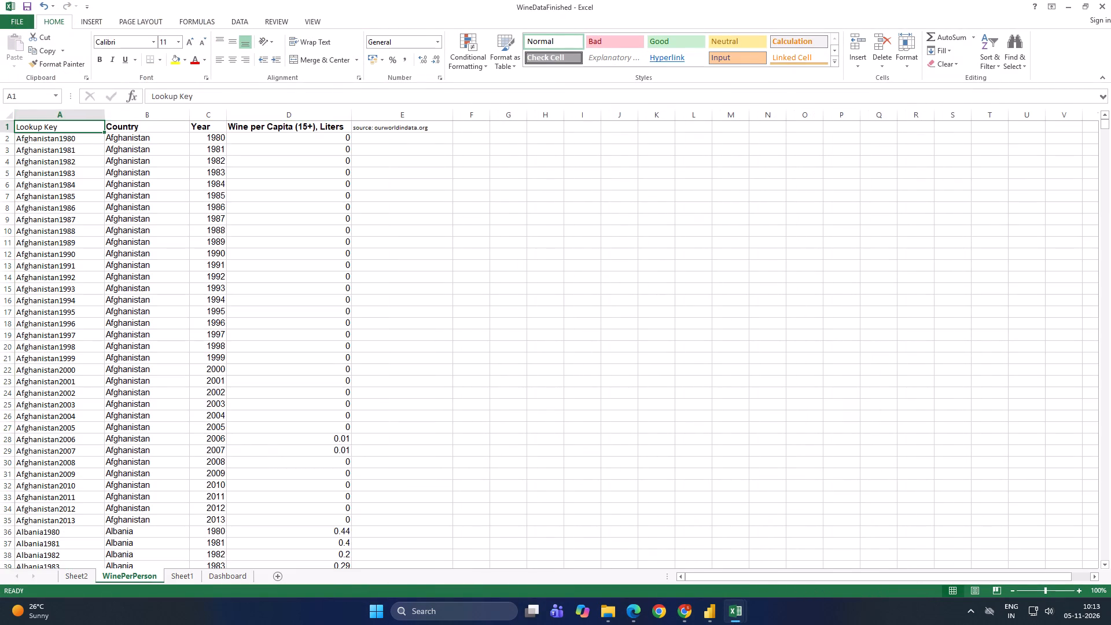
key("ctrl+a")
key("ctrl+c")
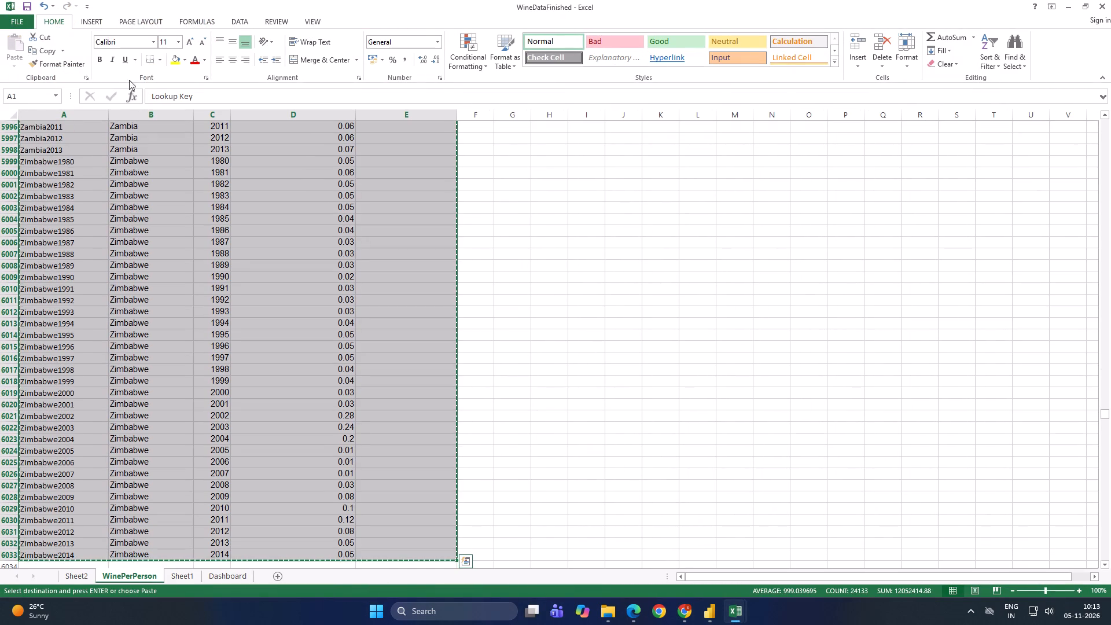
left_click(1062, 5)
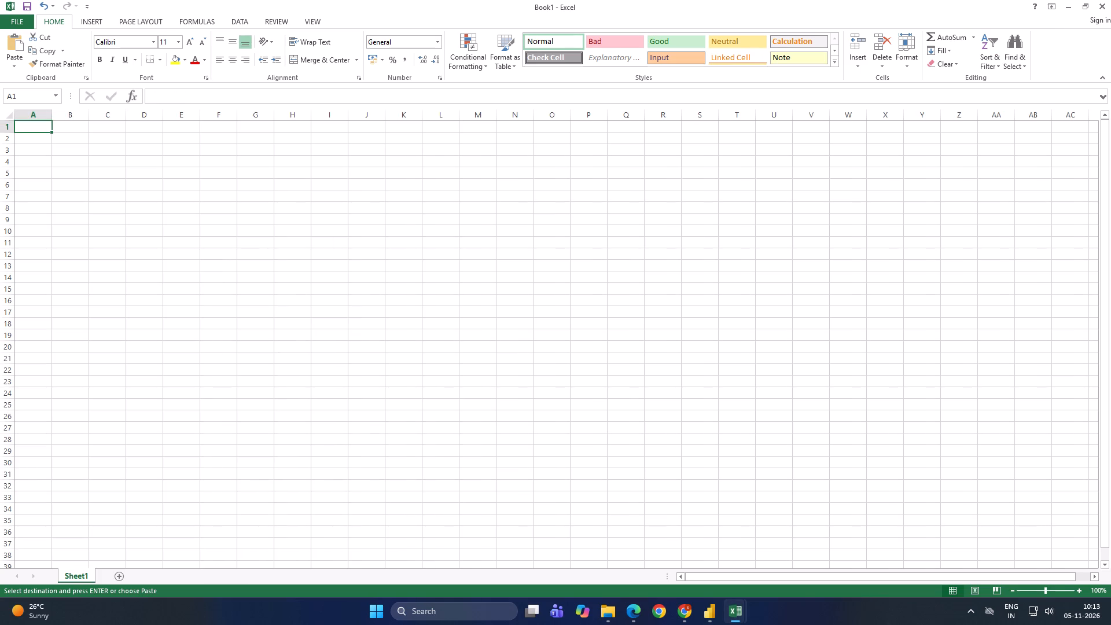
key("ctrl+v")
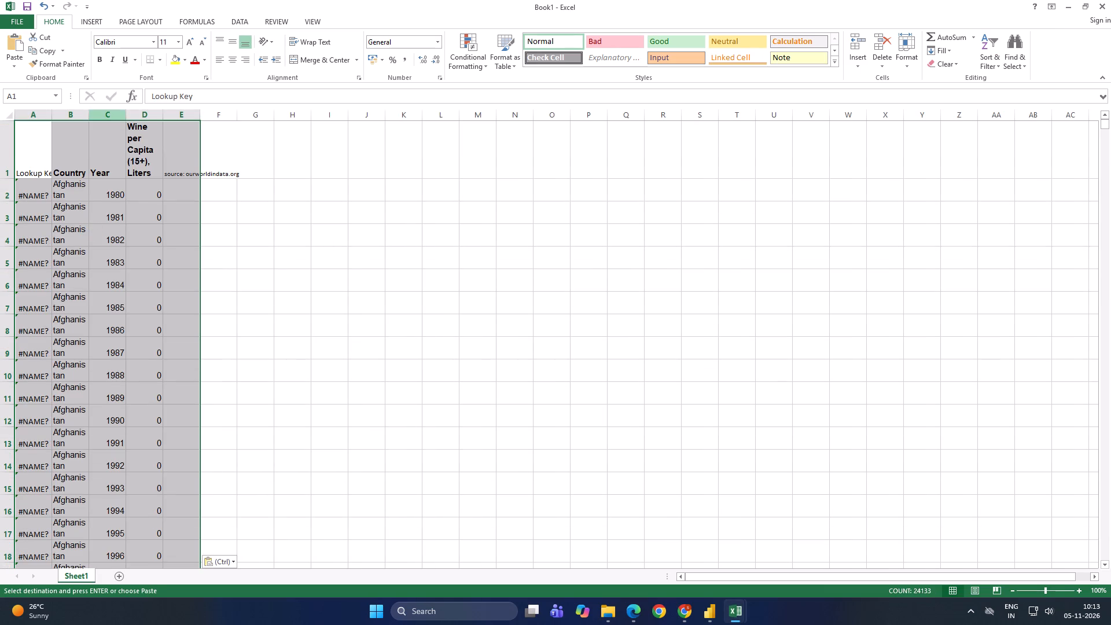
AutoFit the row heights and column widths of the pasted wine data, keeping the standard column width at 8.43.
left_click(905, 55)
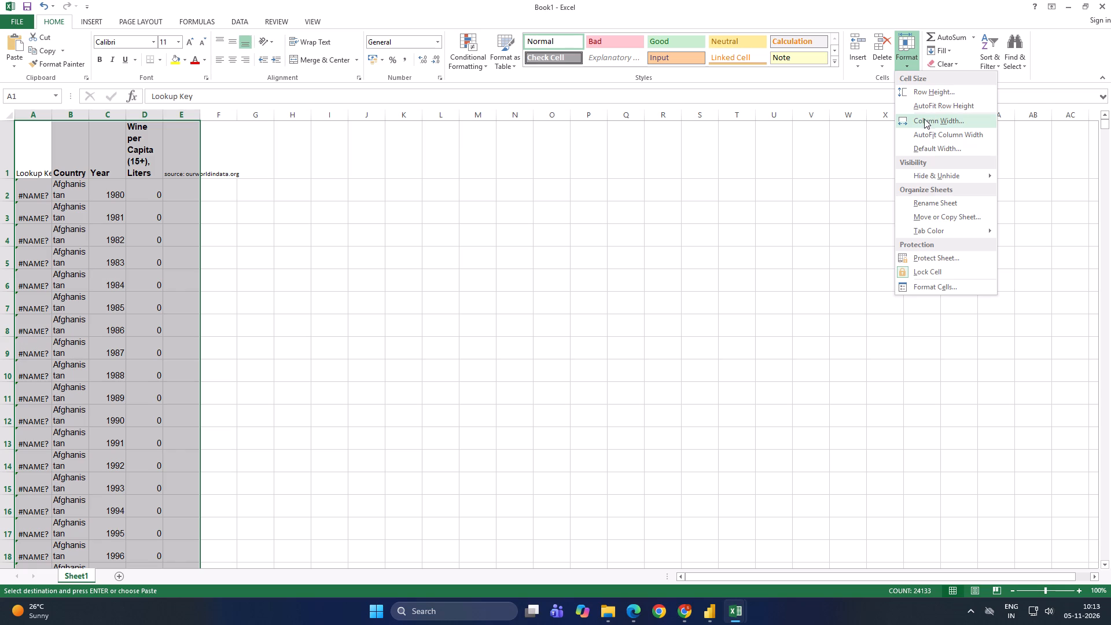
left_click(924, 111)
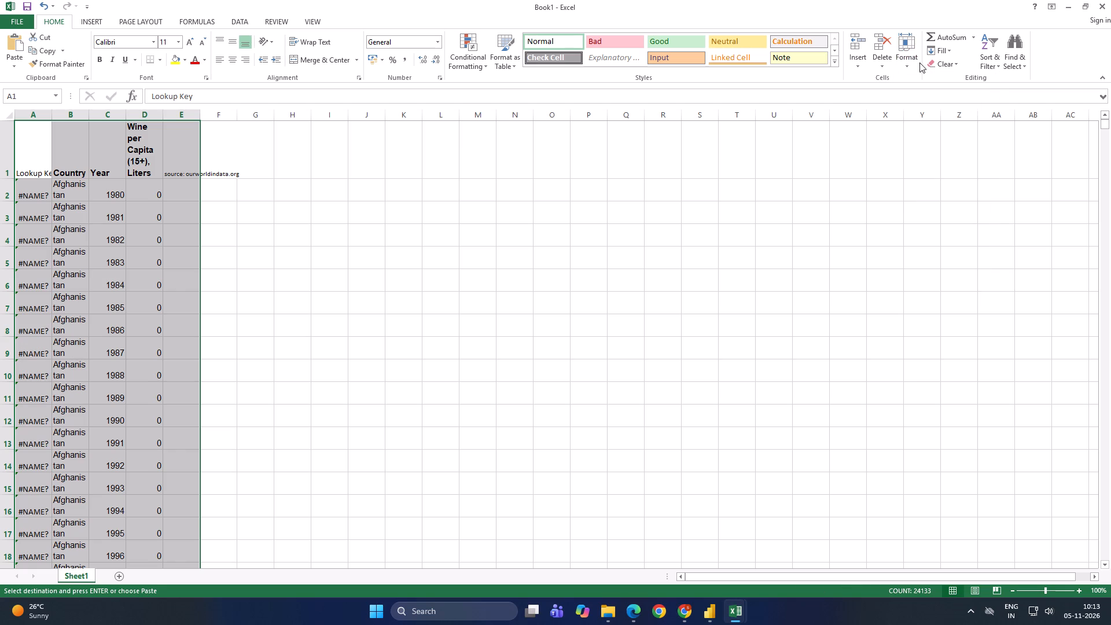
left_click(903, 56)
left_click(920, 134)
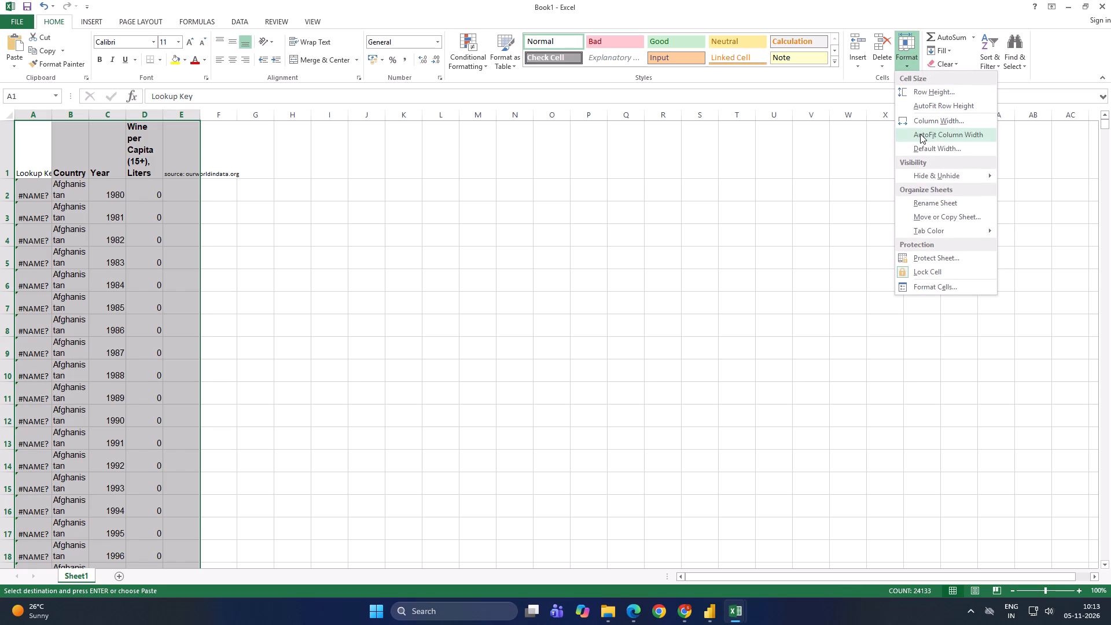
left_click(911, 55)
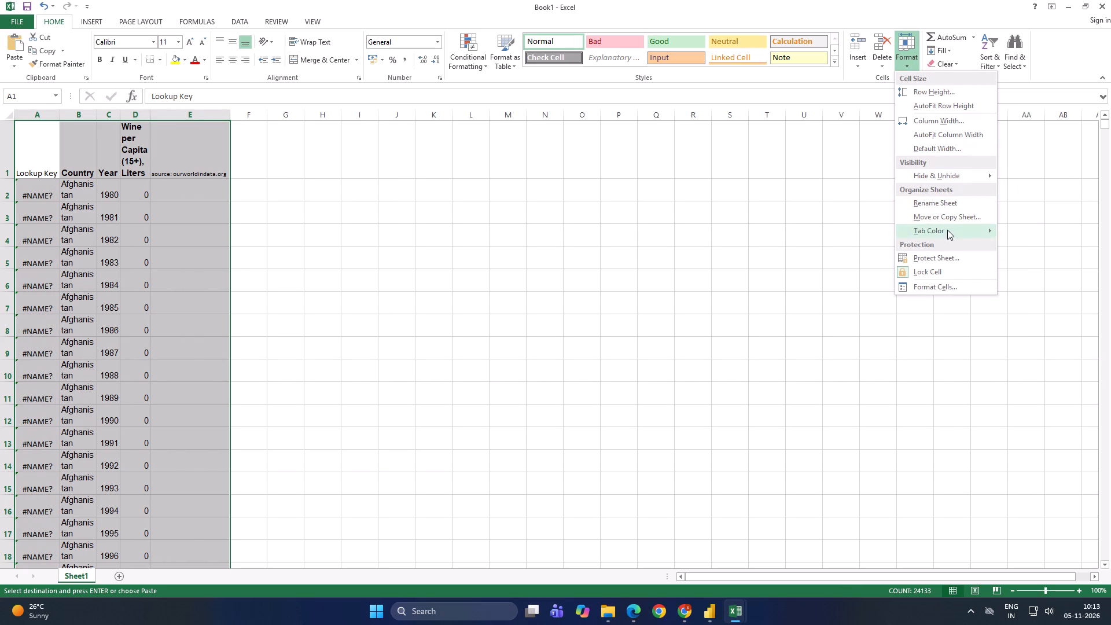
left_click(970, 152)
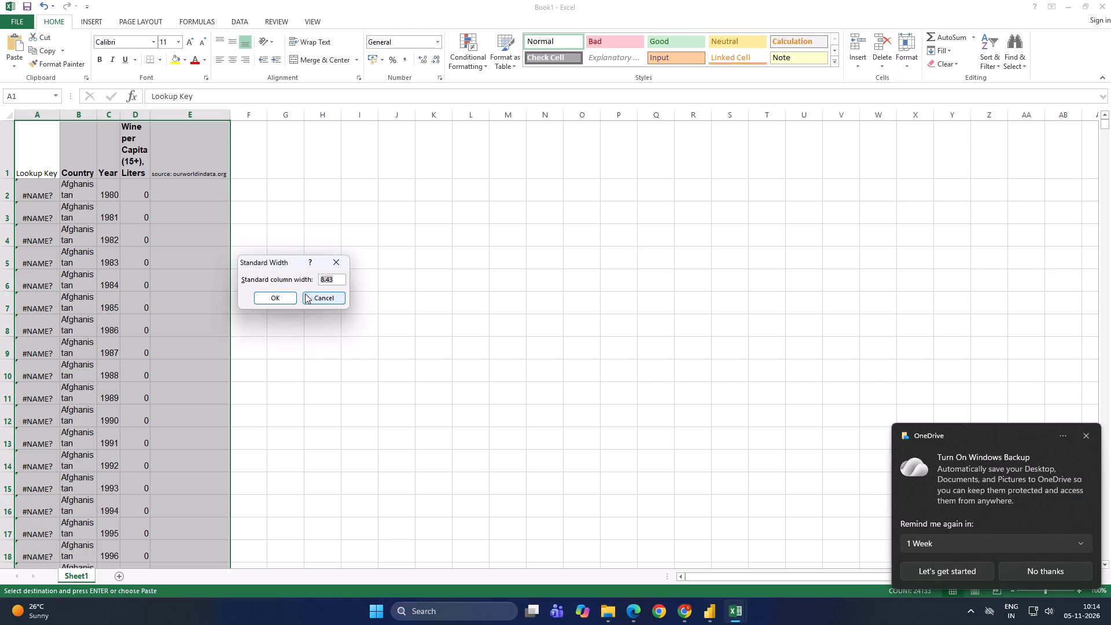
left_click(287, 297)
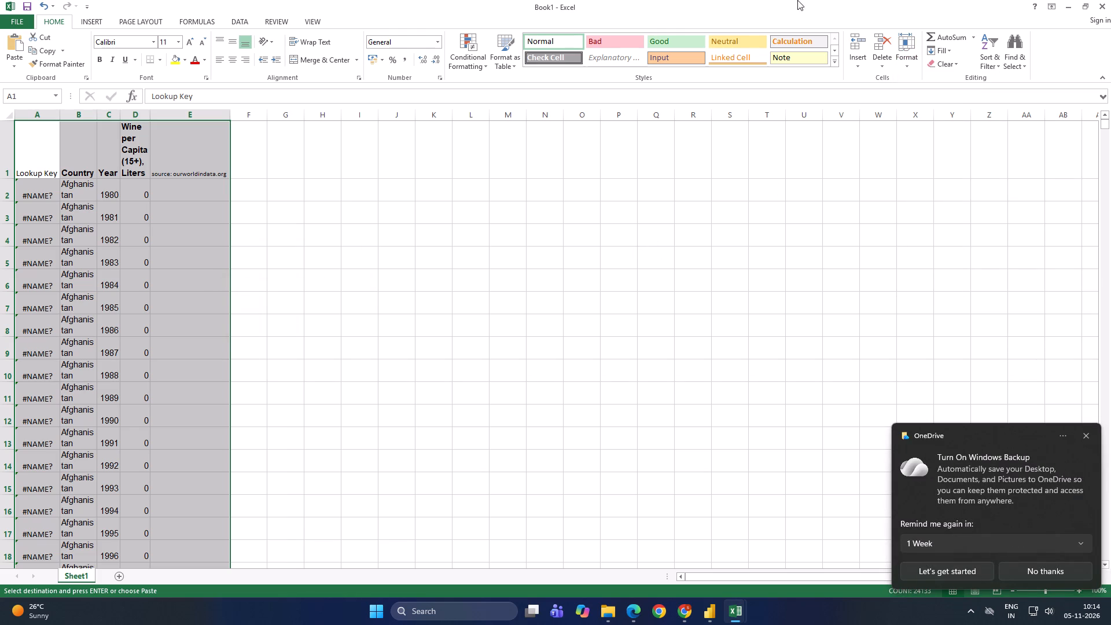
left_click(902, 54)
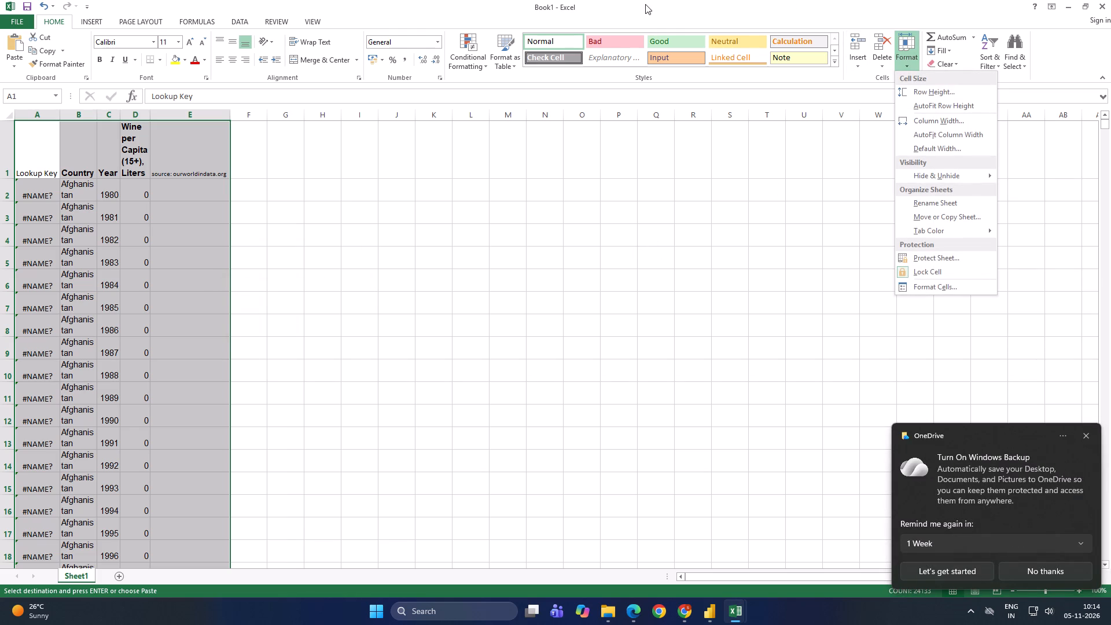
left_click(916, 104)
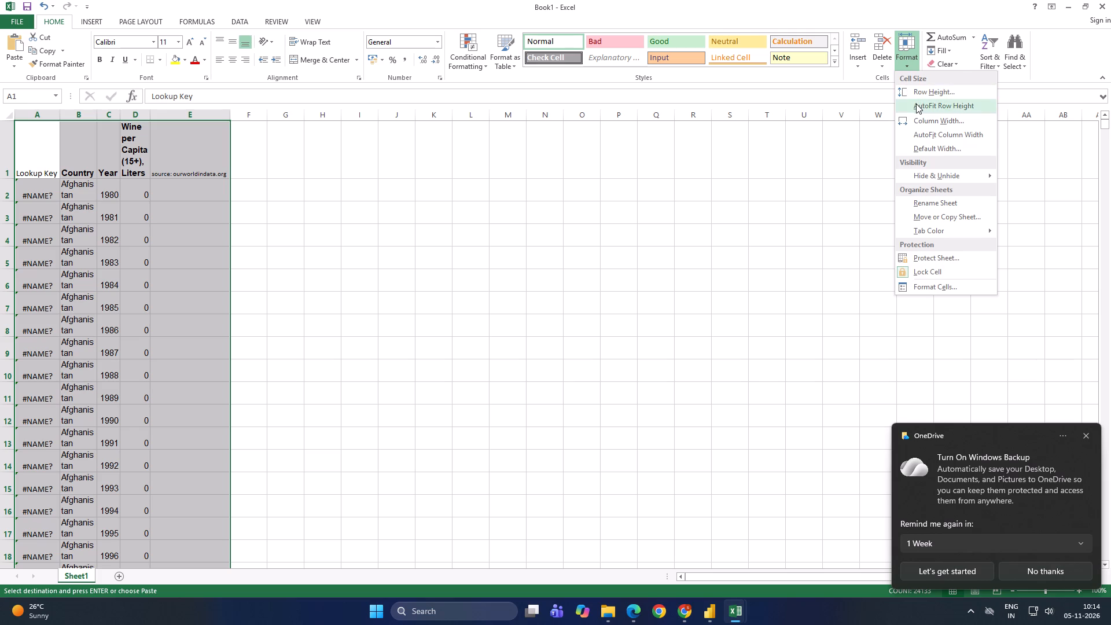
Widen column D so the Wine per Capita (15+), Liters header has more room.
double_click(150, 117)
left_click_drag(150, 117, 189, 125)
left_click_drag(189, 116, 238, 116)
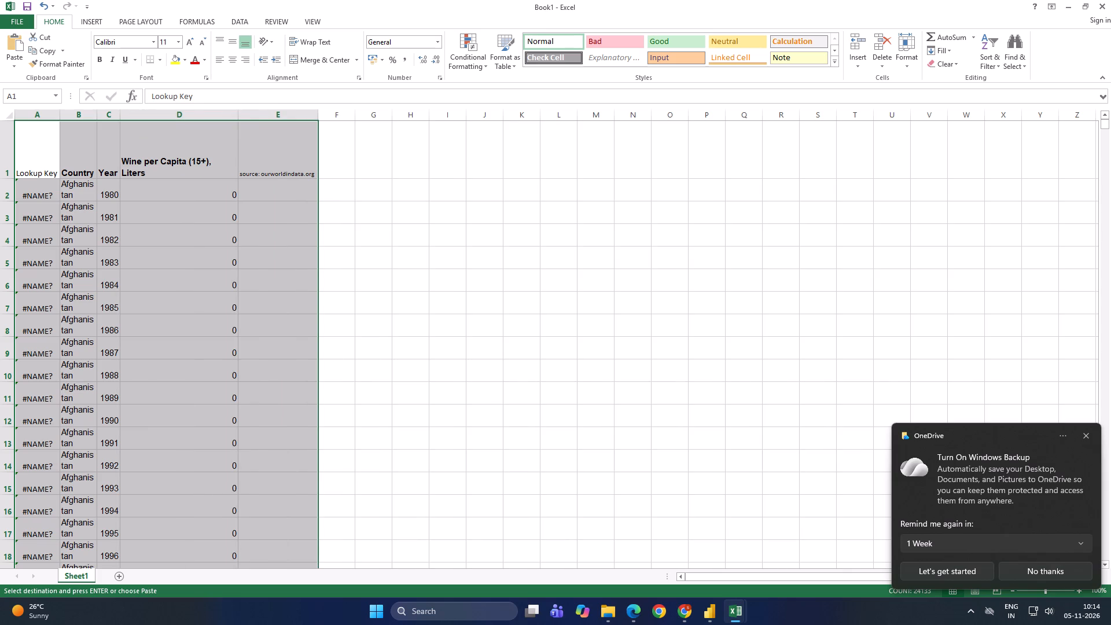
Widen the Year column and the Country column so each country name fits on one line.
left_click_drag(122, 116, 182, 123)
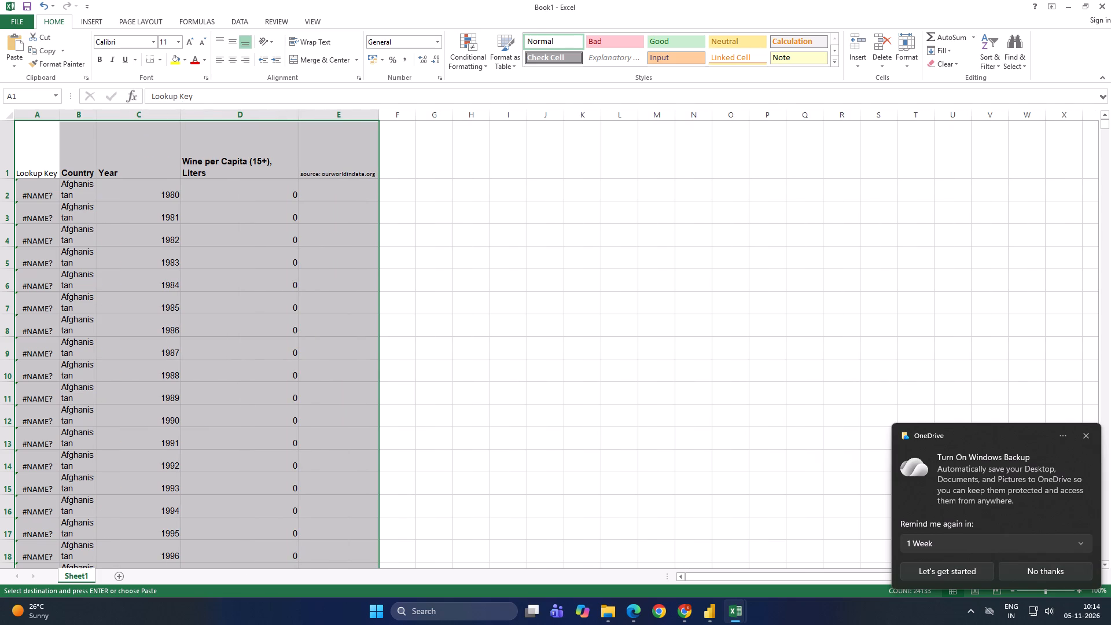
left_click_drag(93, 115, 154, 124)
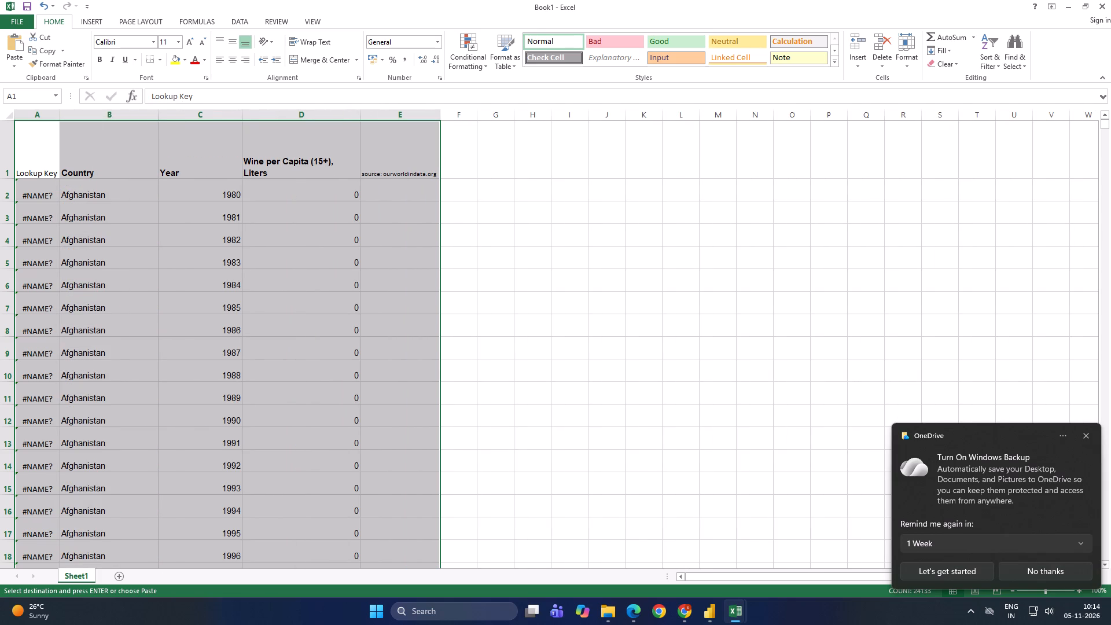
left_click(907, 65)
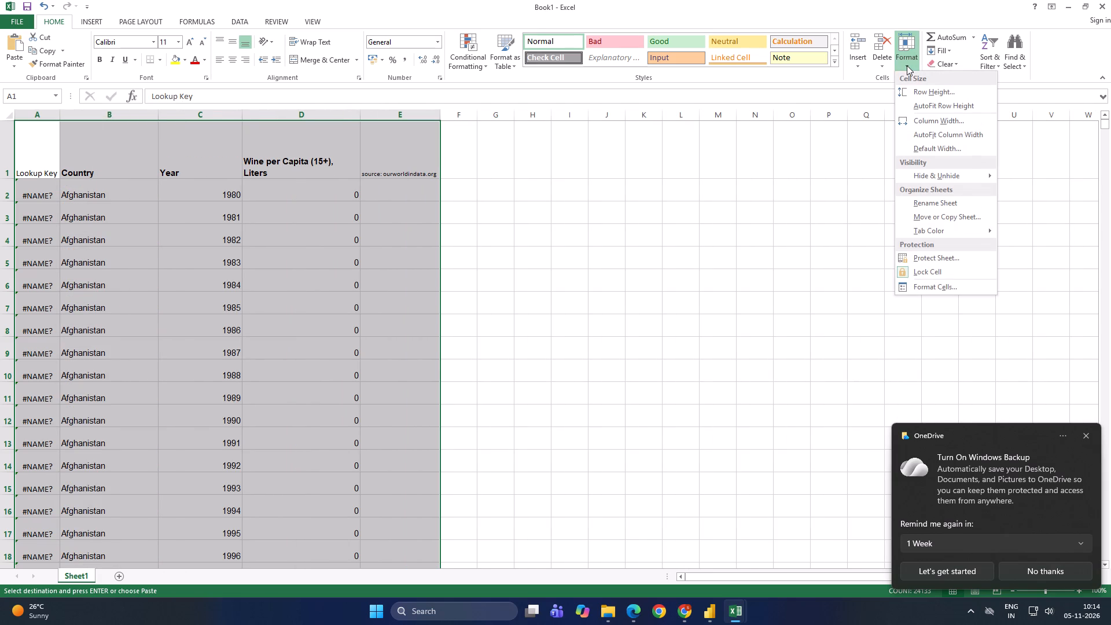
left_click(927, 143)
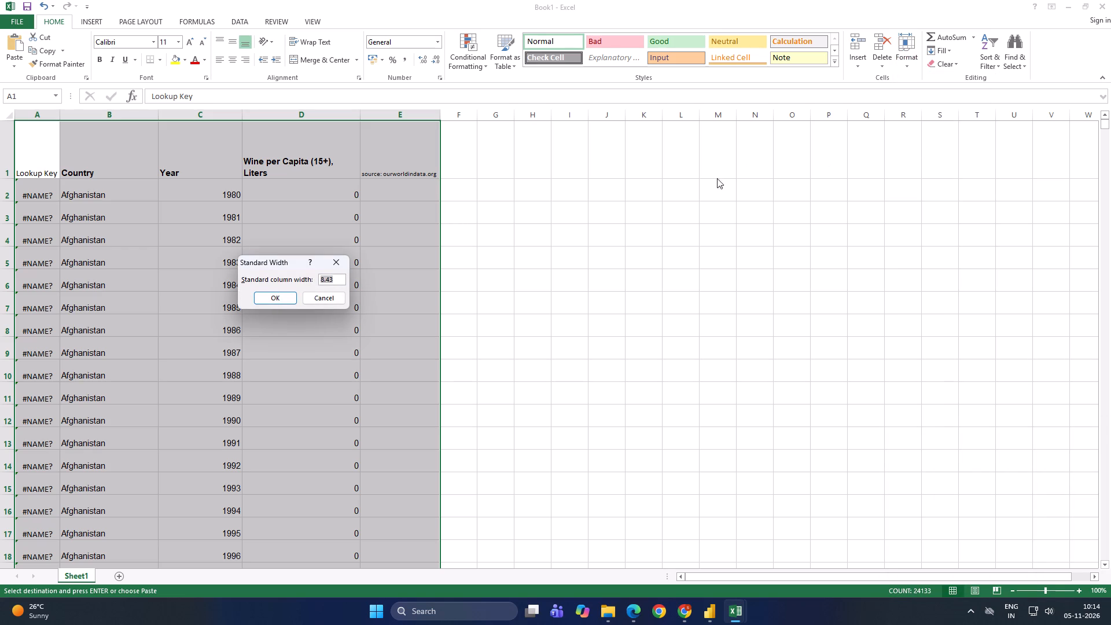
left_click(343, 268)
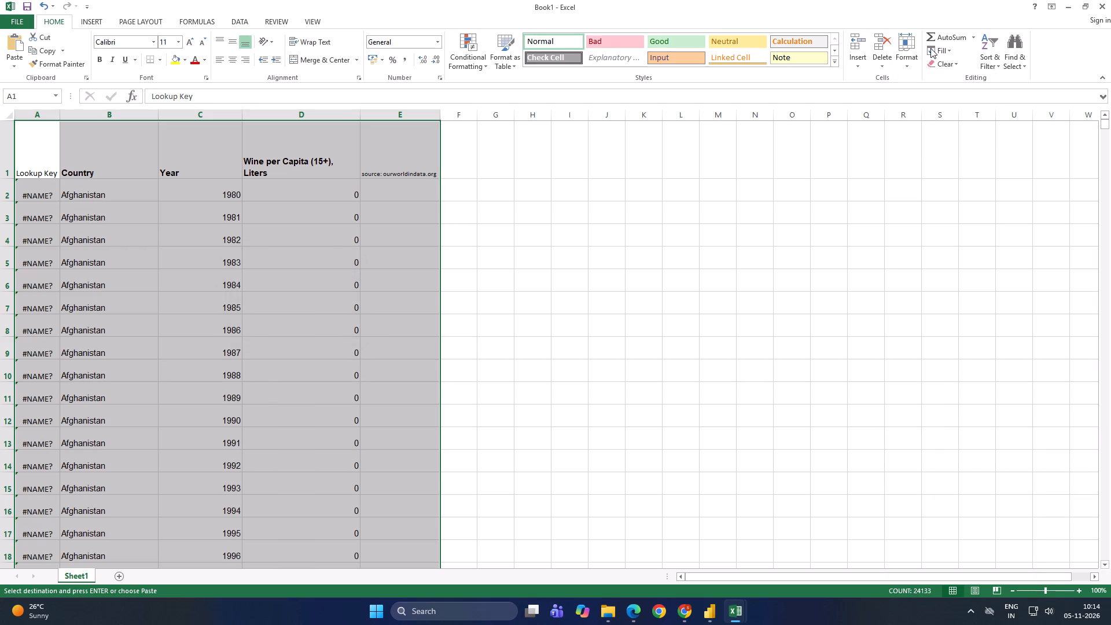
AutoFit the row heights of the pasted wine data.
left_click(908, 54)
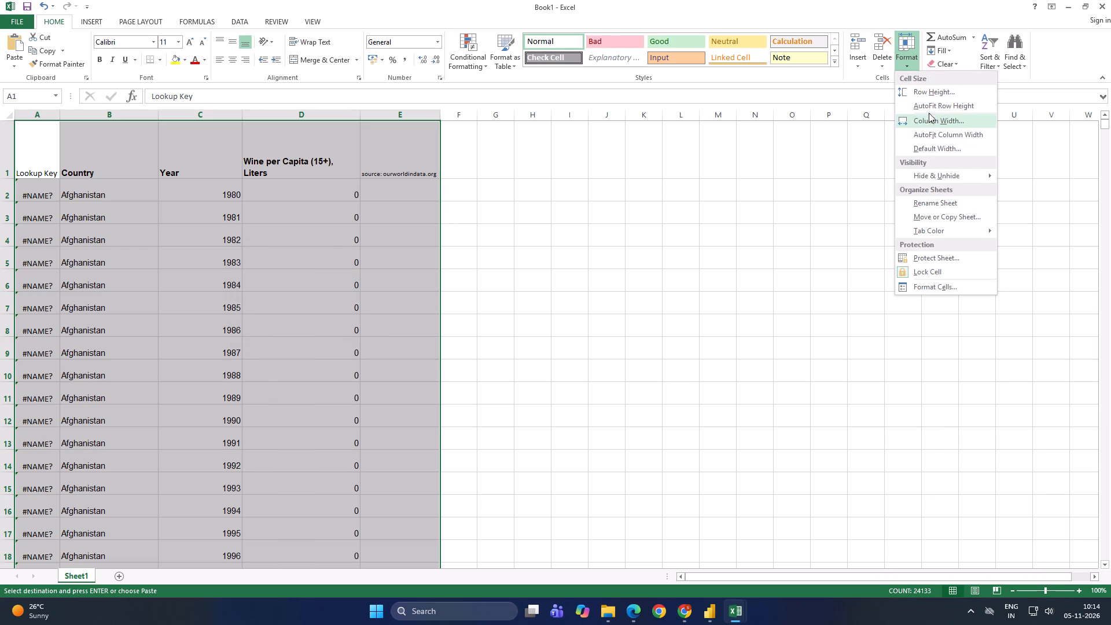
left_click(928, 107)
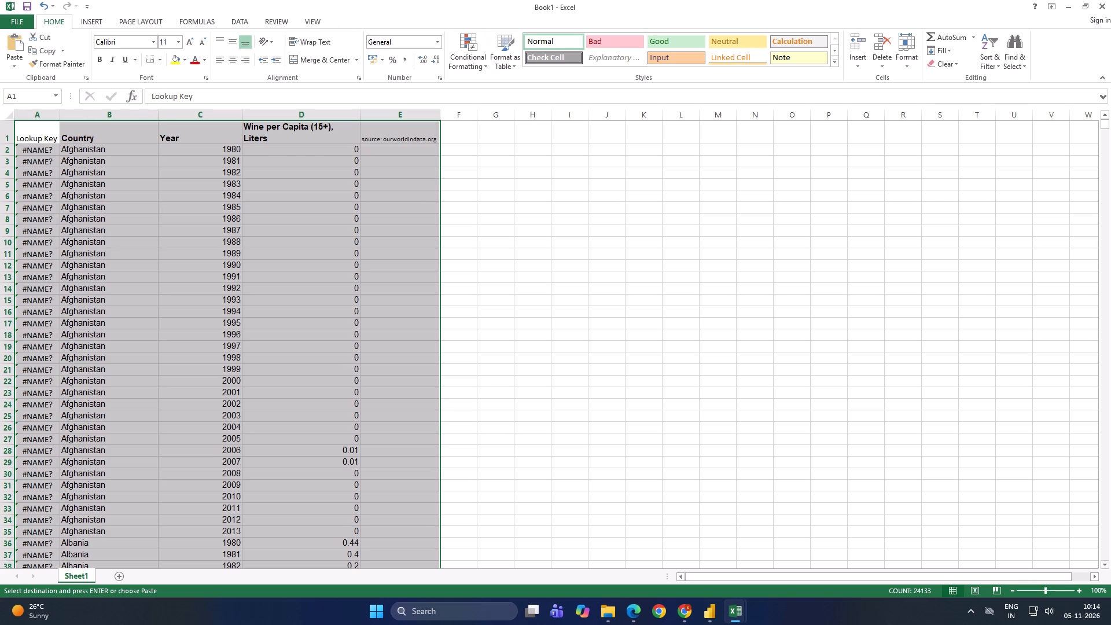
Widen column A, Lookup Key, to about three times the width of the Year column.
left_click_drag(60, 112, 75, 117)
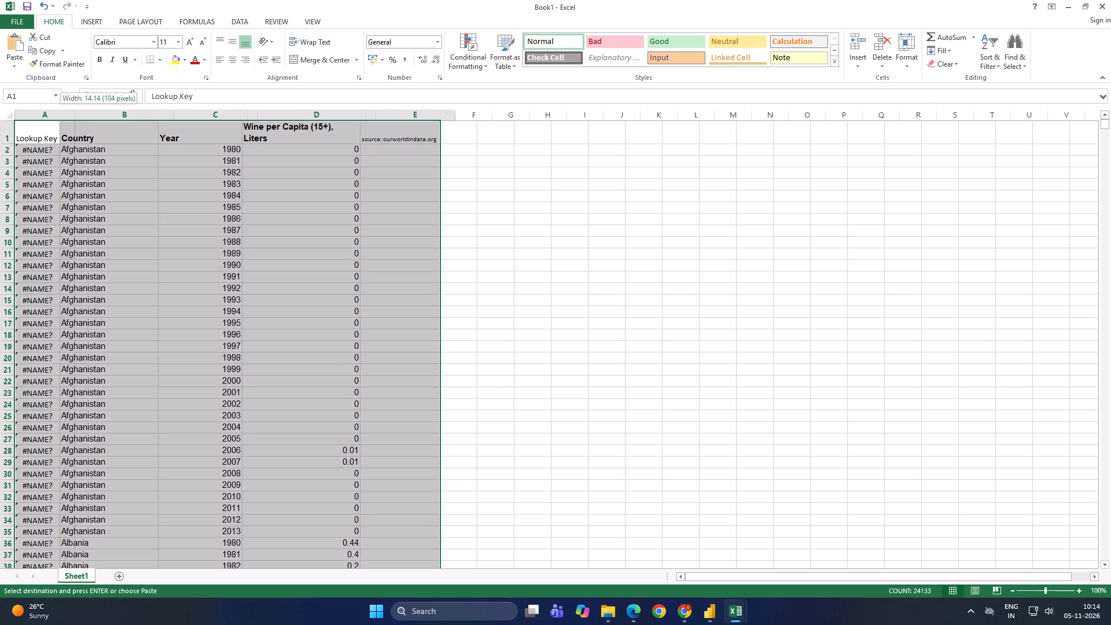
left_click_drag(75, 117, 88, 119)
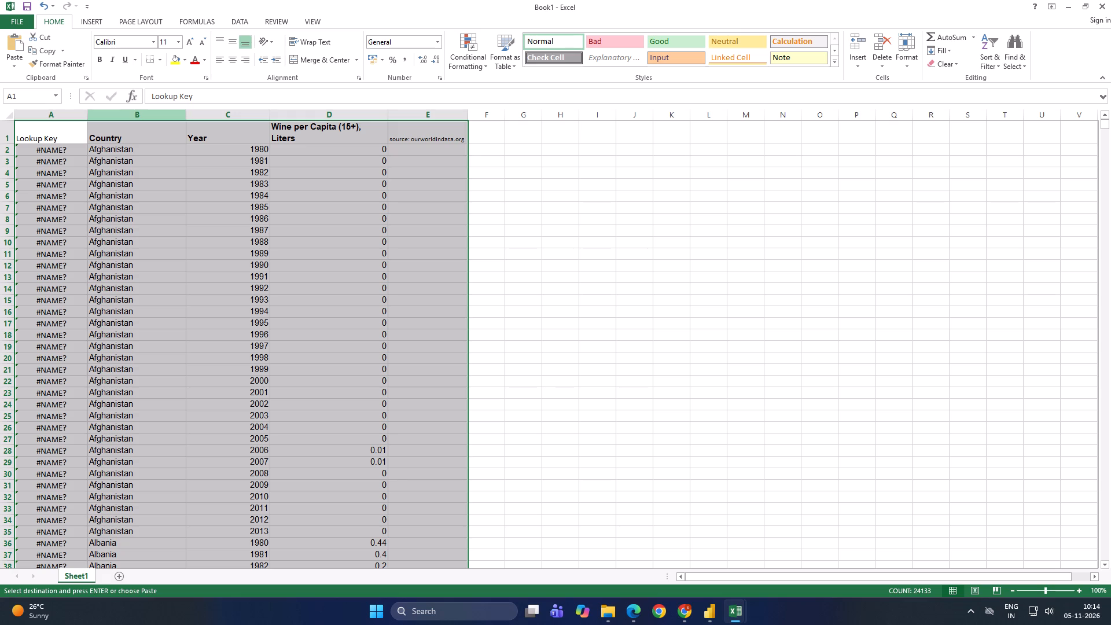
left_click_drag(89, 113, 121, 116)
left_click_drag(121, 116, 278, 133)
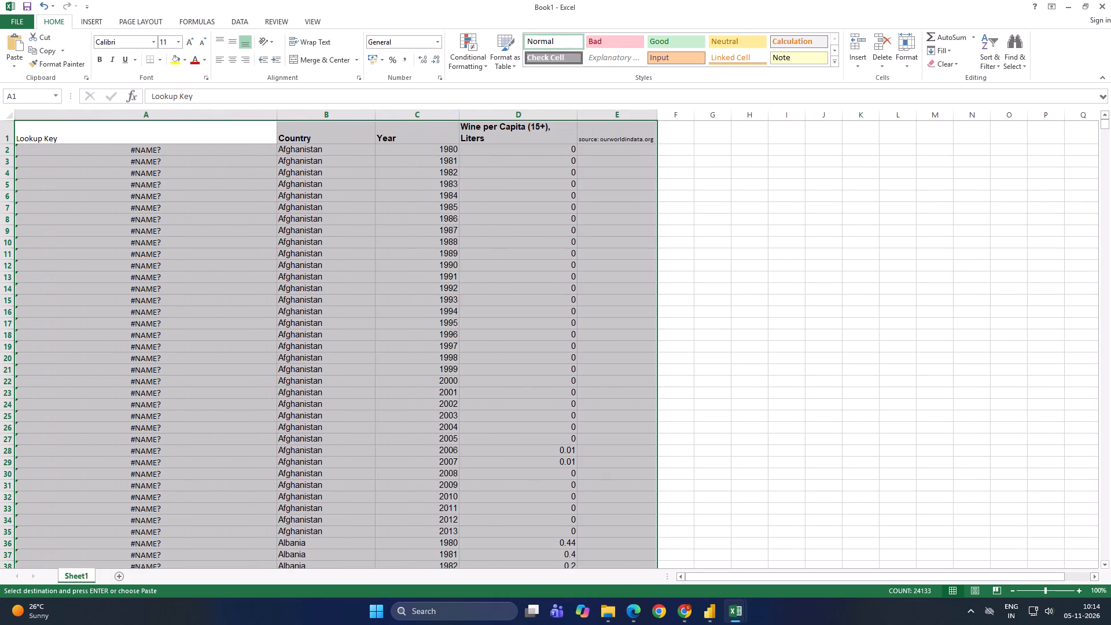
Examine the Lookup Key formulas and wine records from row 2 to the last data row, returning to the top of the sheet.
left_click(142, 150)
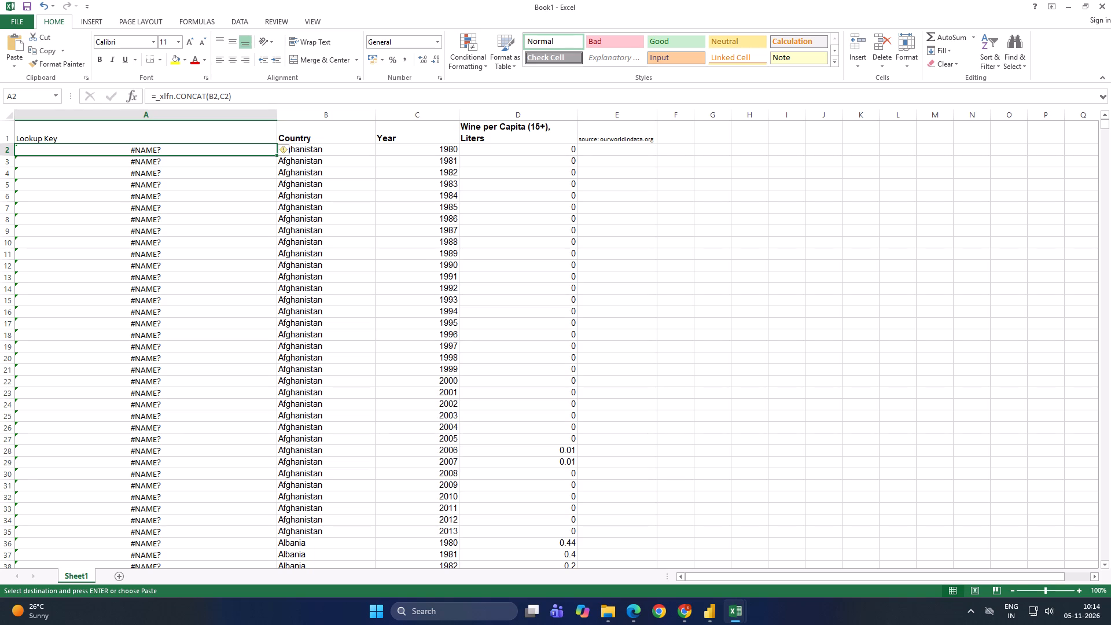
left_click(58, 161)
double_click(64, 168)
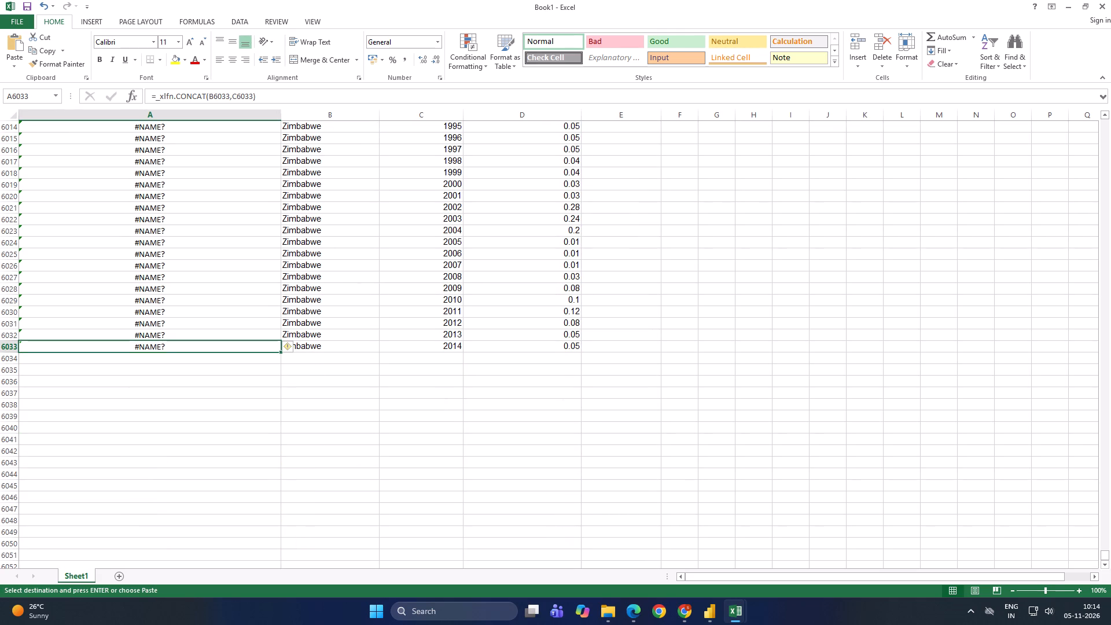
scroll(229, 369, "up", 6)
scroll(185, 424, "up", 2)
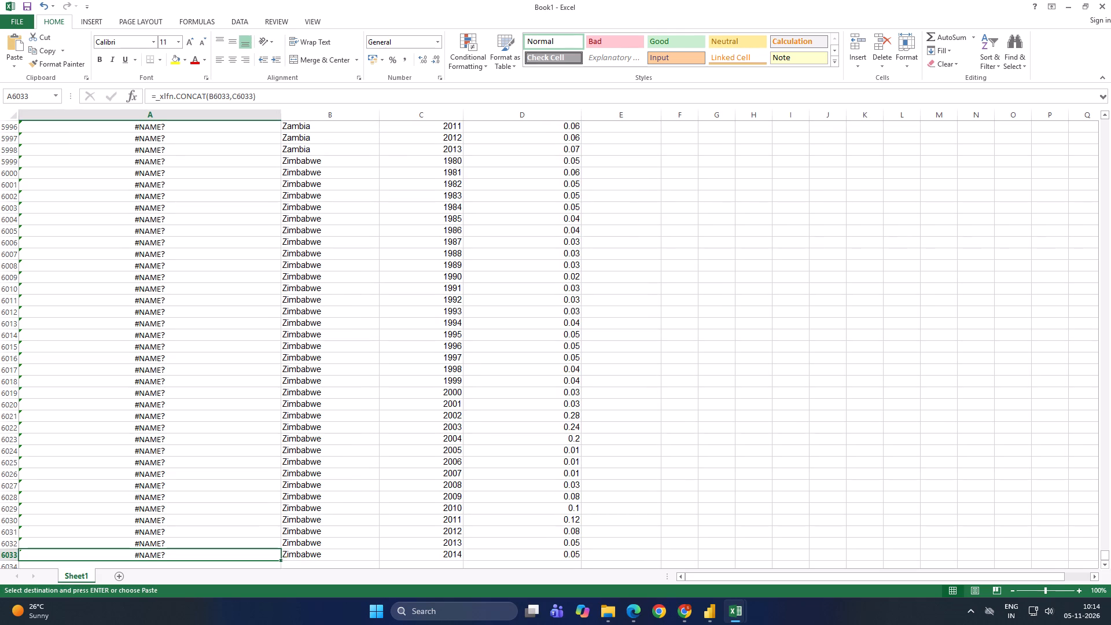
scroll(185, 424, "up", 7)
scroll(185, 424, "down", 5)
scroll(191, 395, "up", 9)
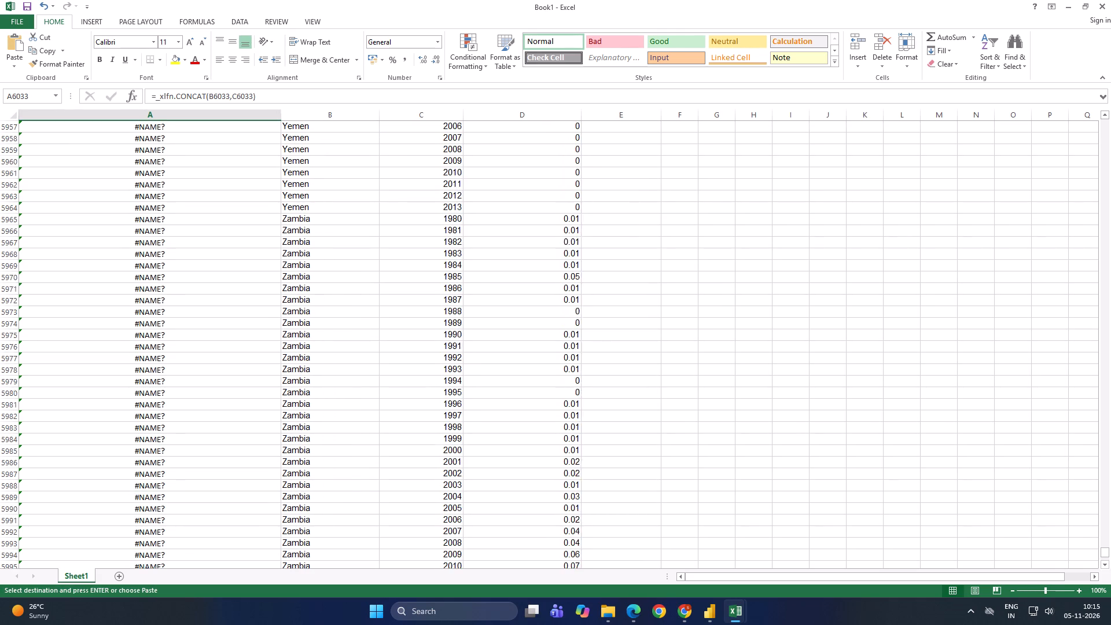
scroll(192, 395, "up", 1)
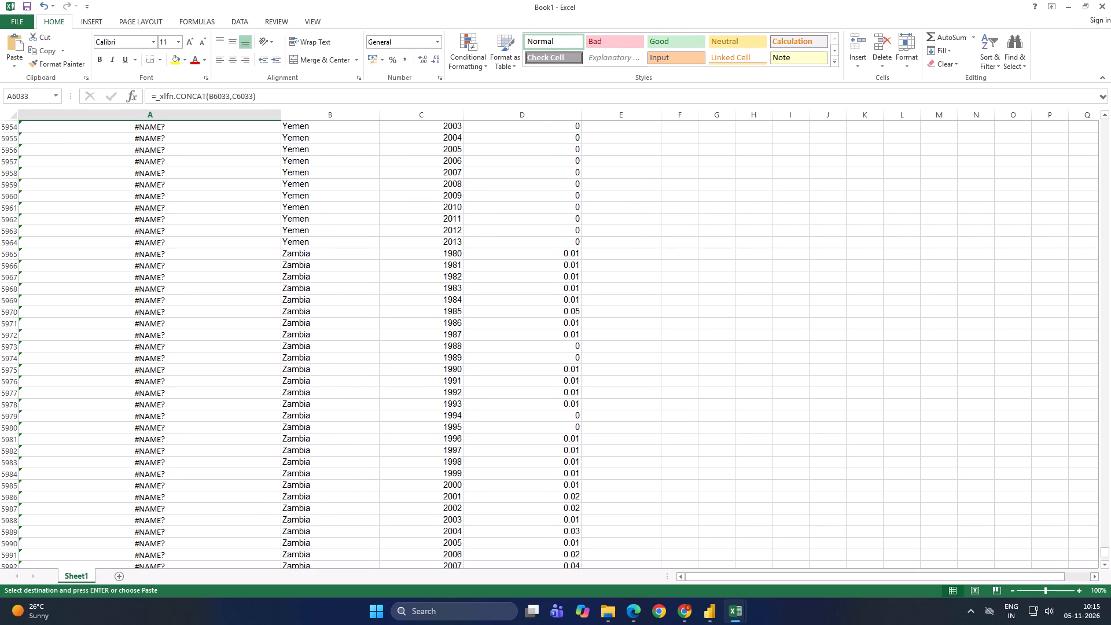
left_click_drag(1108, 553, 1095, 181)
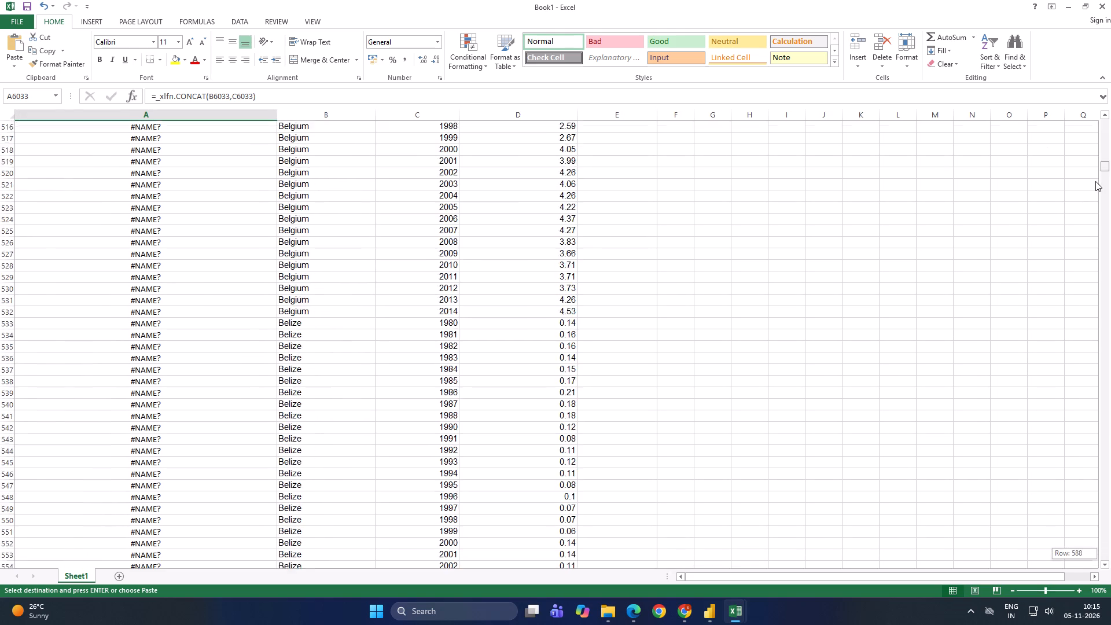
left_click_drag(1095, 181, 1093, 112)
Remove the _xlfn. prefix from the Lookup Key formula in cell A10 so it reads =CONCAT(B10,C10).
triple_click(230, 239)
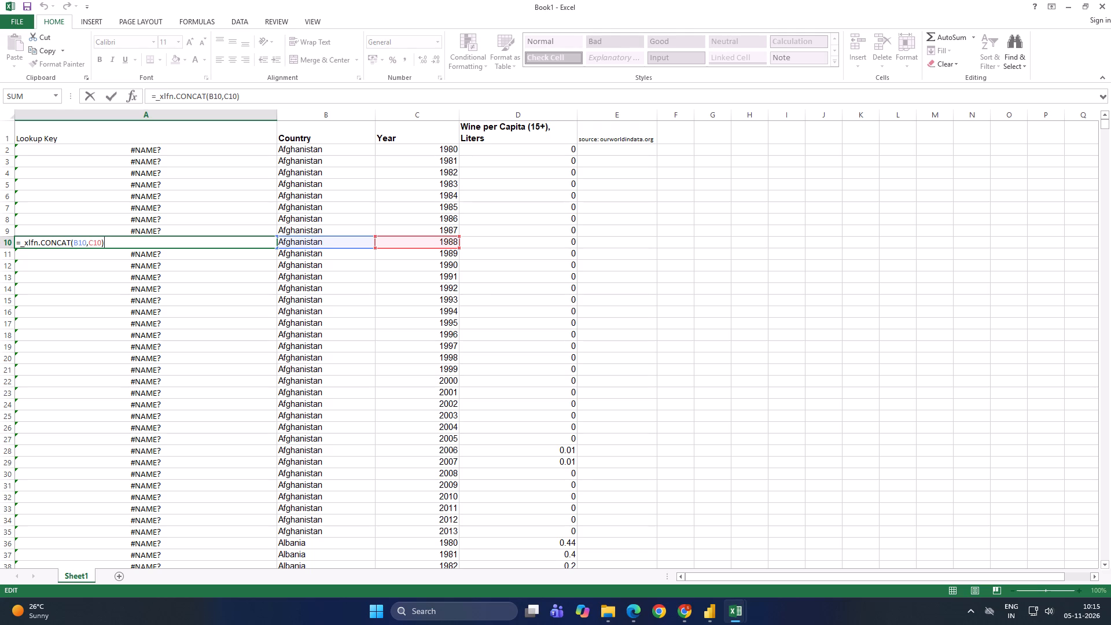
left_click(41, 240)
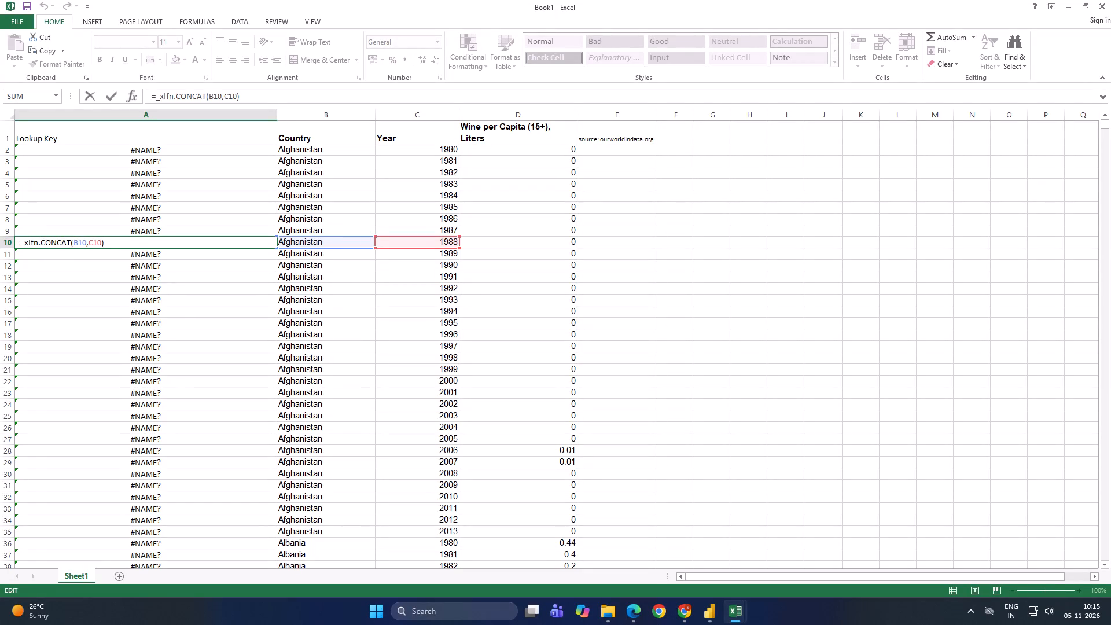
key("BackSpace")
key("BackSpace")
key("BackSpace")
key("BackSpace")
key("BackSpace")
key("BackSpace")
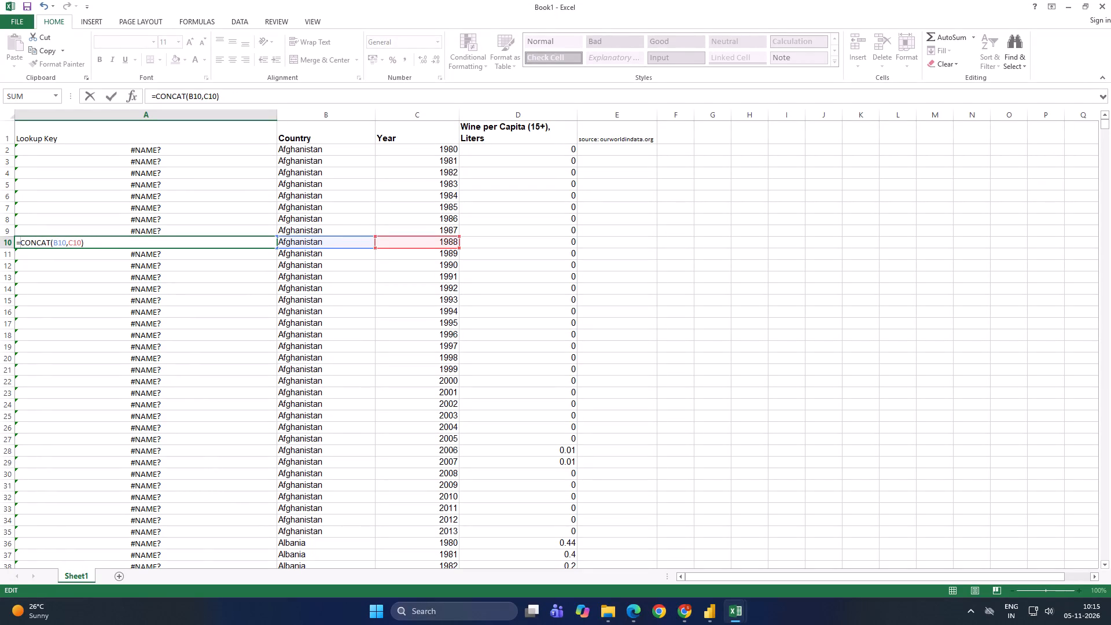
key("Return")
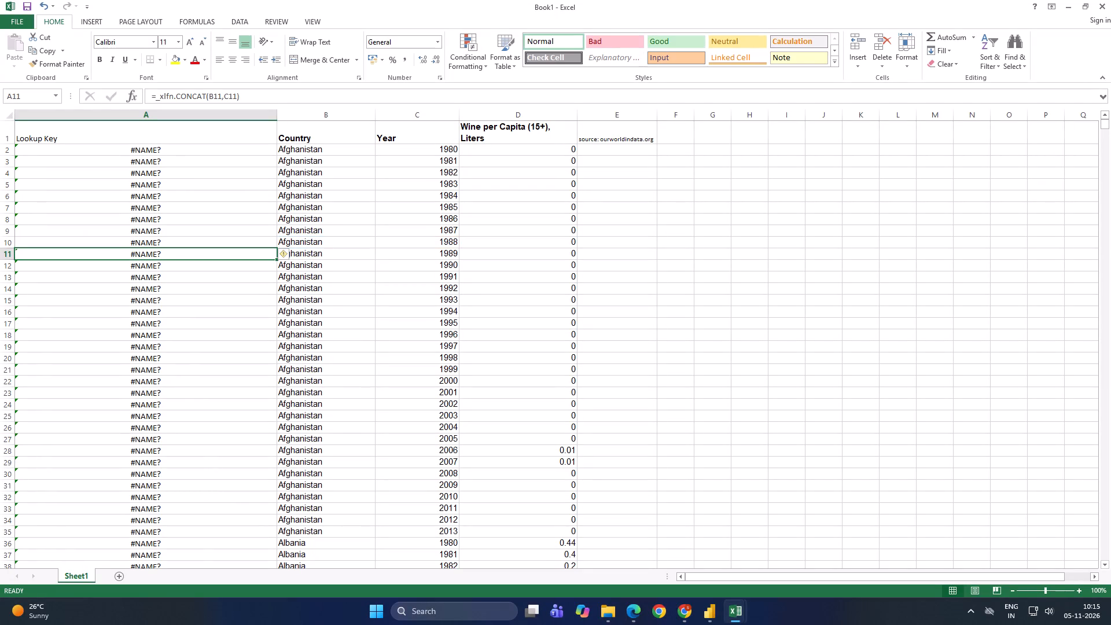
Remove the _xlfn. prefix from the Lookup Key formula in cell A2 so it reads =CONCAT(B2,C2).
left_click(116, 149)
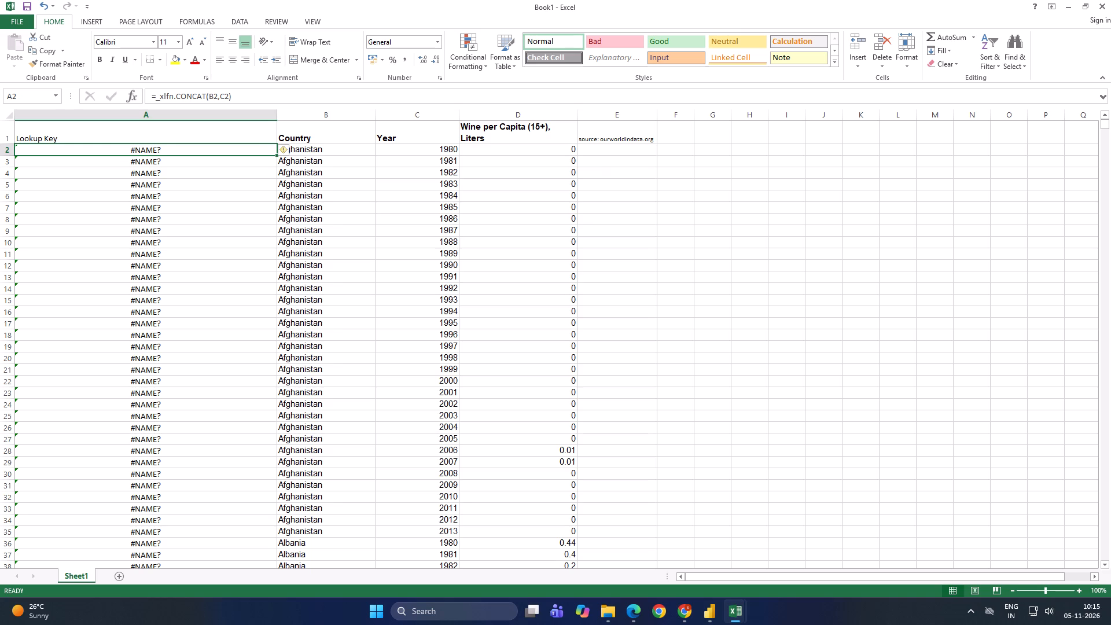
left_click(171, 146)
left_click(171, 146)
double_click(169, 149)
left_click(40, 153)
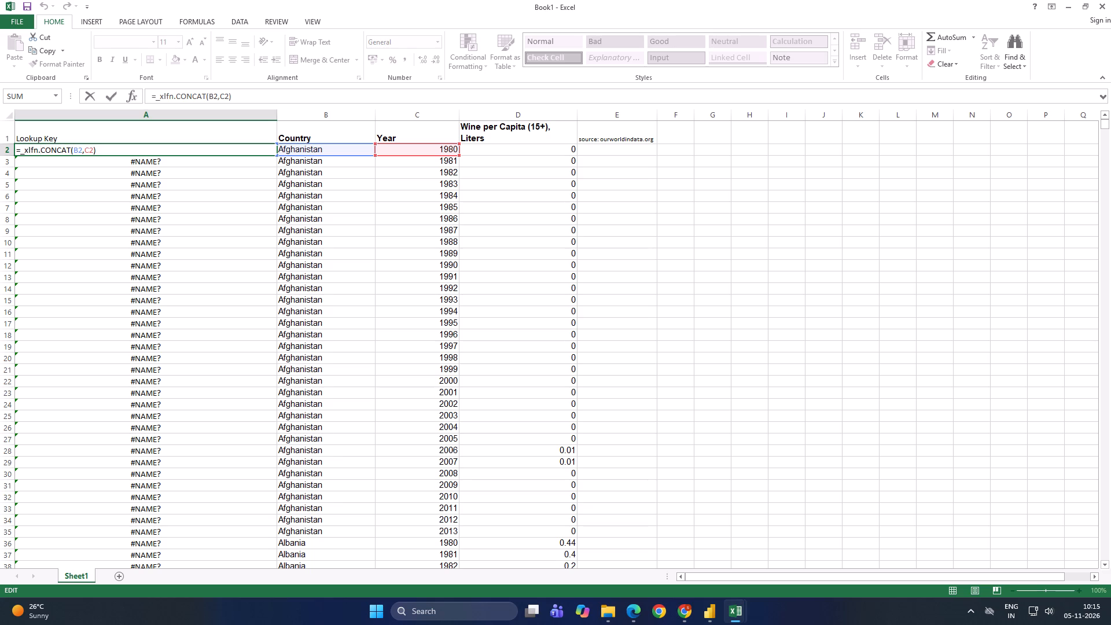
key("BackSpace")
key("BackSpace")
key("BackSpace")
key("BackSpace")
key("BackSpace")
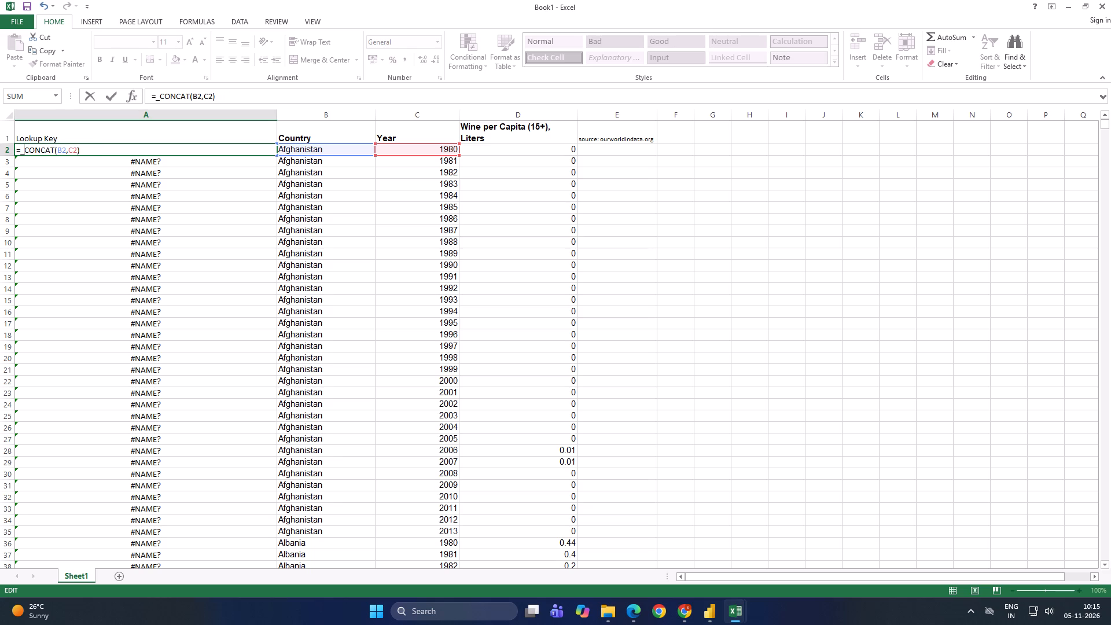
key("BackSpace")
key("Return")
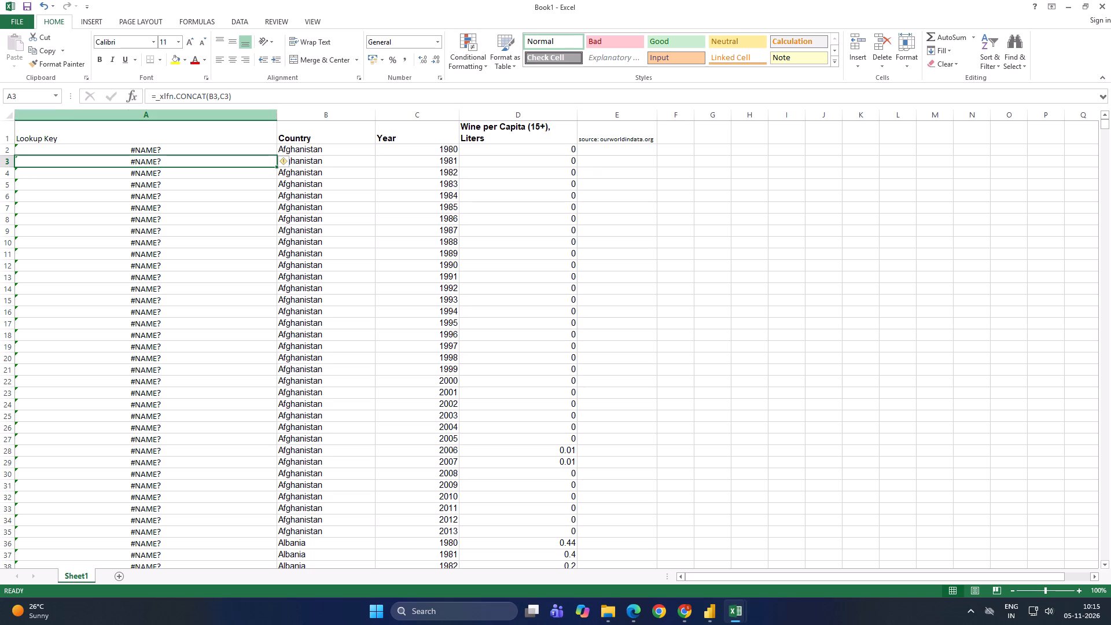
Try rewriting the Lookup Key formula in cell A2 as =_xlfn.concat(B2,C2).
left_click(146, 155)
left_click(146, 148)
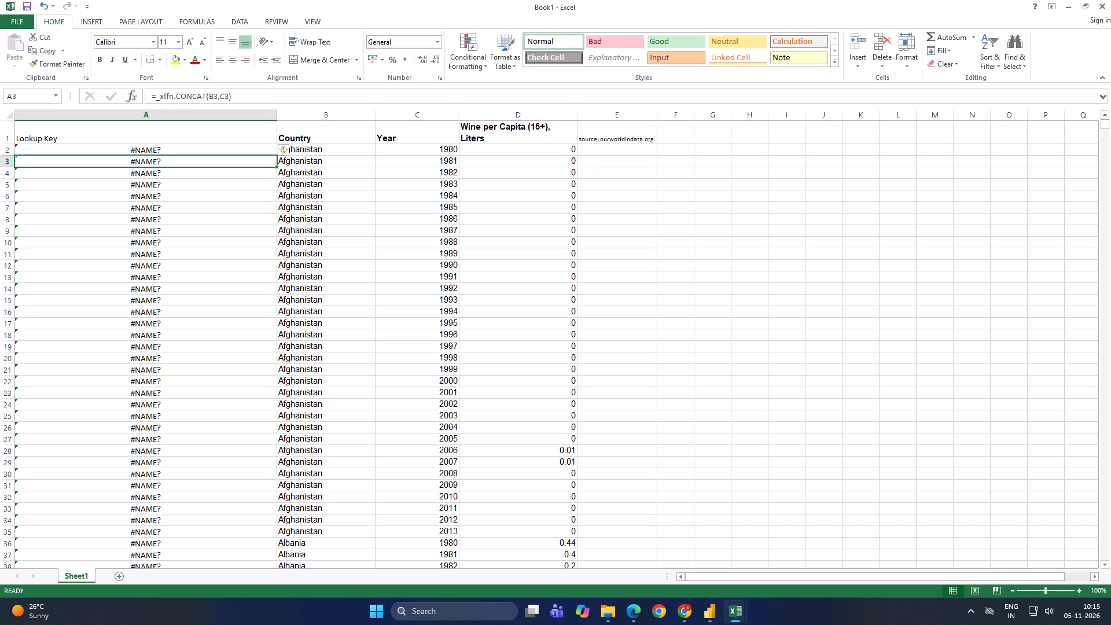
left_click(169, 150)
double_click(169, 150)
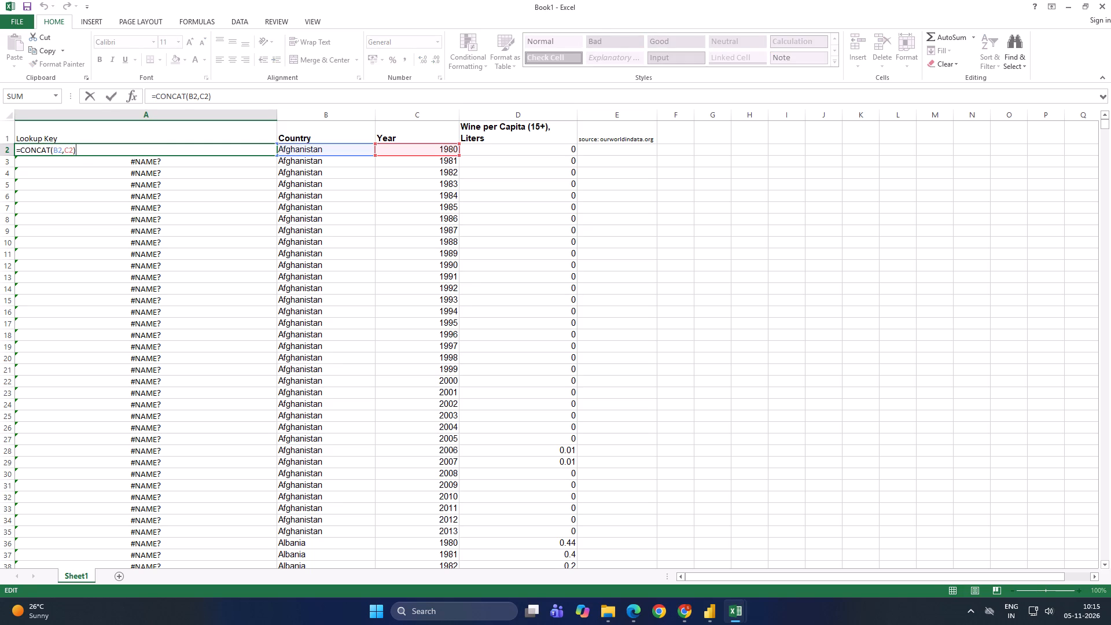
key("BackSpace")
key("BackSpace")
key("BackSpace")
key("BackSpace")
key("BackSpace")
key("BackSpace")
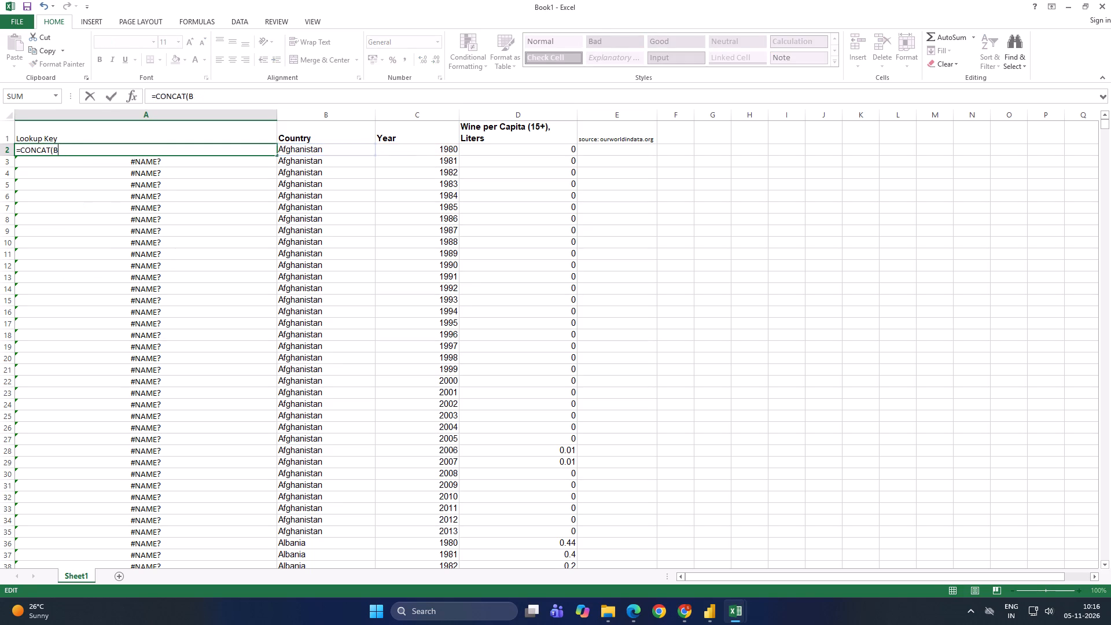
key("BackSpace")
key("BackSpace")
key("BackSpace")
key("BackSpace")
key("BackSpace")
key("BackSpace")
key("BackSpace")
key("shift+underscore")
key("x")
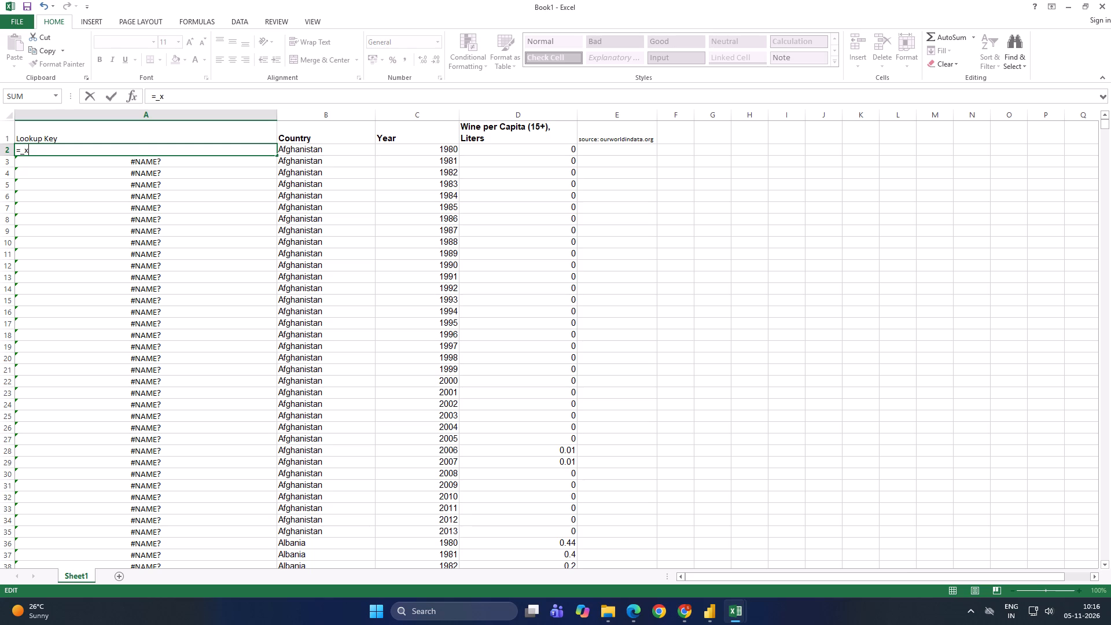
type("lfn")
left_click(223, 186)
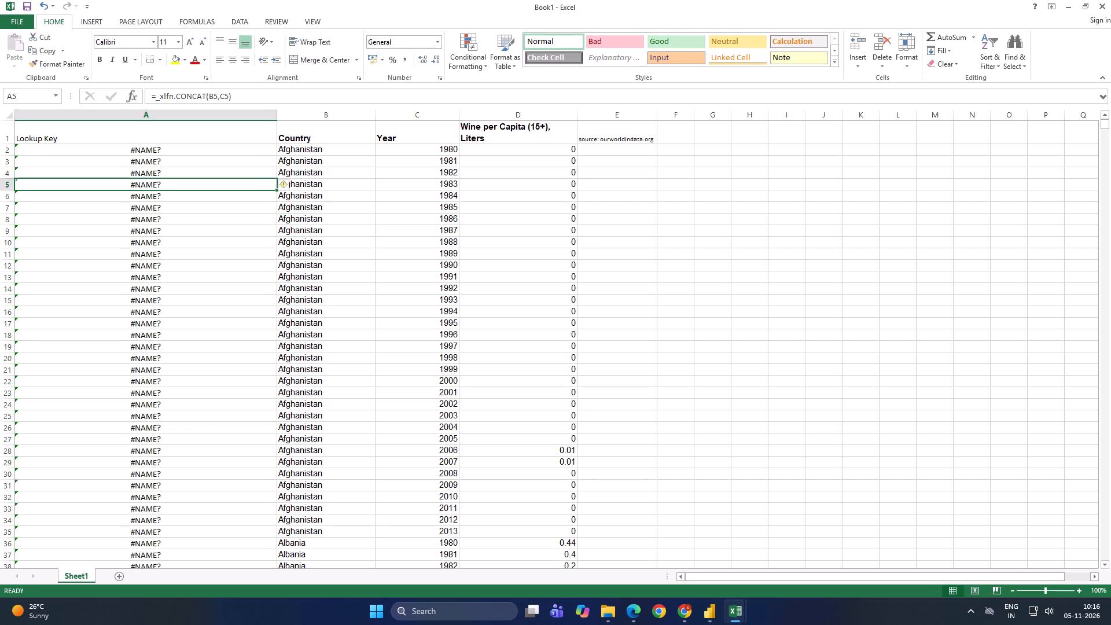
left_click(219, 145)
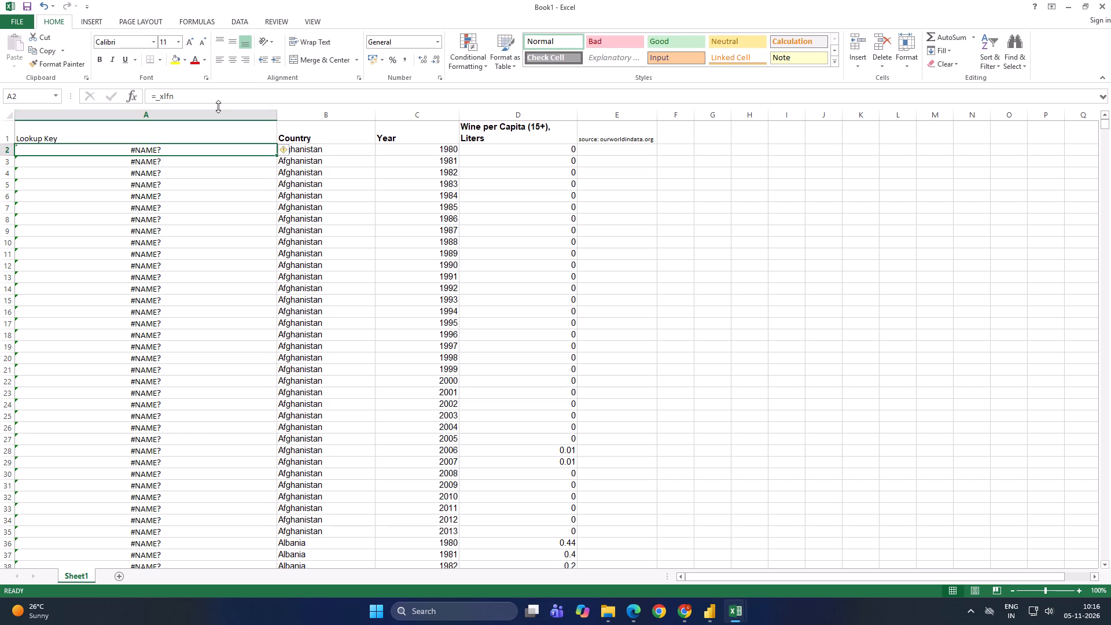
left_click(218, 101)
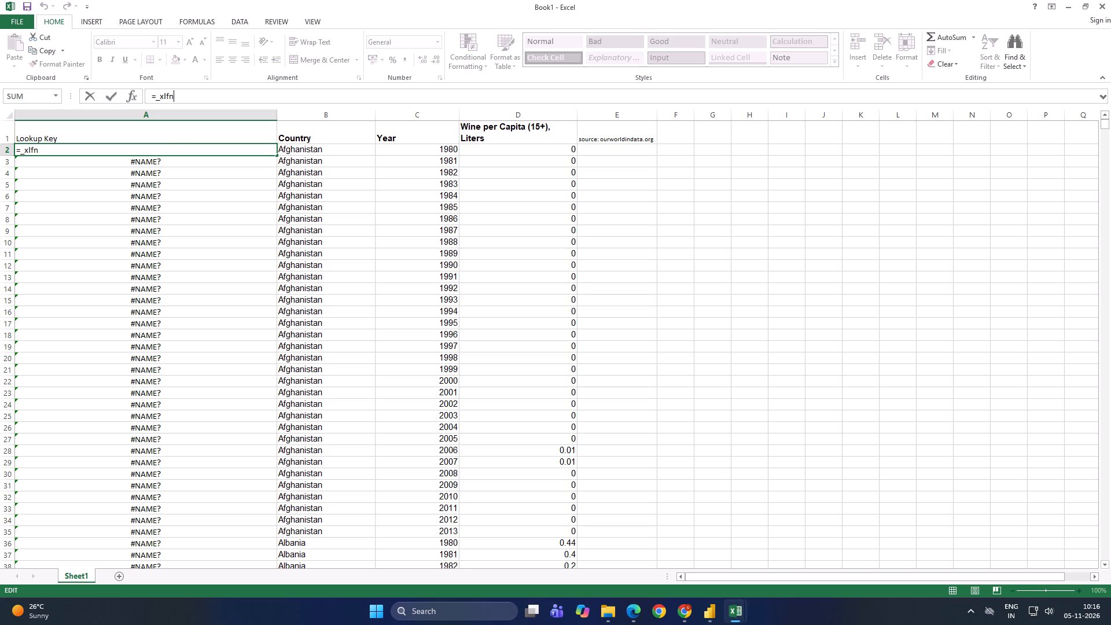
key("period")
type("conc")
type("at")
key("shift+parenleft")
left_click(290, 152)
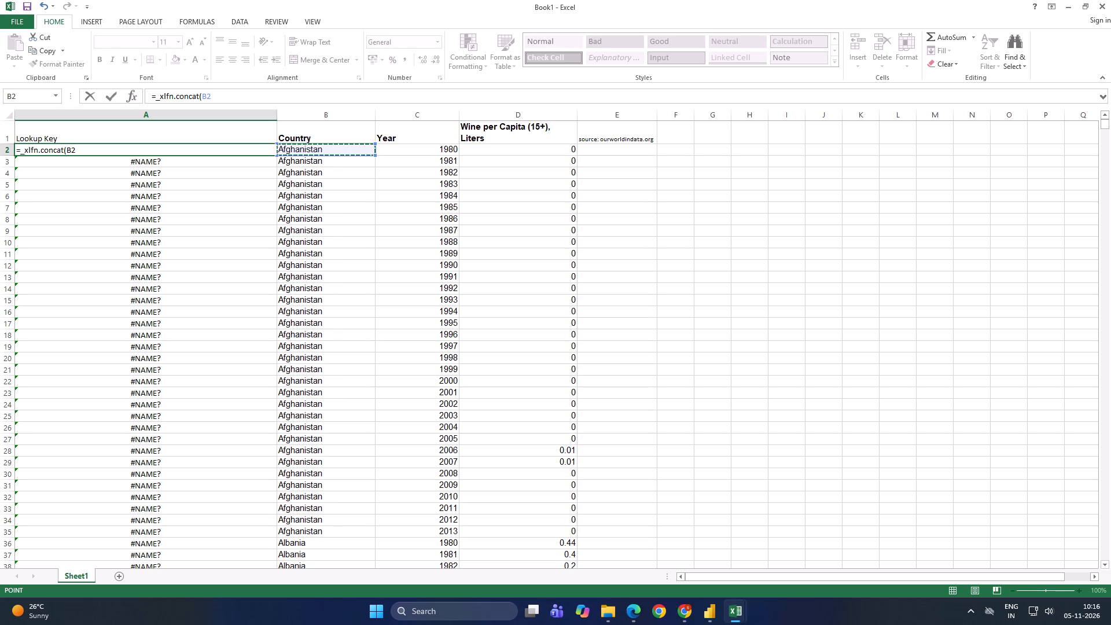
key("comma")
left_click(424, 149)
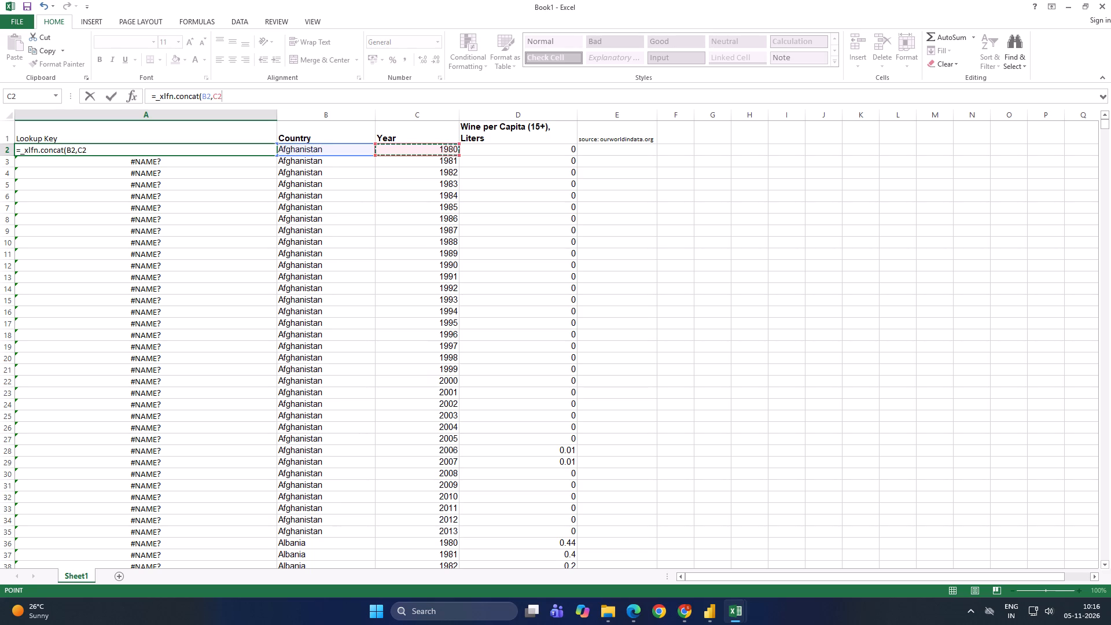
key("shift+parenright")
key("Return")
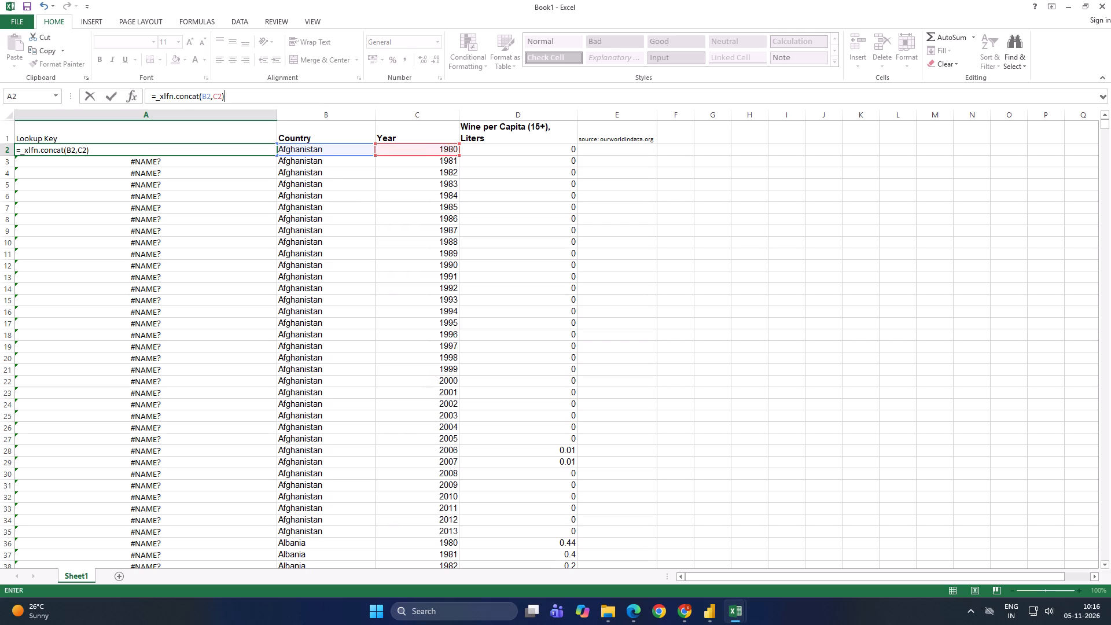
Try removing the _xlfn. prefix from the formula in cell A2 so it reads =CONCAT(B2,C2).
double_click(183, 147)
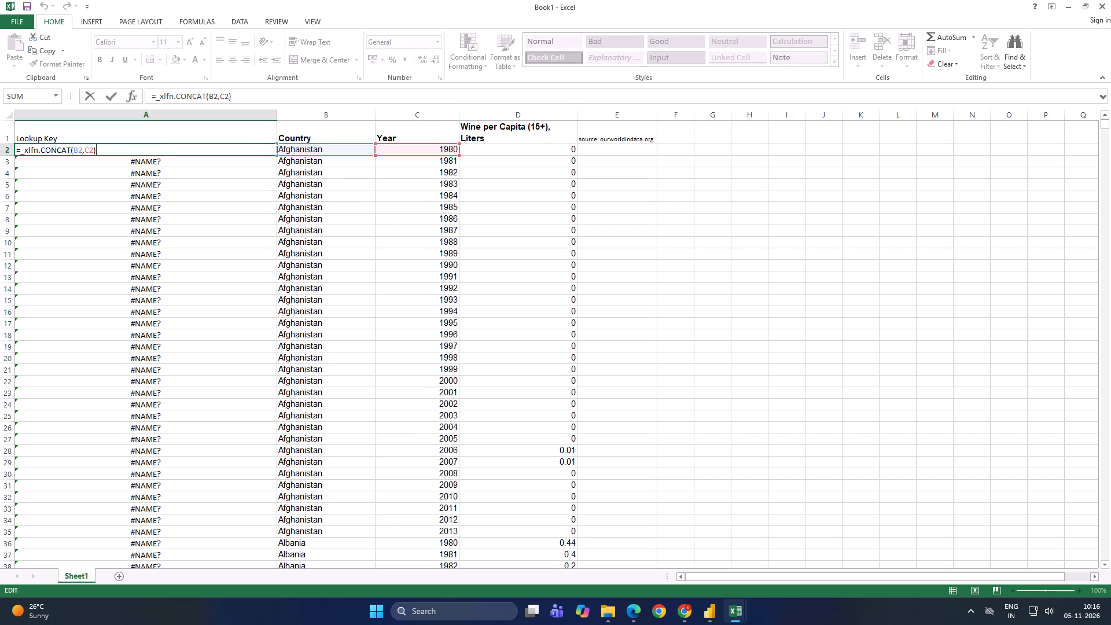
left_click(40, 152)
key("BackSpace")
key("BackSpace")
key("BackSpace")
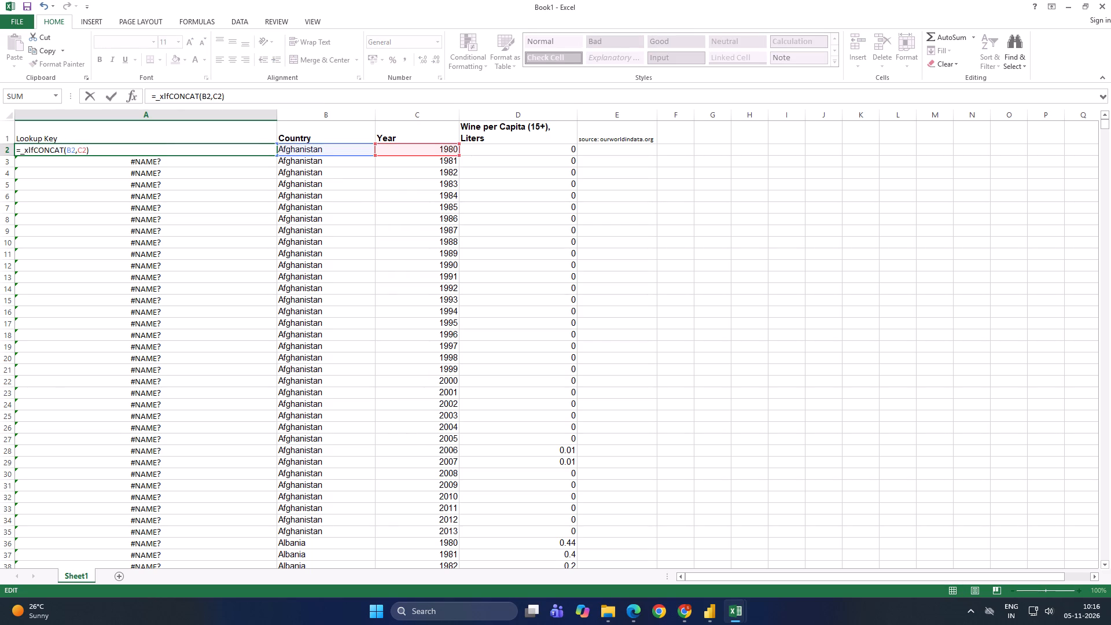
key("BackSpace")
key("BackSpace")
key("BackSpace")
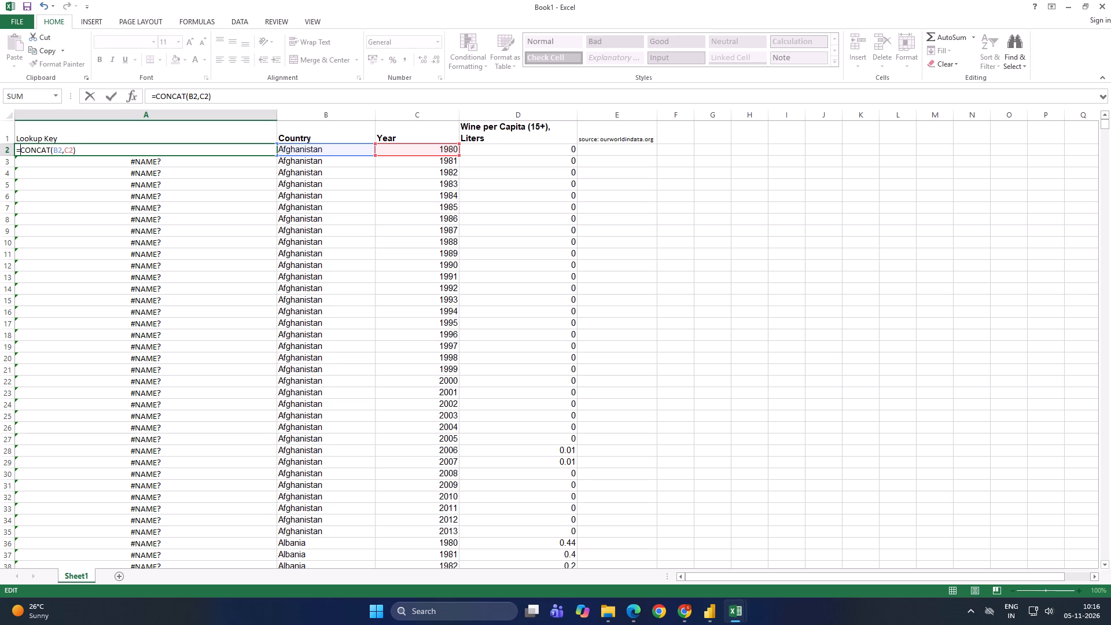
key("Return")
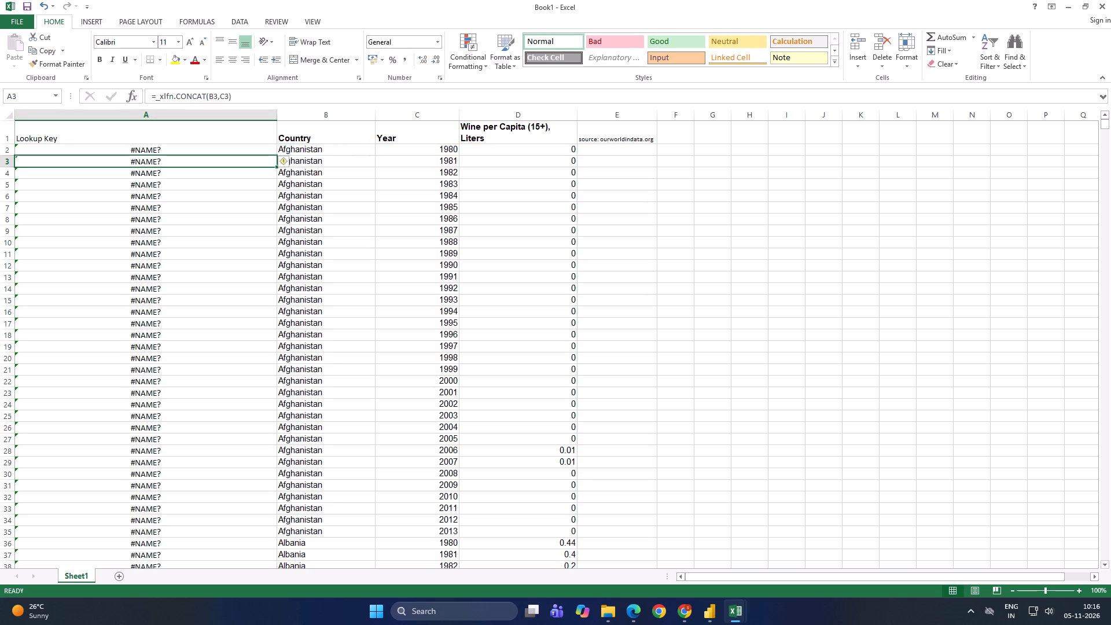
Replace the Lookup Key formula in cell A2 with =CONCATENATE(B2,C2), using the suggested CONCATENATE function.
double_click(119, 150)
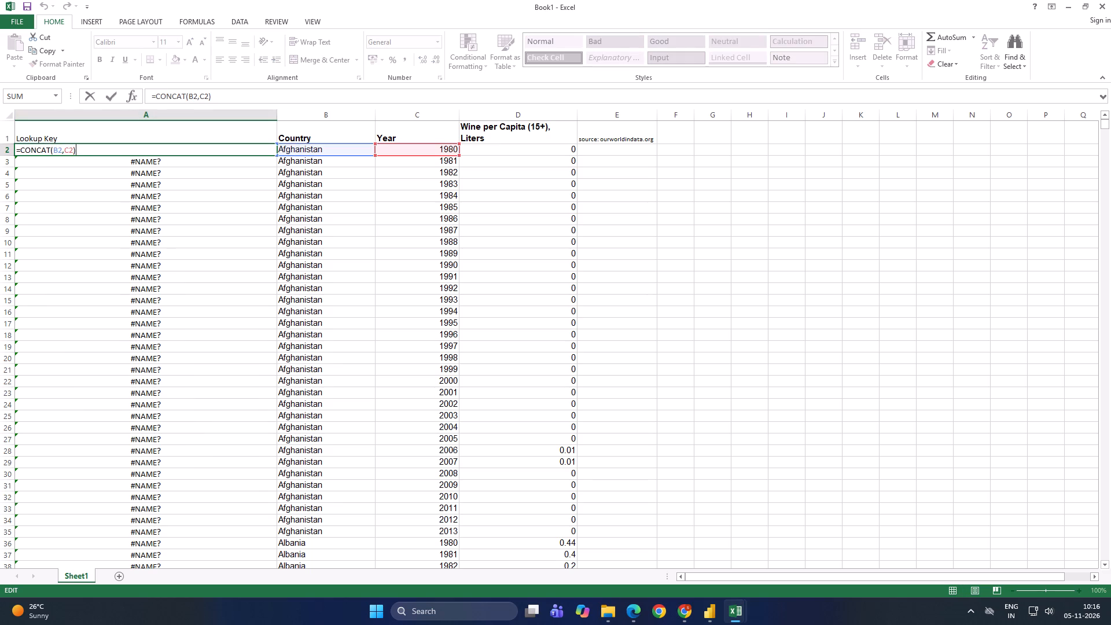
key("BackSpace")
key("BackSpace")
key("BackSpace")
key("BackSpace")
key("BackSpace")
key("BackSpace")
key("BackSpace")
key("BackSpace")
key("BackSpace")
key("BackSpace")
key("BackSpace")
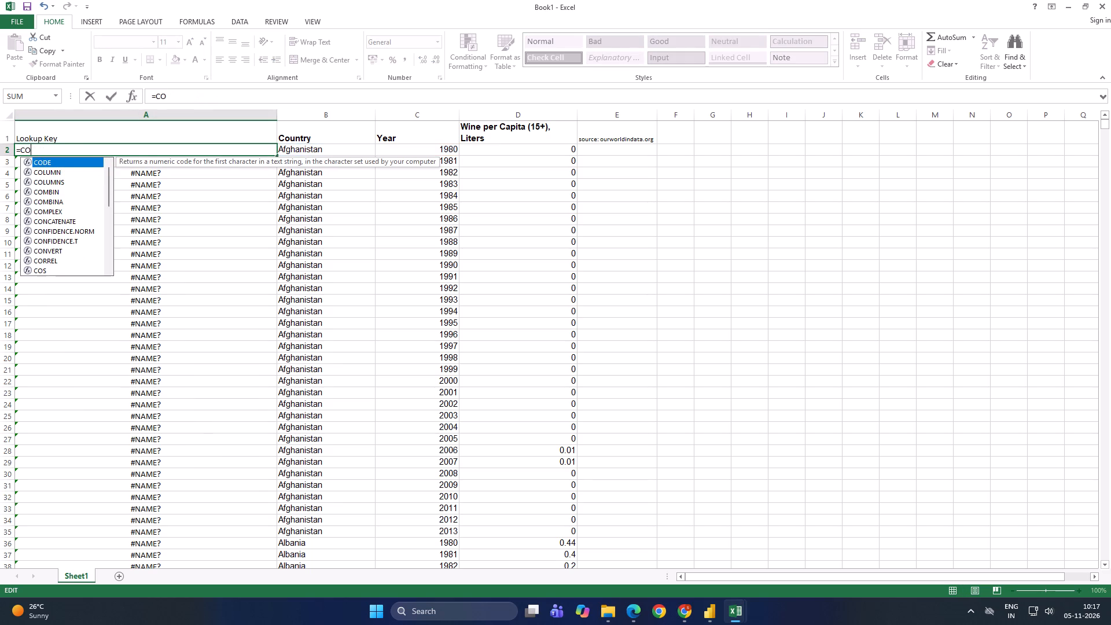
key("BackSpace")
key("BackSpace")
key("BackSpace")
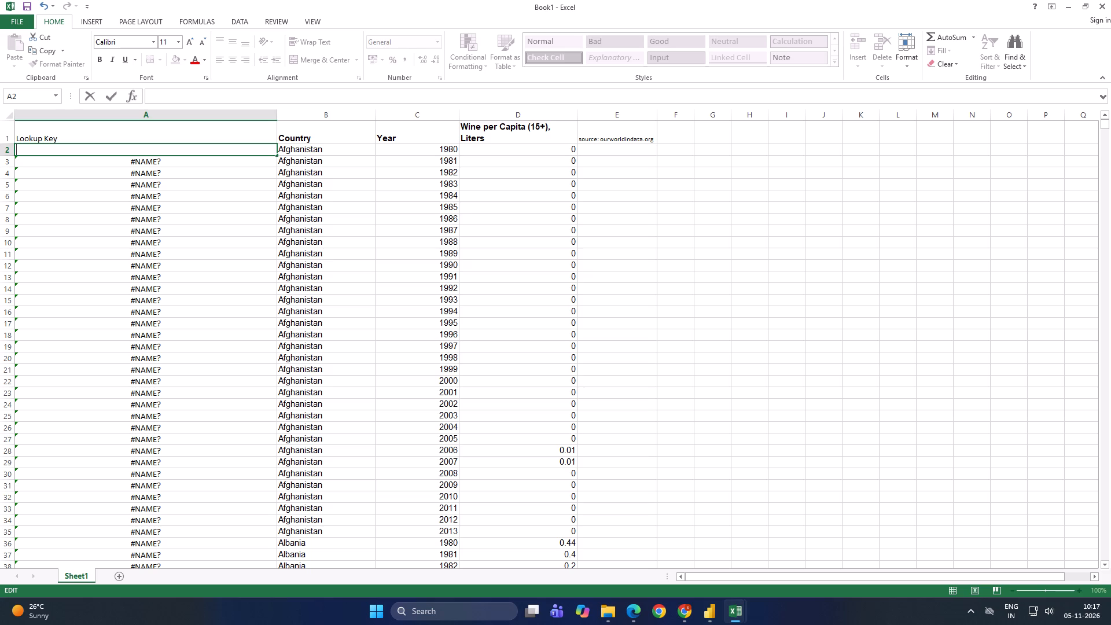
type("=con")
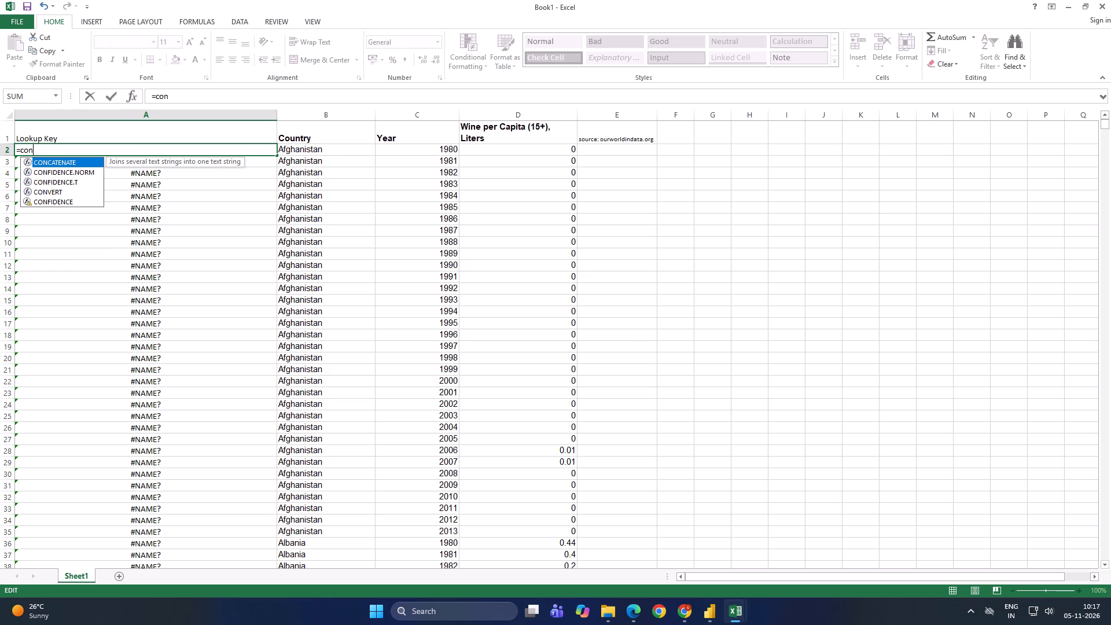
left_click(53, 164)
double_click(53, 164)
left_click(292, 153)
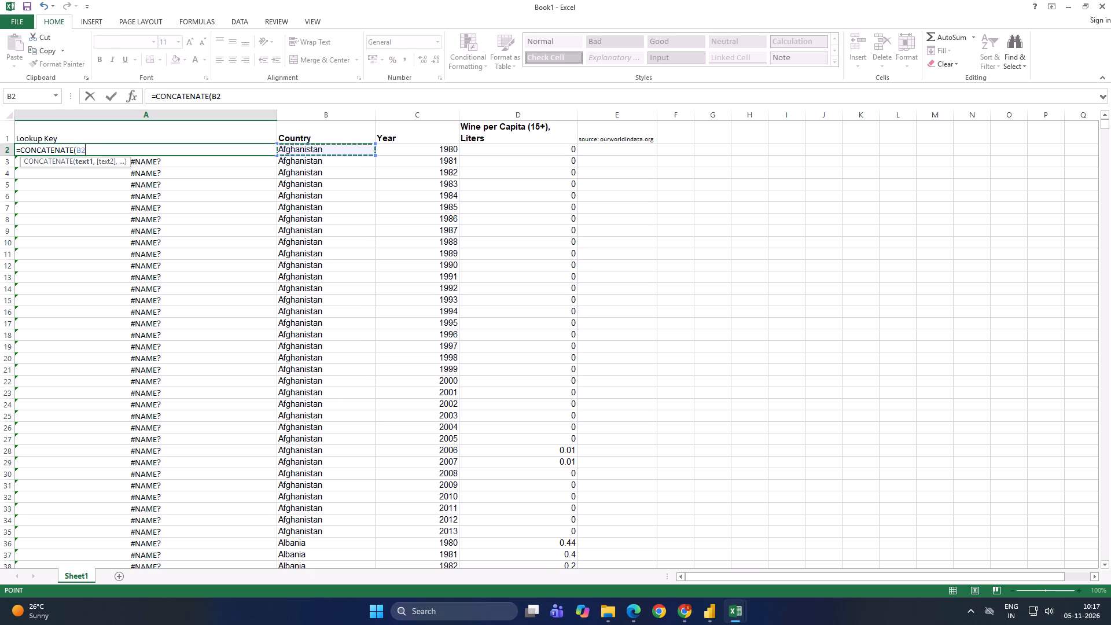
key("comma")
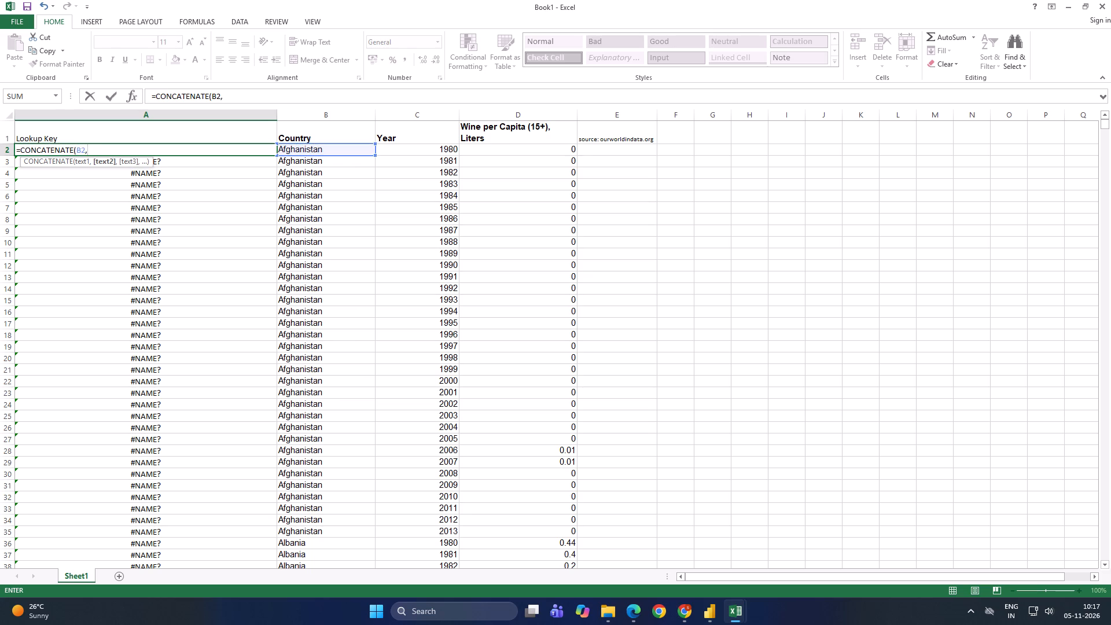
left_click(428, 150)
key("shift+parenright")
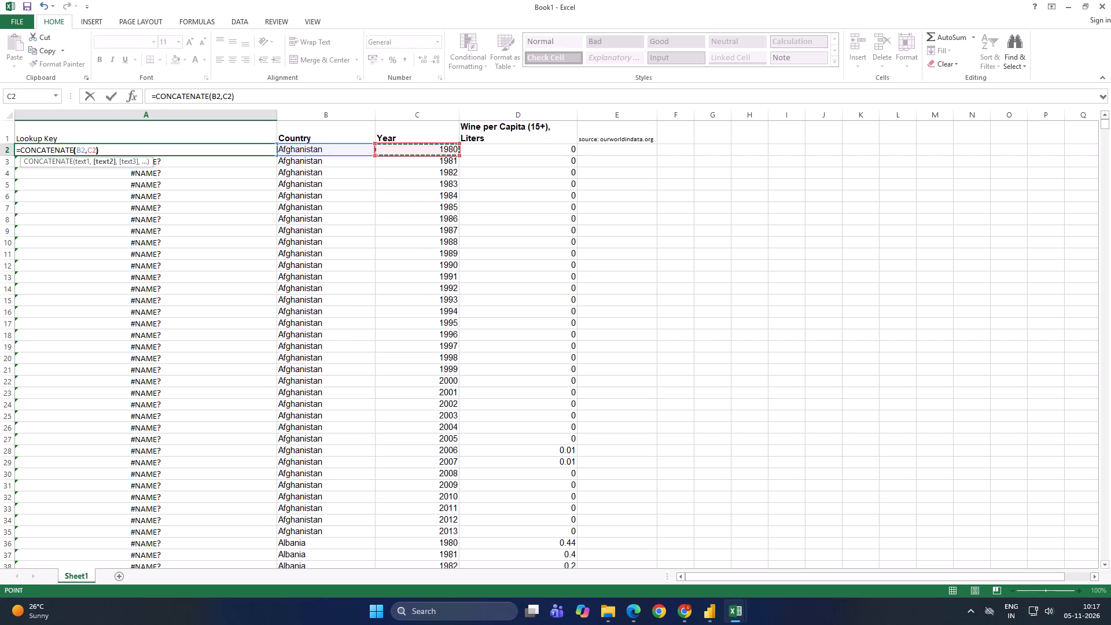
key("Return")
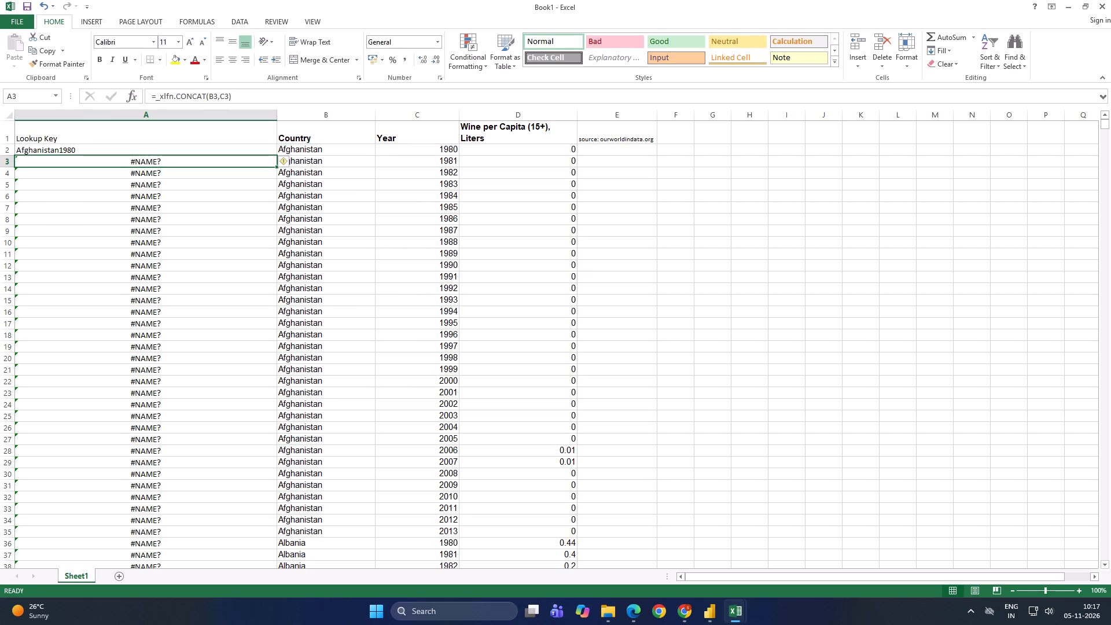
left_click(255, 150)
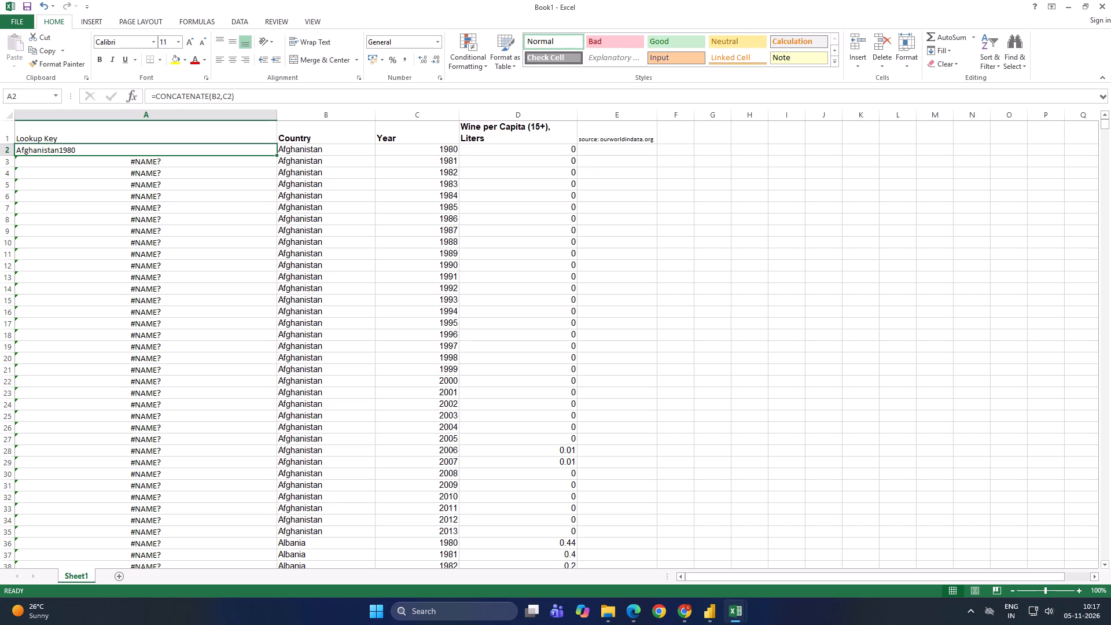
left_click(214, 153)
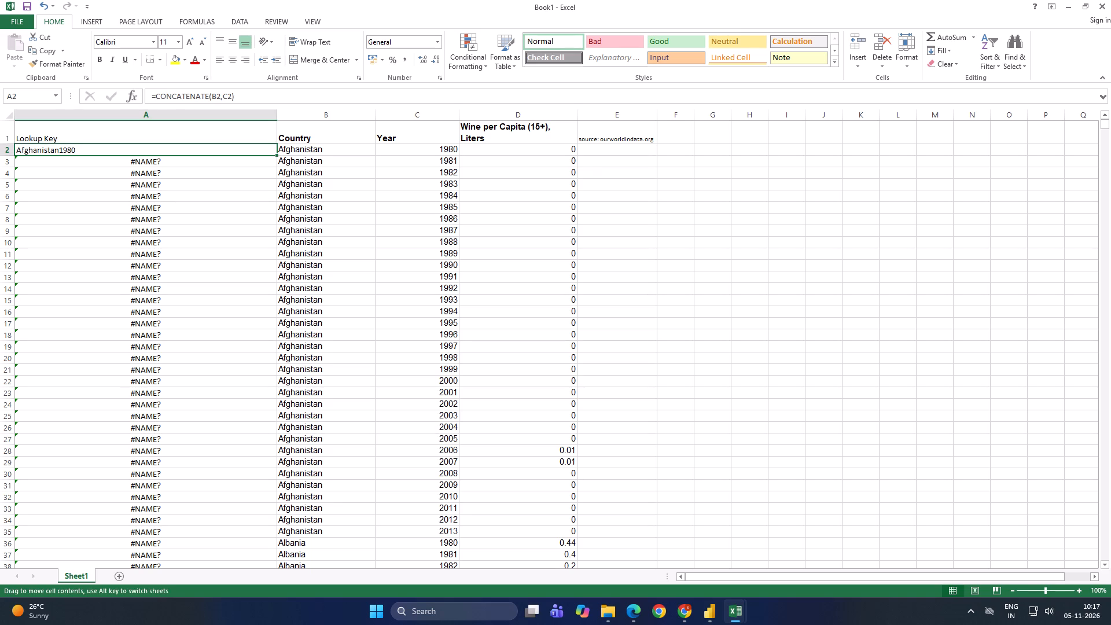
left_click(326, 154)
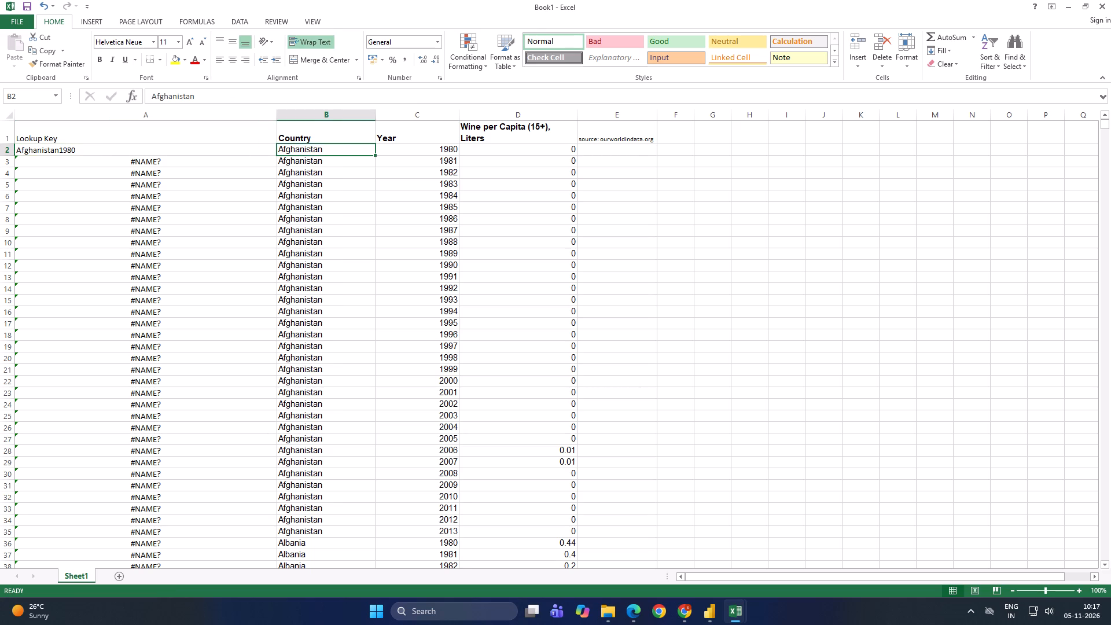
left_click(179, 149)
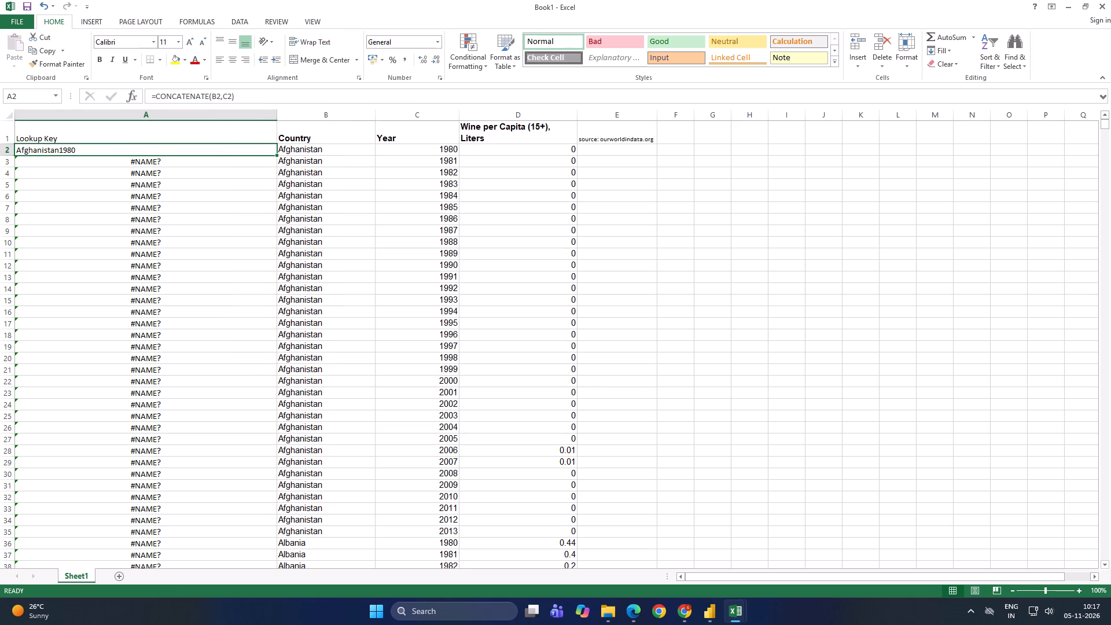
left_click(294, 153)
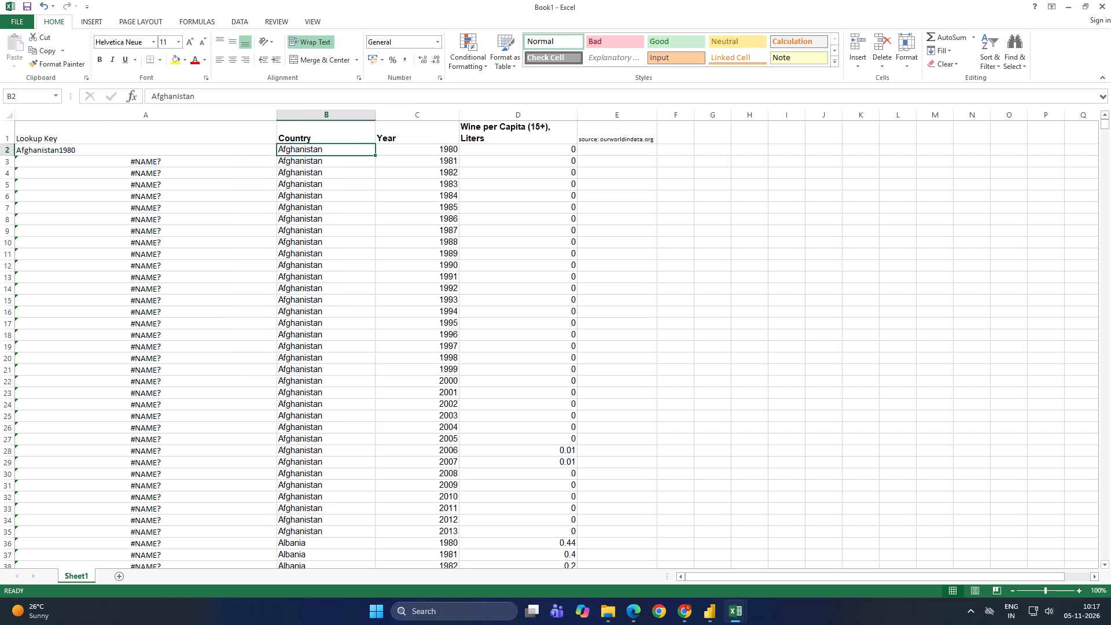
Fill the CONCATENATE formula from cell A2 down the whole Lookup Key column.
left_click(185, 152)
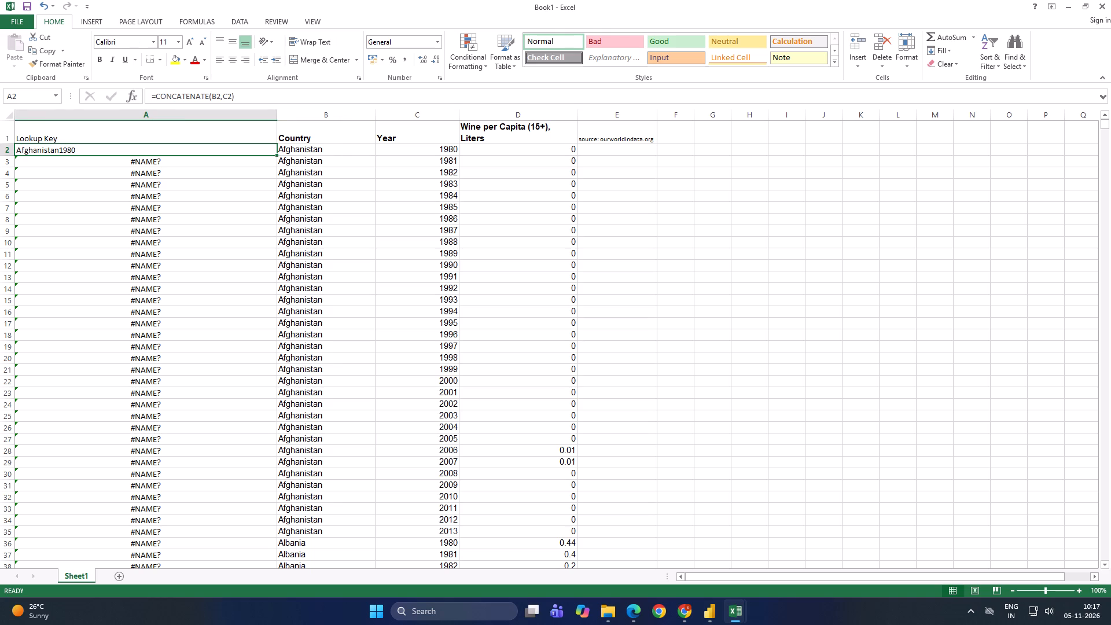
left_click(193, 166)
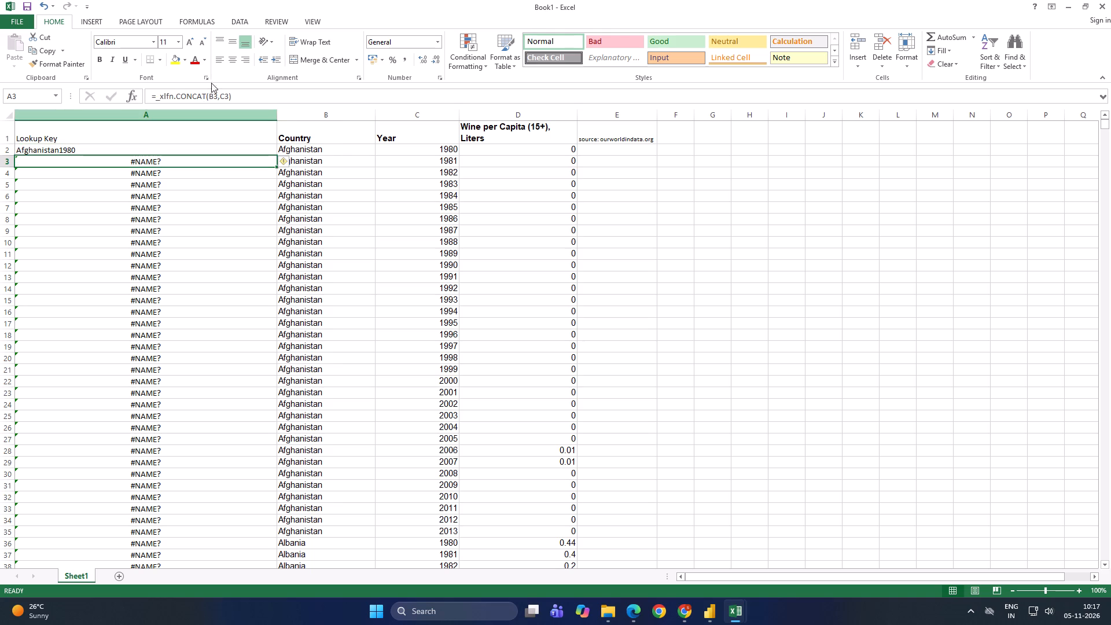
left_click(196, 150)
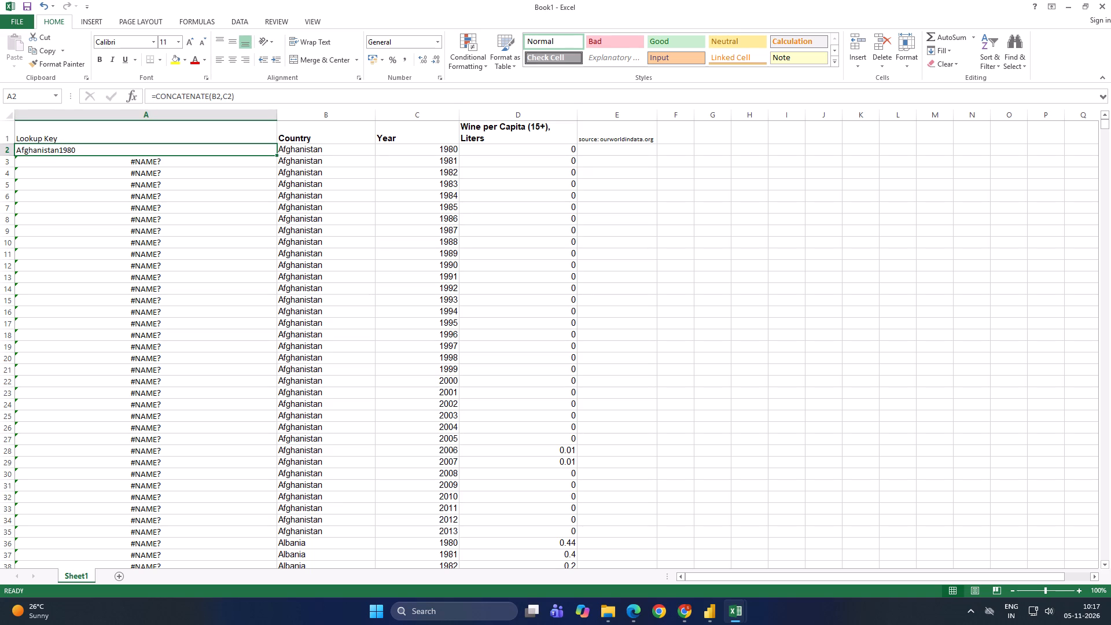
double_click(276, 155)
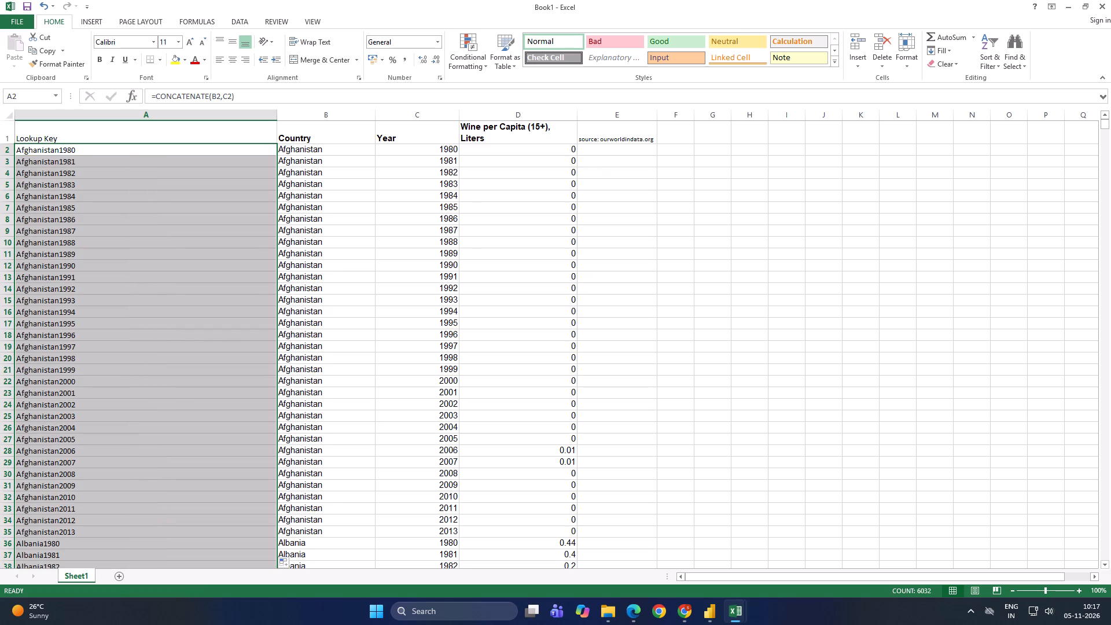
Copy all rows of the Country, Year and Wine per Capita columns with their headers into a new worksheet.
left_click_drag(309, 133, 367, 148)
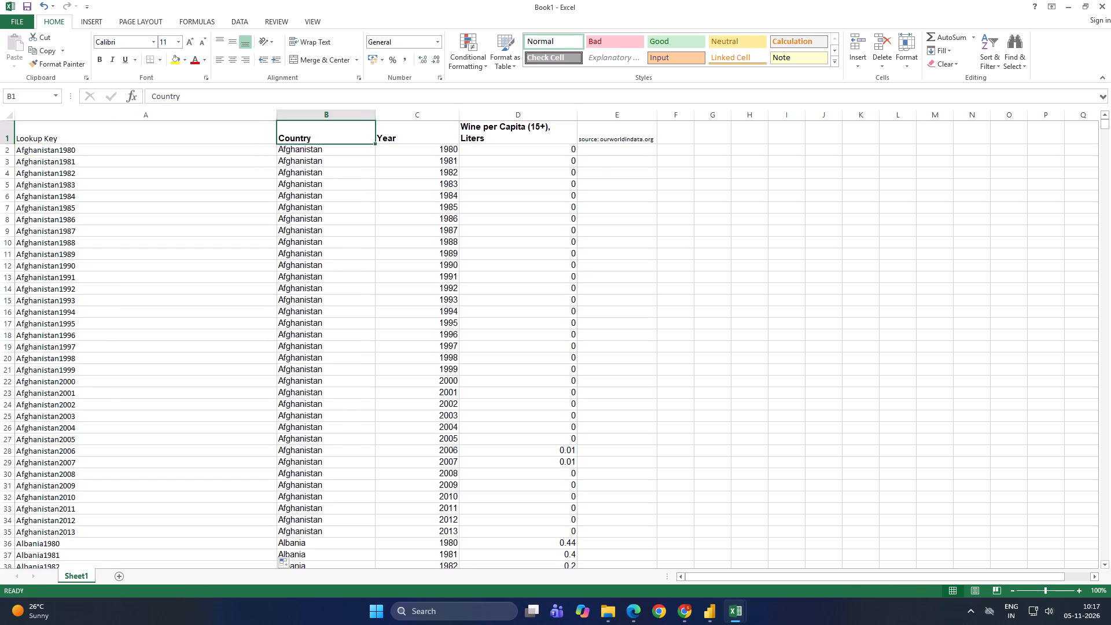
left_click_drag(367, 148, 478, 183)
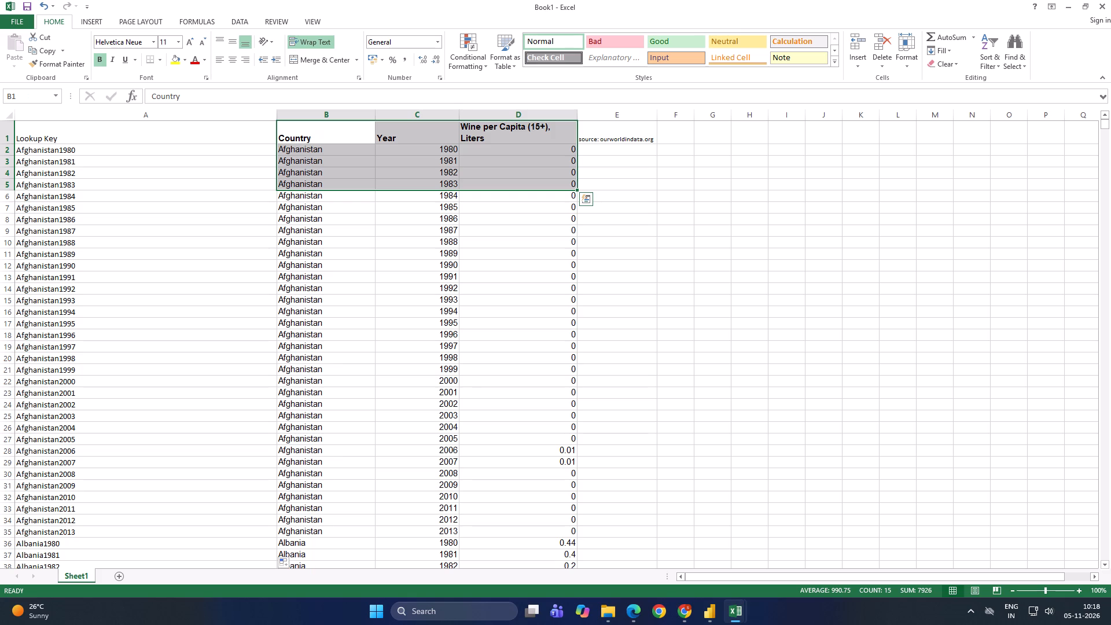
key("ctrl+shift+Down")
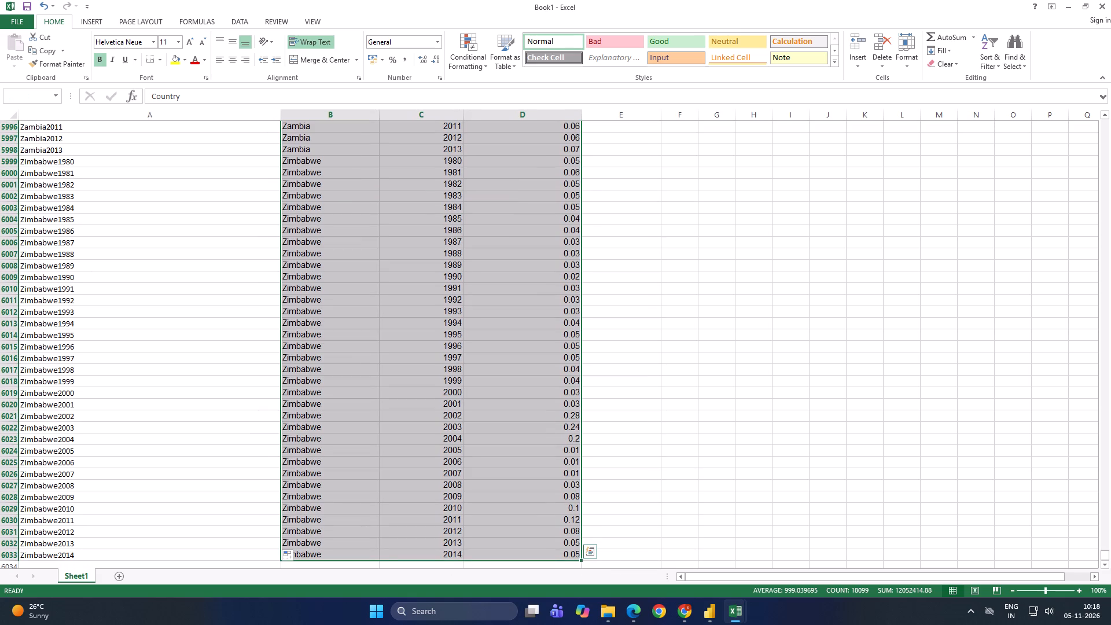
key("ctrl+c")
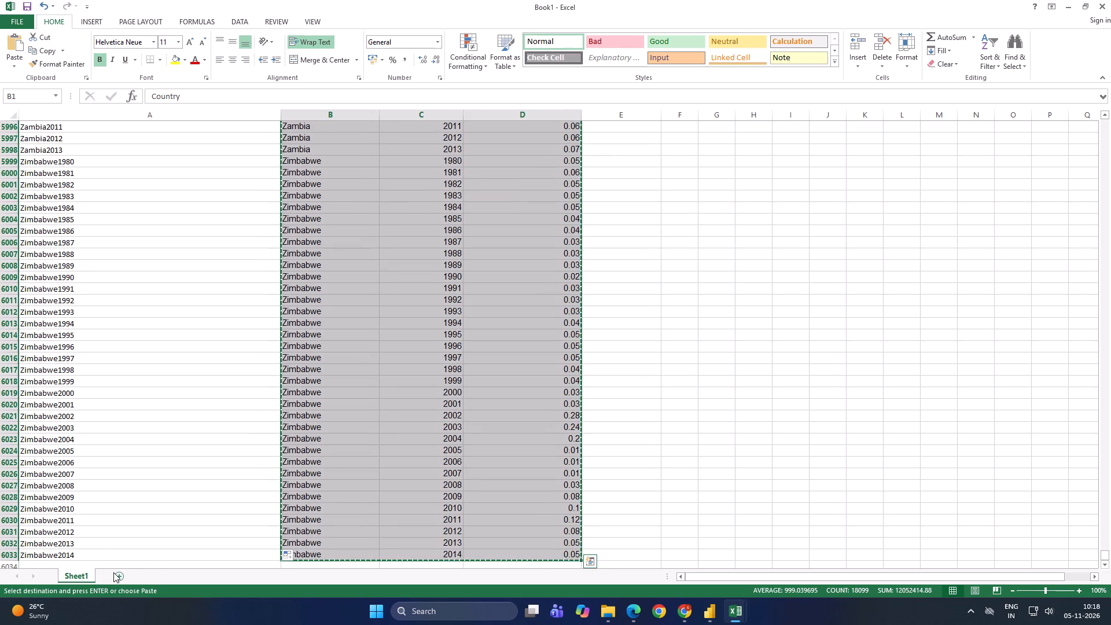
left_click(113, 572)
key("ctrl+v")
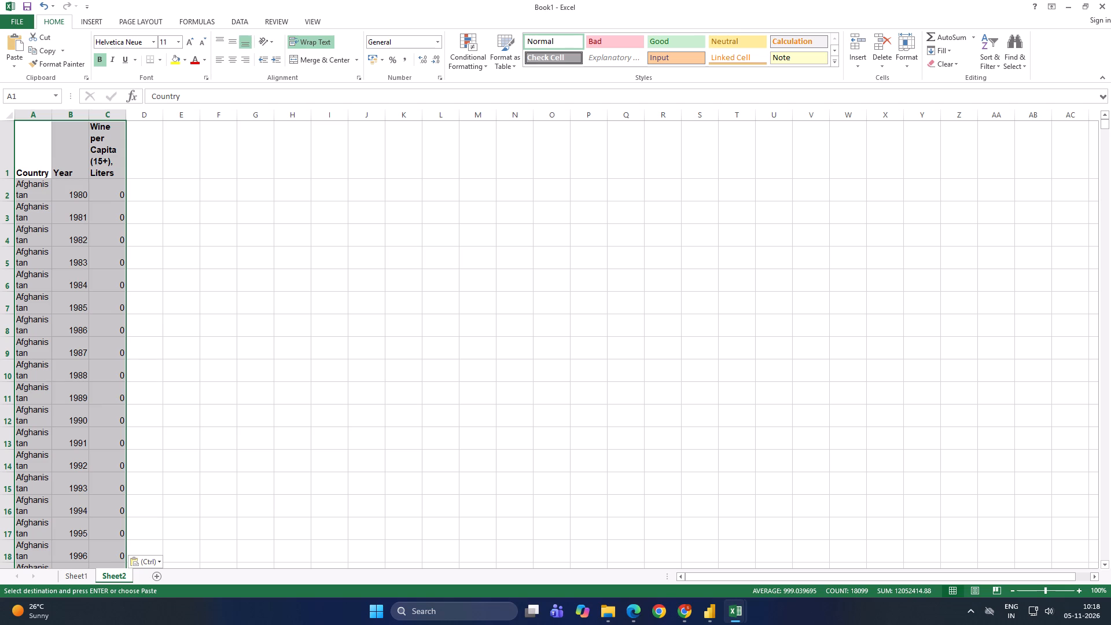
Widen the Country and Wine per Capita columns on Sheet2 and AutoFit the row heights of the pasted data.
left_click_drag(50, 120, 76, 119)
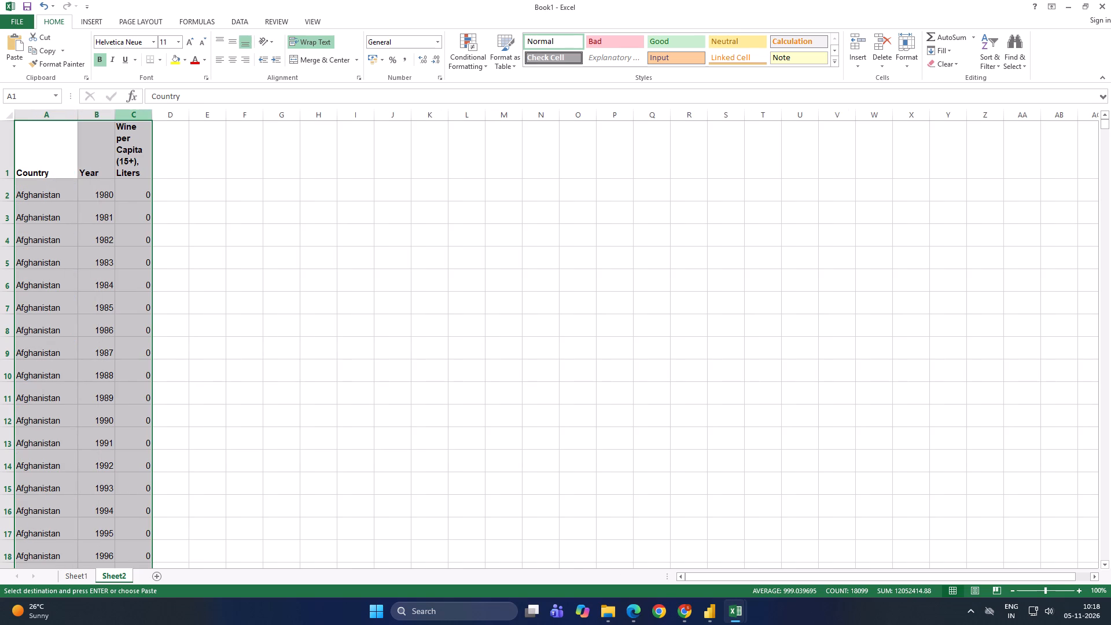
left_click_drag(151, 119, 204, 119)
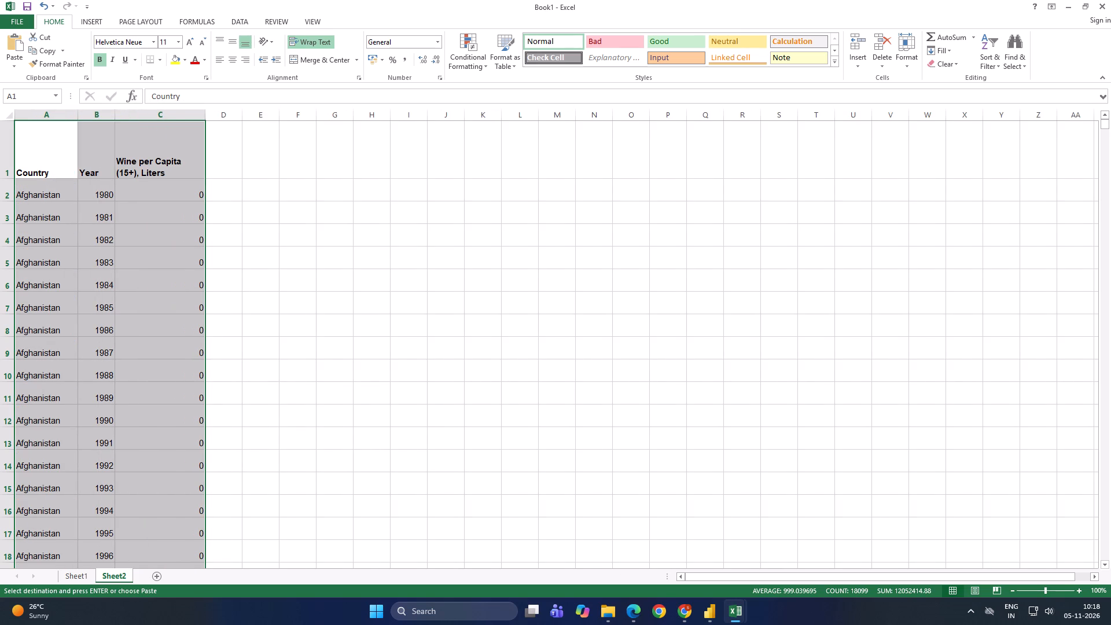
left_click_drag(206, 117, 233, 112)
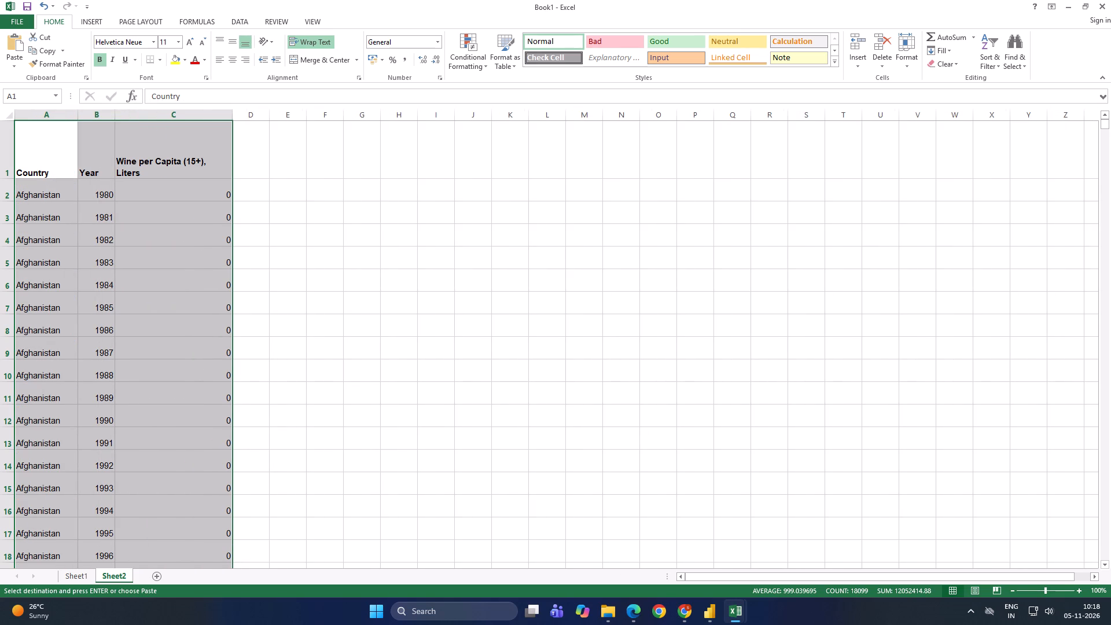
left_click(906, 59)
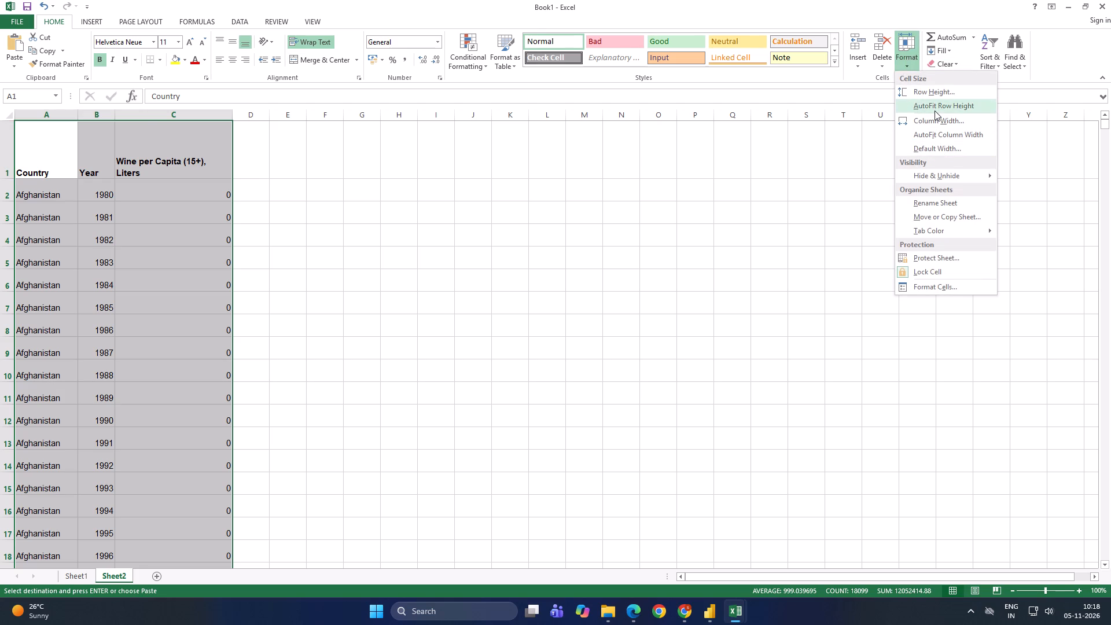
left_click(935, 111)
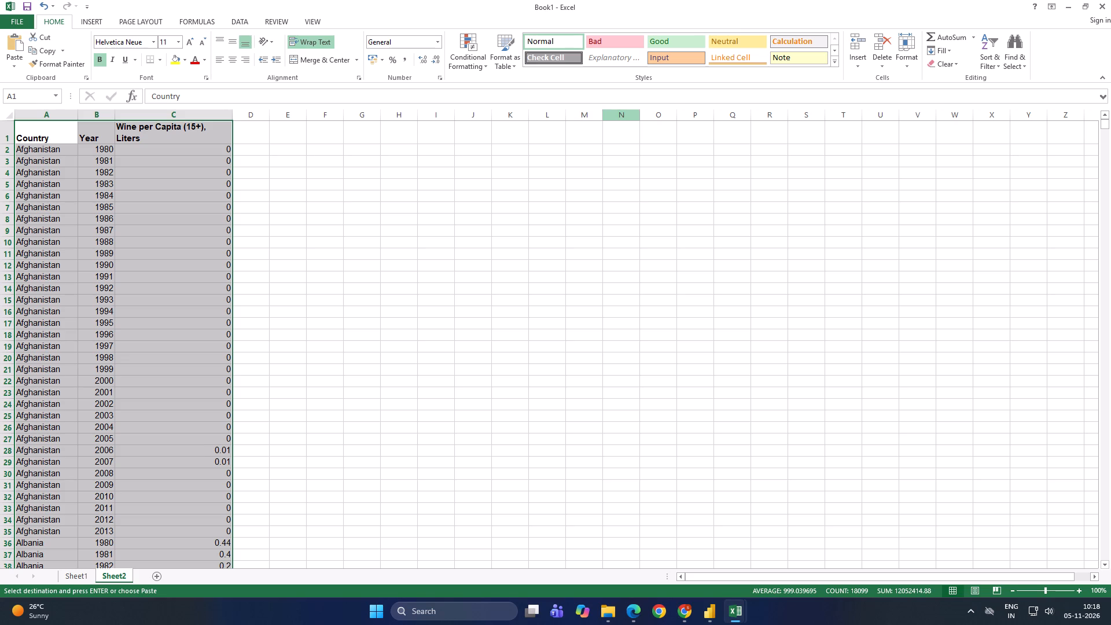
Widen the Country column so long names such as Antigua and Barbuda fit on one line, and AutoFit the row heights again.
scroll(532, 292, "down", 8)
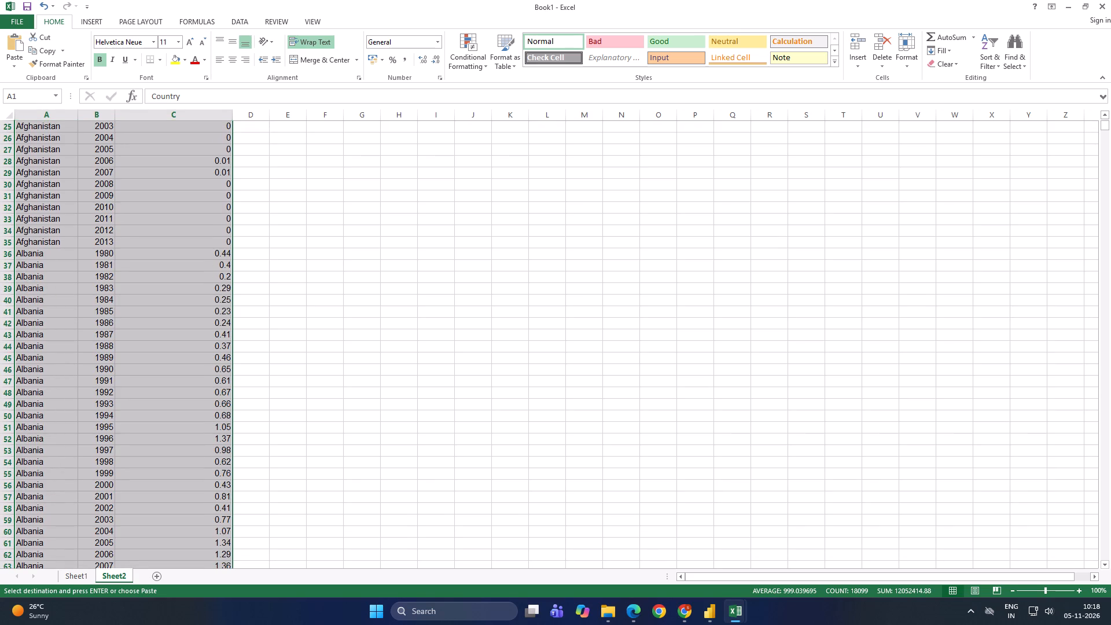
scroll(535, 295, "down", 6)
scroll(535, 293, "up", 1)
scroll(535, 293, "down", 19)
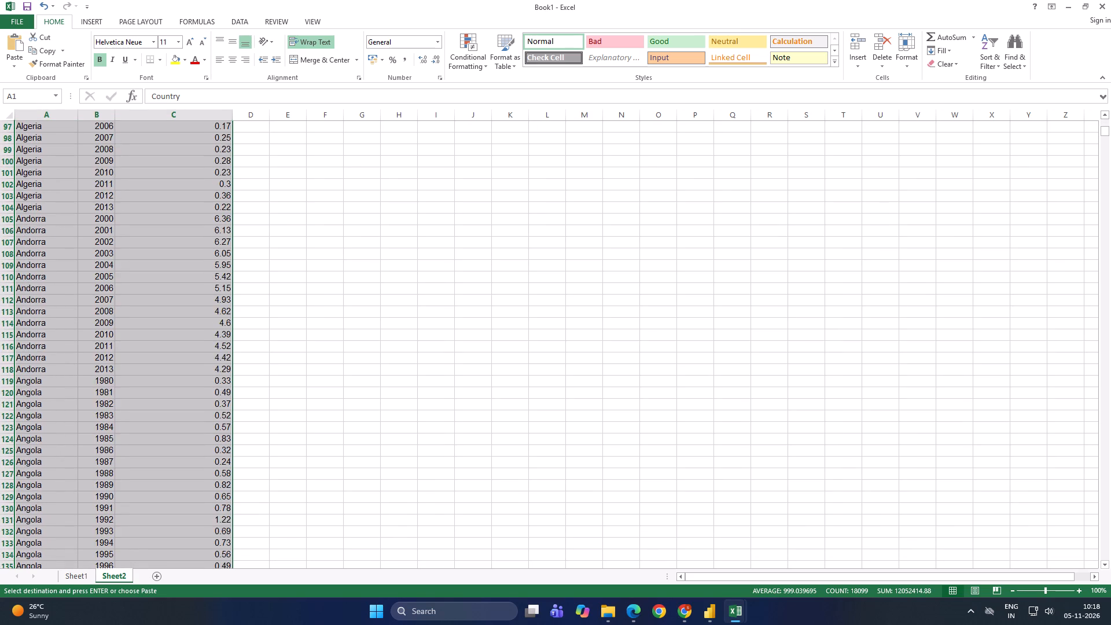
scroll(535, 290, "down", 19)
scroll(535, 290, "up", 2)
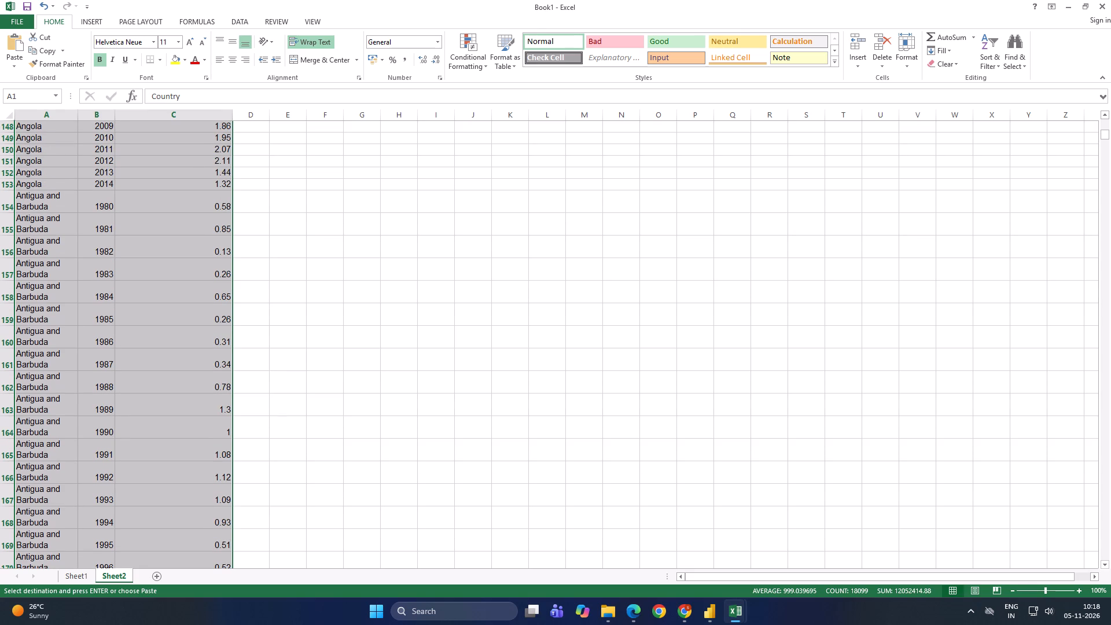
left_click_drag(80, 117, 234, 111)
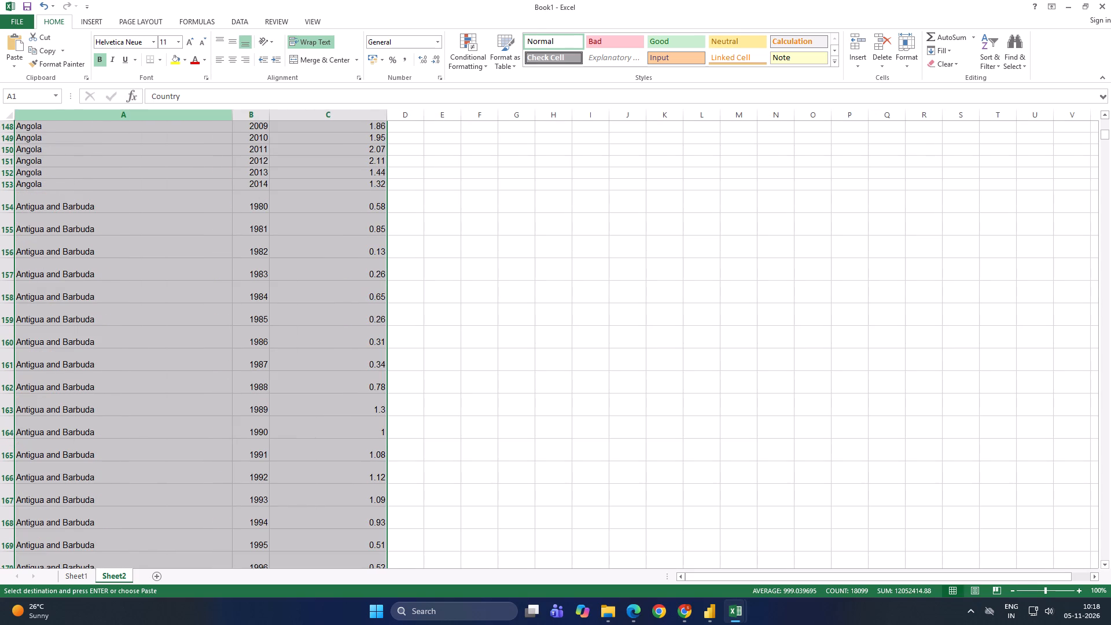
left_click(908, 60)
left_click(920, 108)
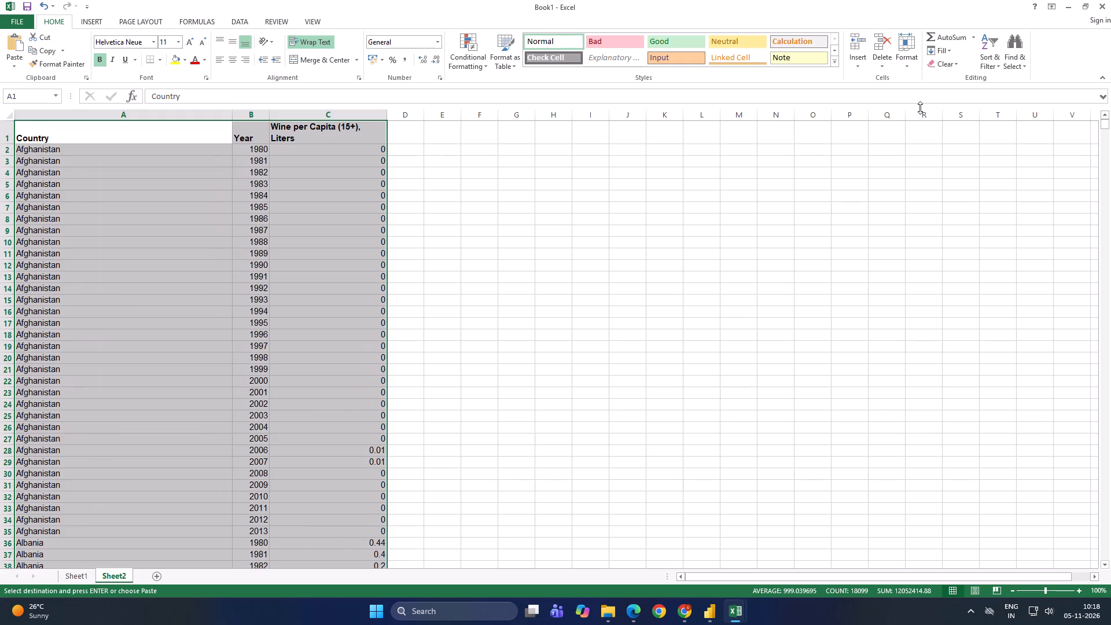
Look through the Sheet2 wine rows to check their layout.
scroll(562, 269, "down", 19)
scroll(562, 264, "up", 8)
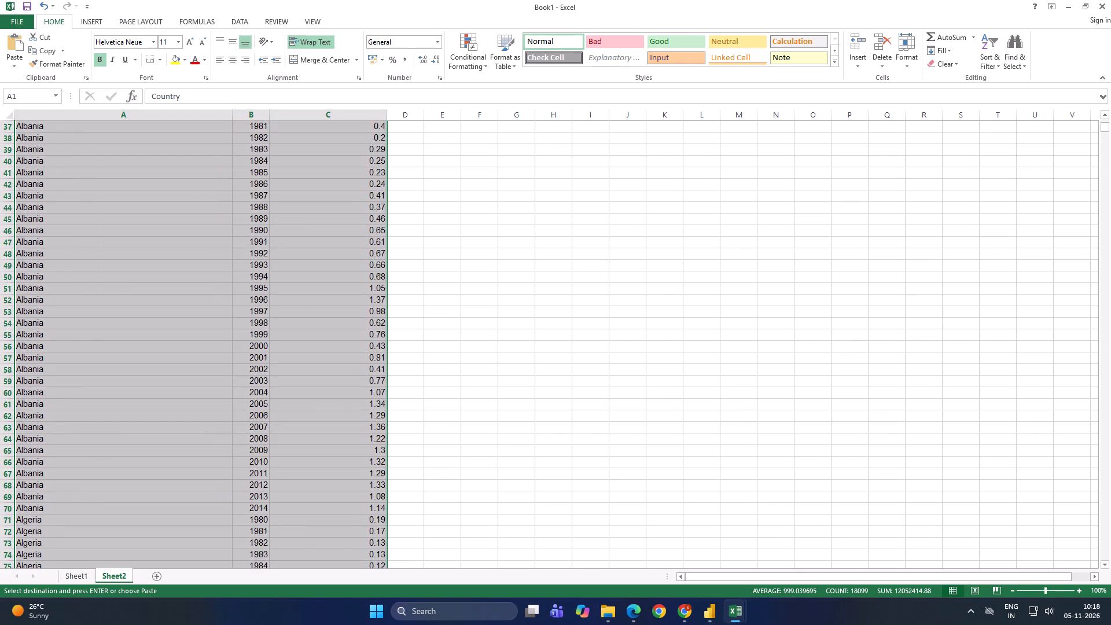
scroll(562, 264, "up", 1)
scroll(494, 425, "up", 20)
scroll(494, 425, "up", 1)
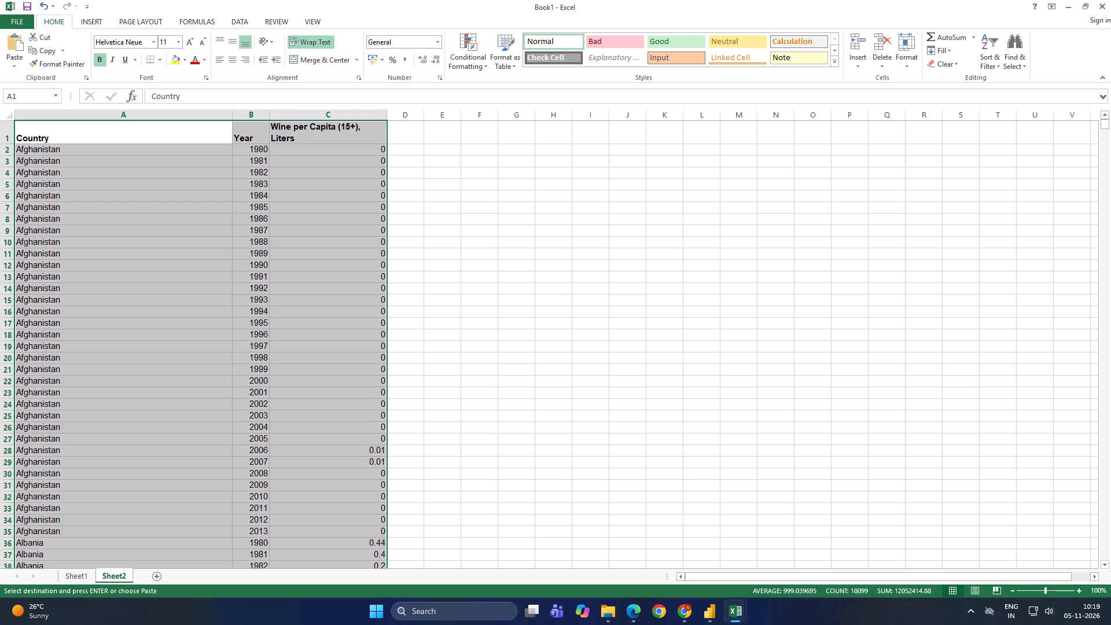
left_click(473, 269)
scroll(403, 262, "down", 5)
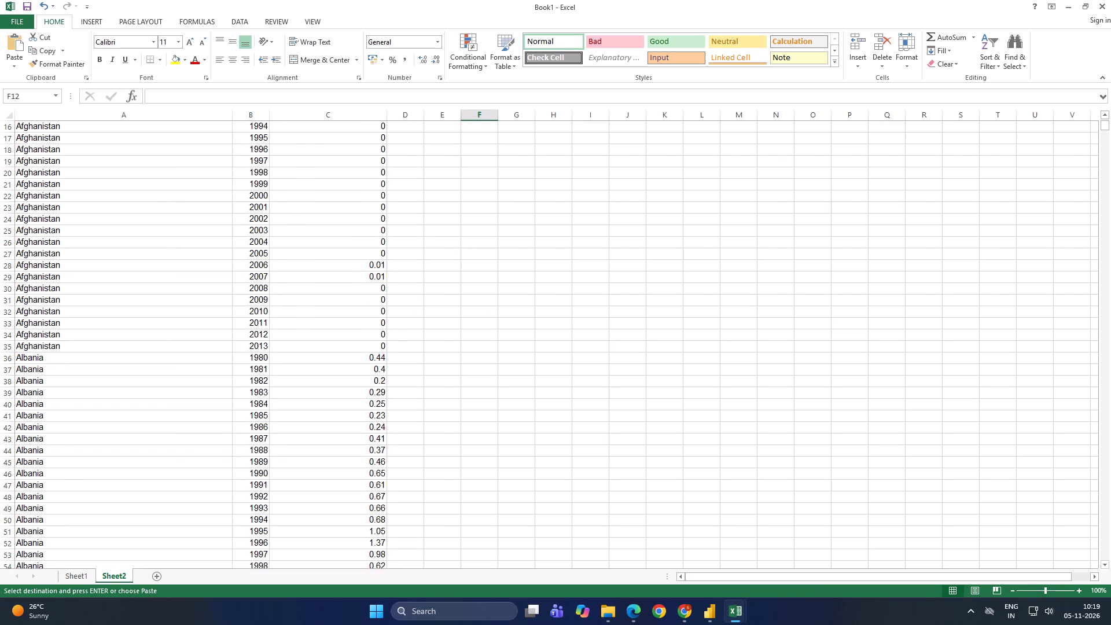
scroll(399, 251, "down", 7)
scroll(399, 249, "up", 7)
scroll(332, 218, "up", 9)
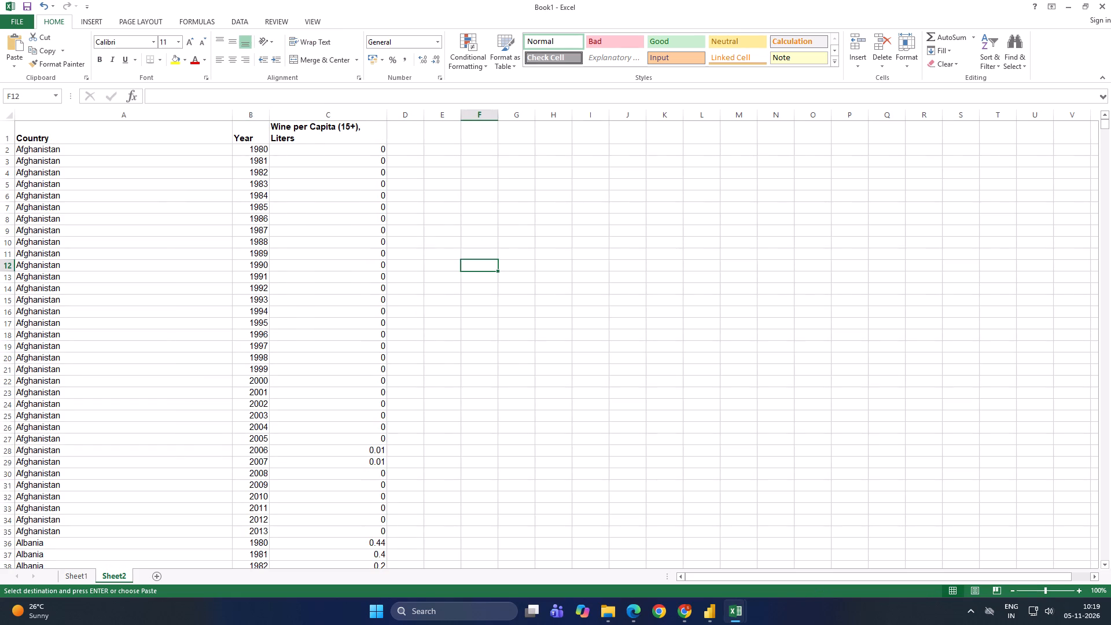
Insert a PivotTable on a new worksheet from the whole wine data range Sheet2!$A$1:$C$6033.
left_click(76, 141)
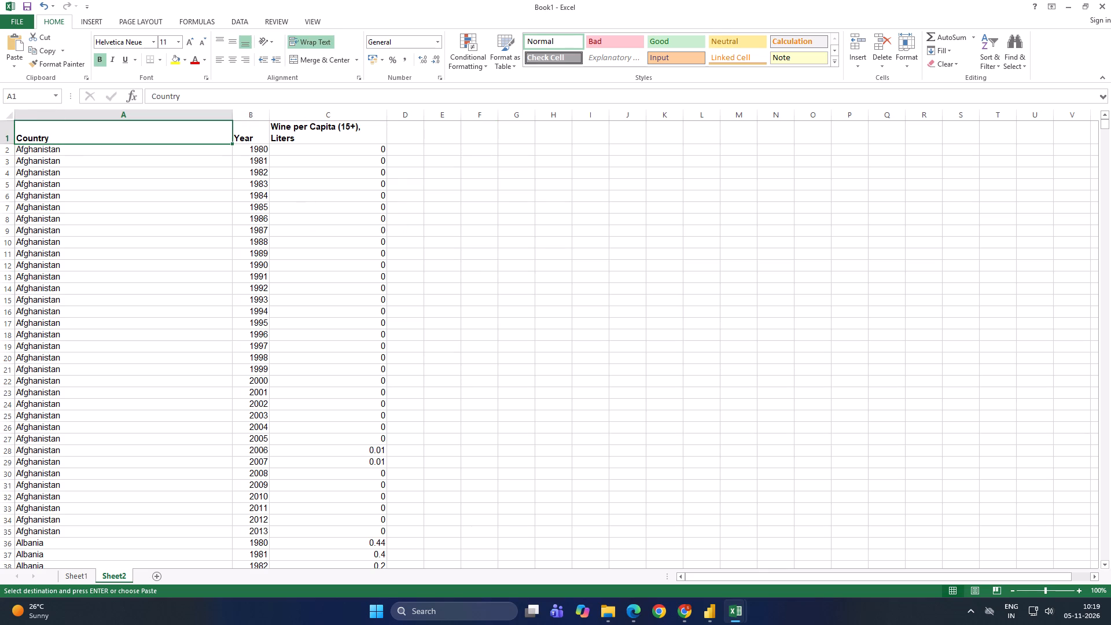
key("ctrl+a")
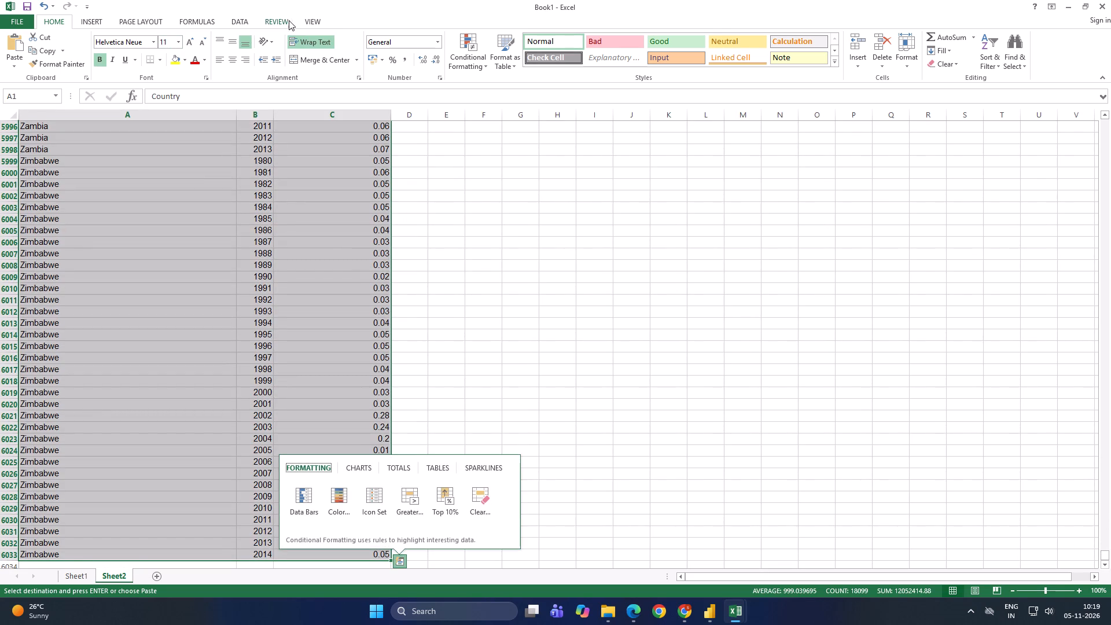
left_click(101, 26)
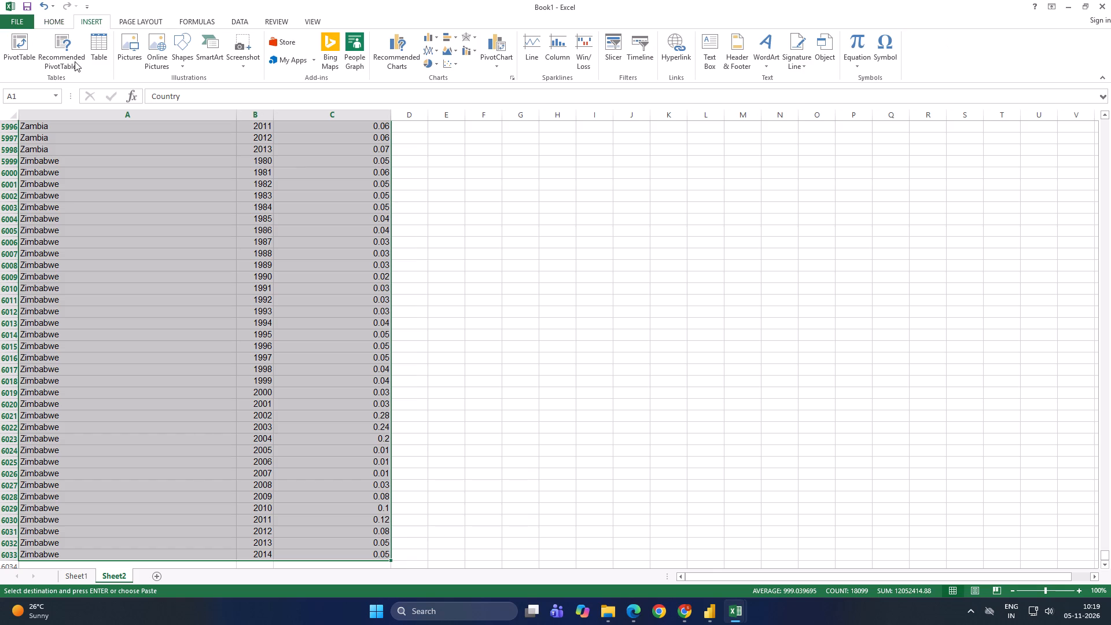
left_click(1, 56)
left_click(13, 54)
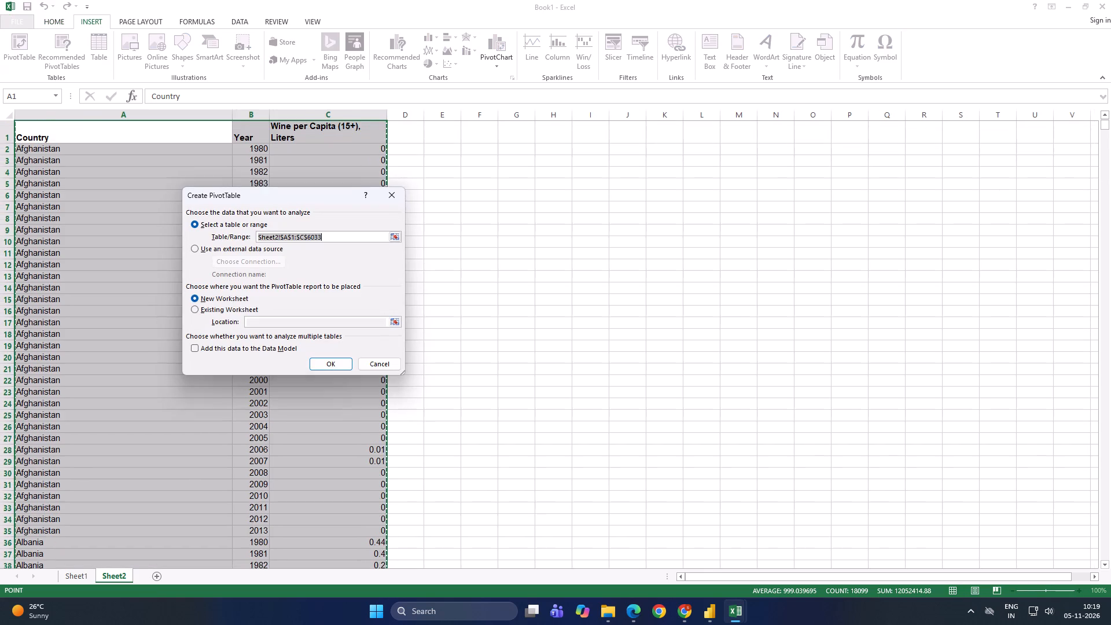
left_click(337, 366)
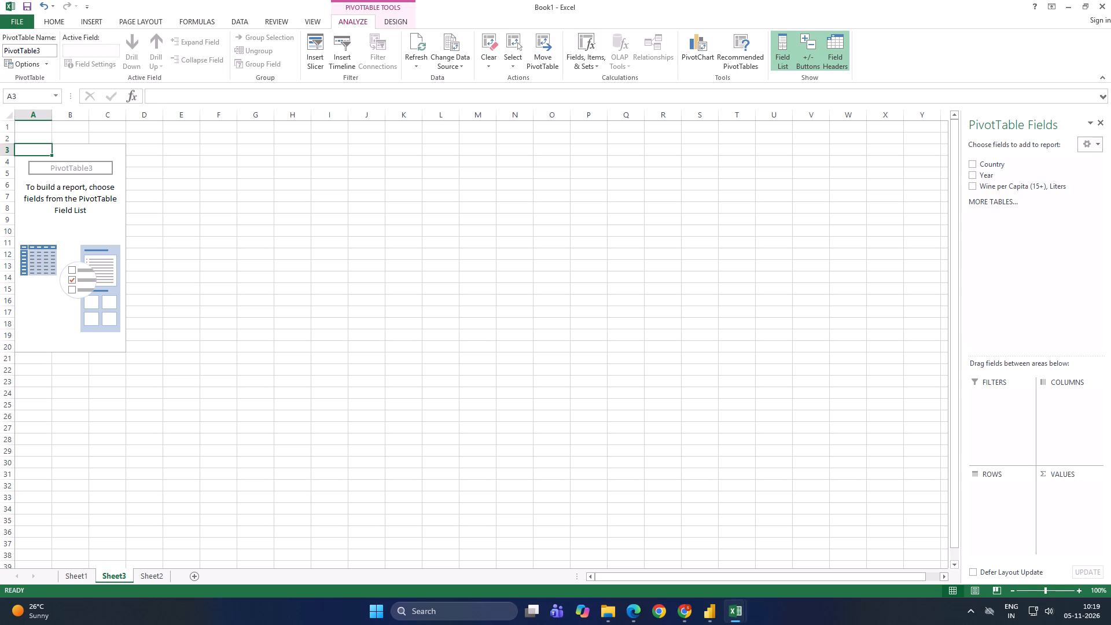
Switch to the WineDataFinished workbook and examine the wine consumption charts on its Dashboard sheet.
left_click(744, 615)
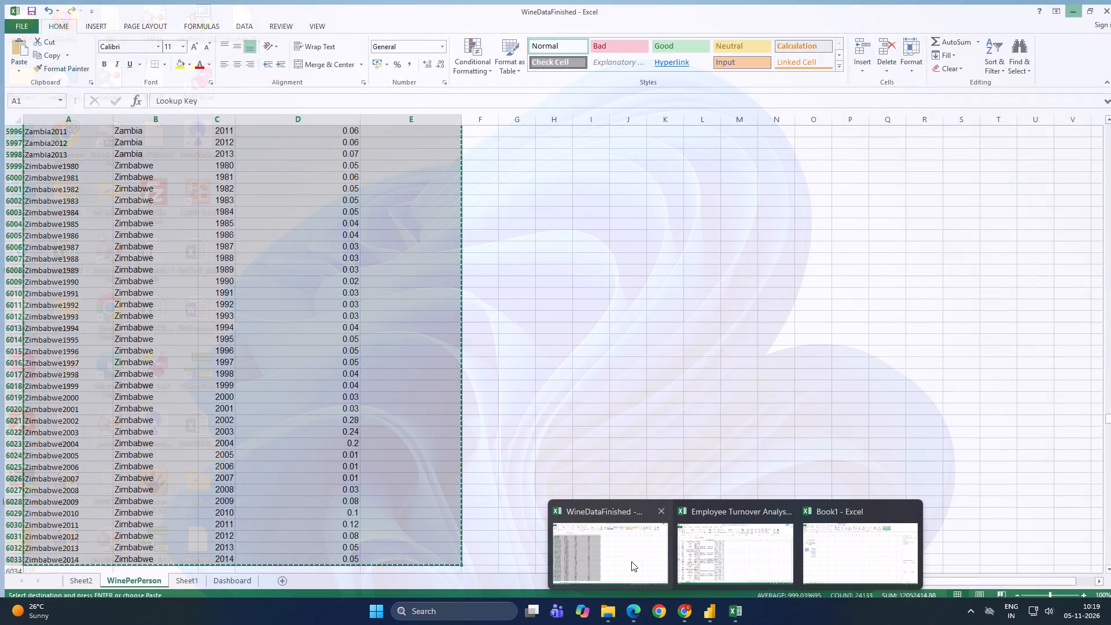
left_click(711, 568)
left_click(732, 615)
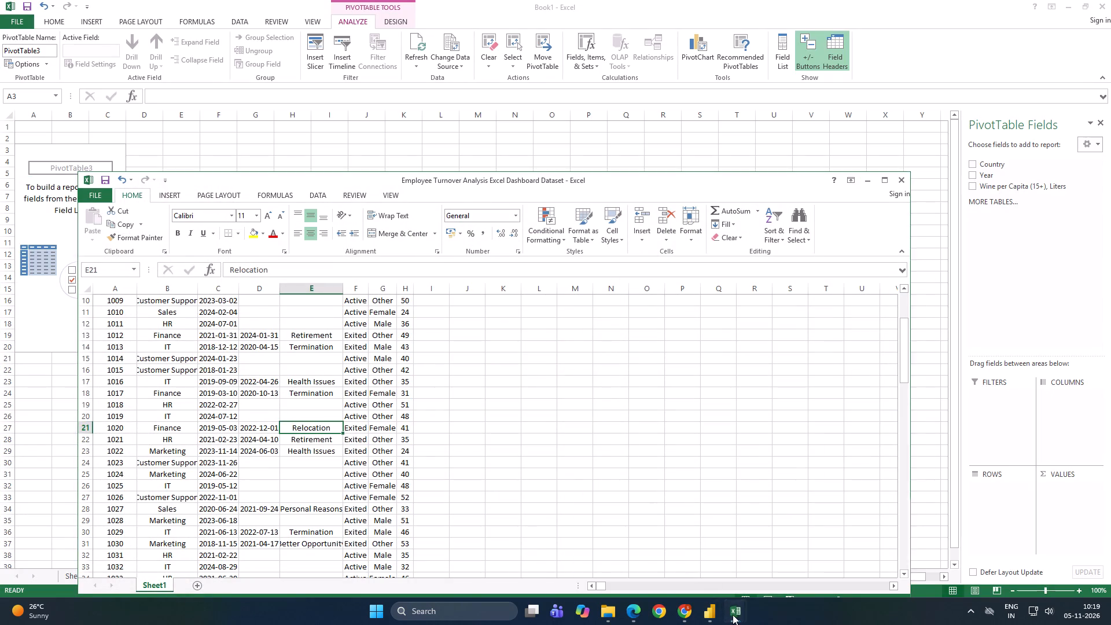
left_click(833, 578)
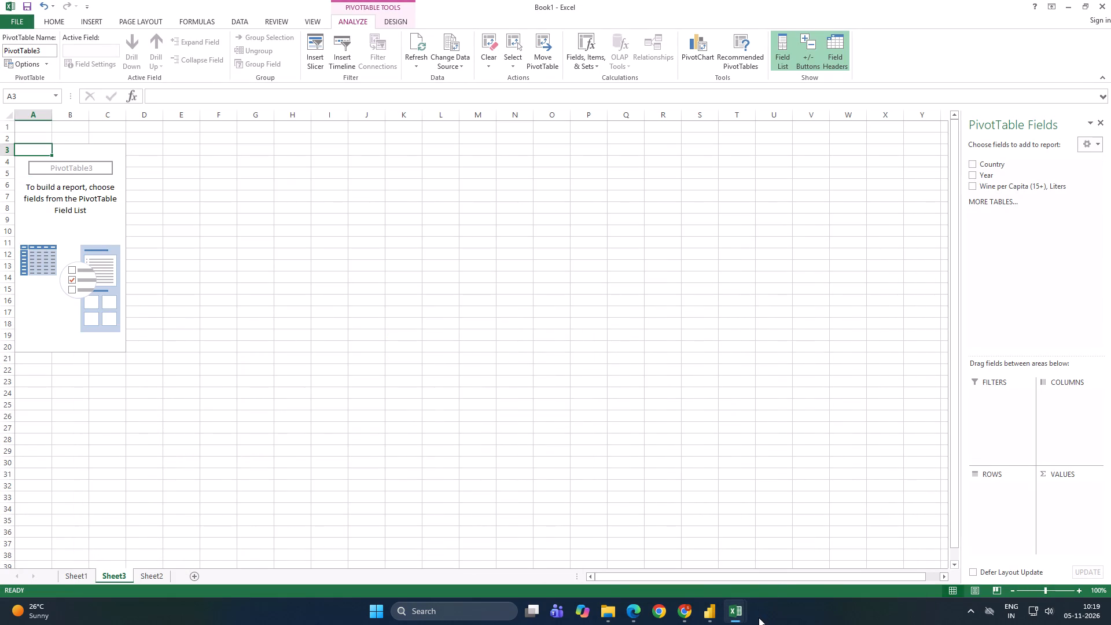
left_click(731, 621)
left_click(634, 586)
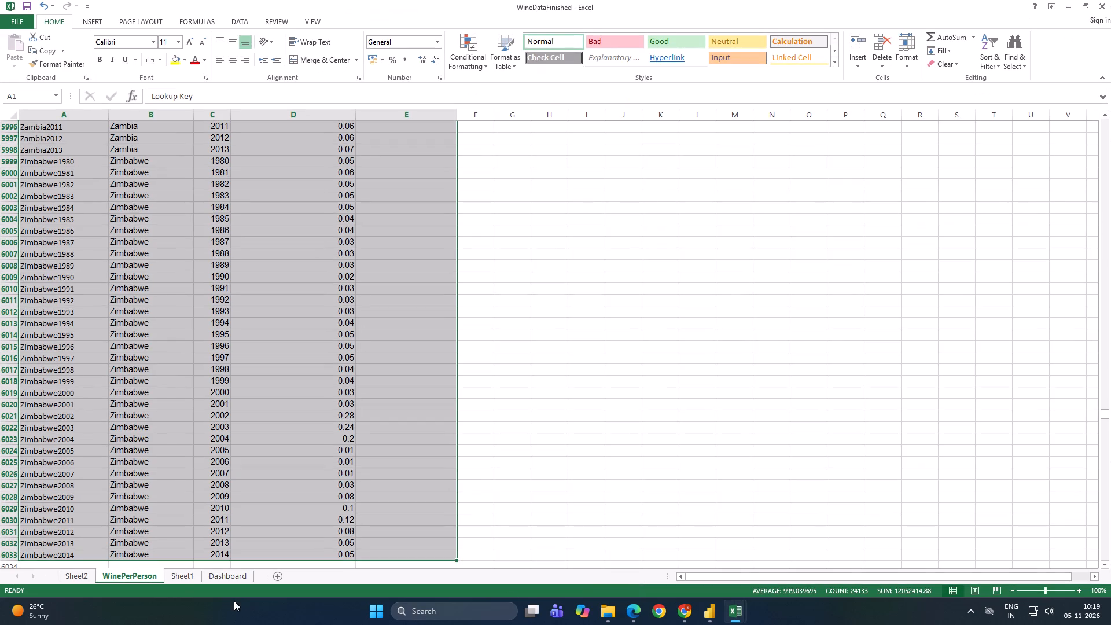
left_click(216, 575)
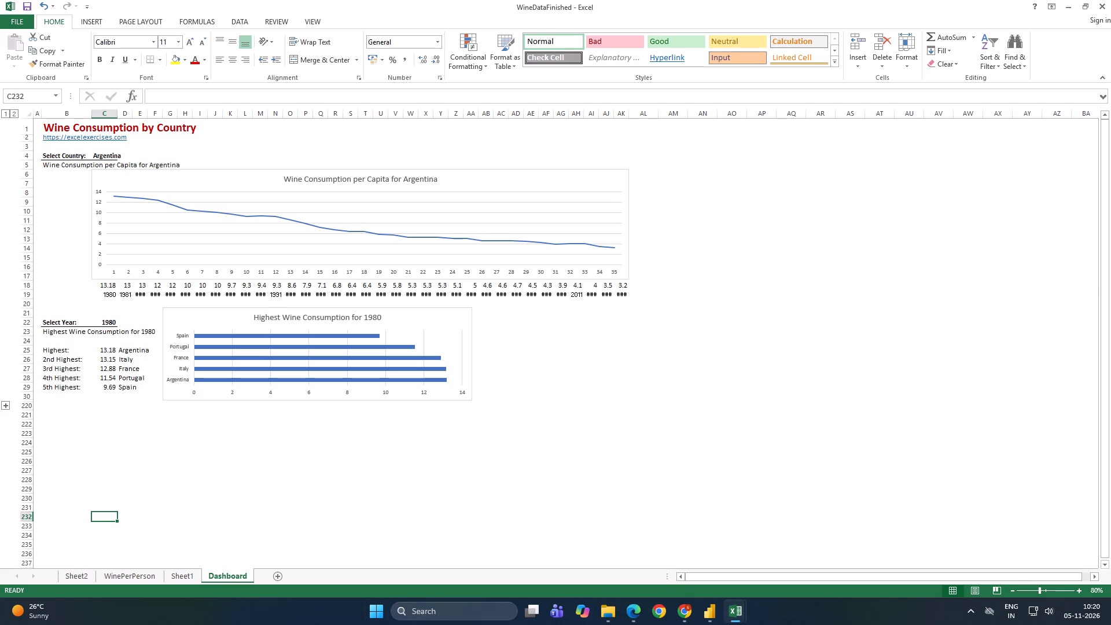
left_click(741, 619)
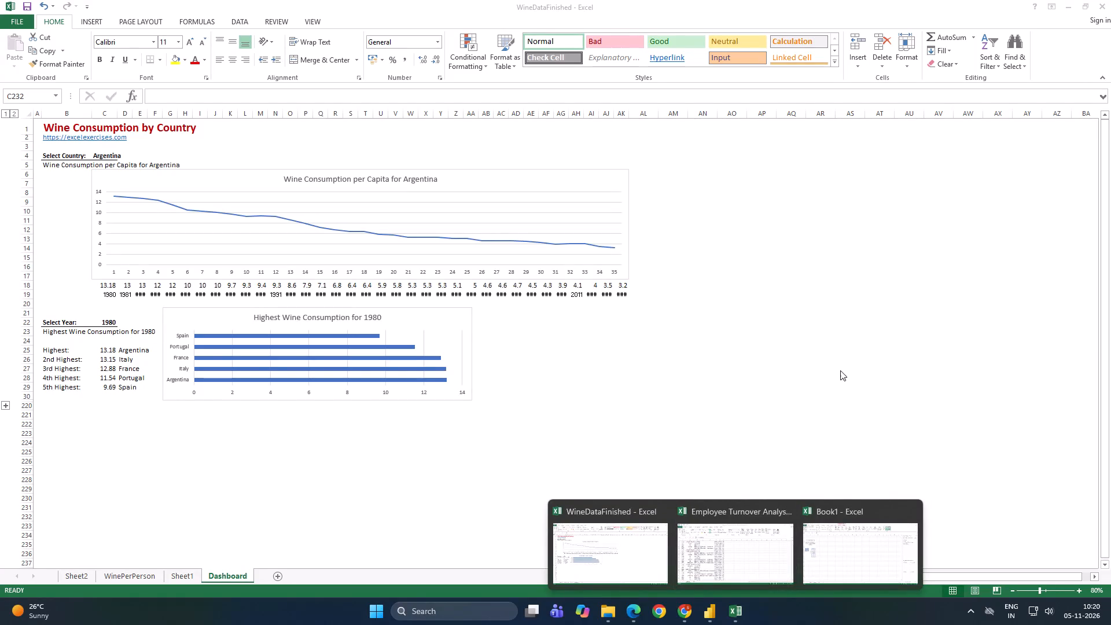
left_click(617, 553)
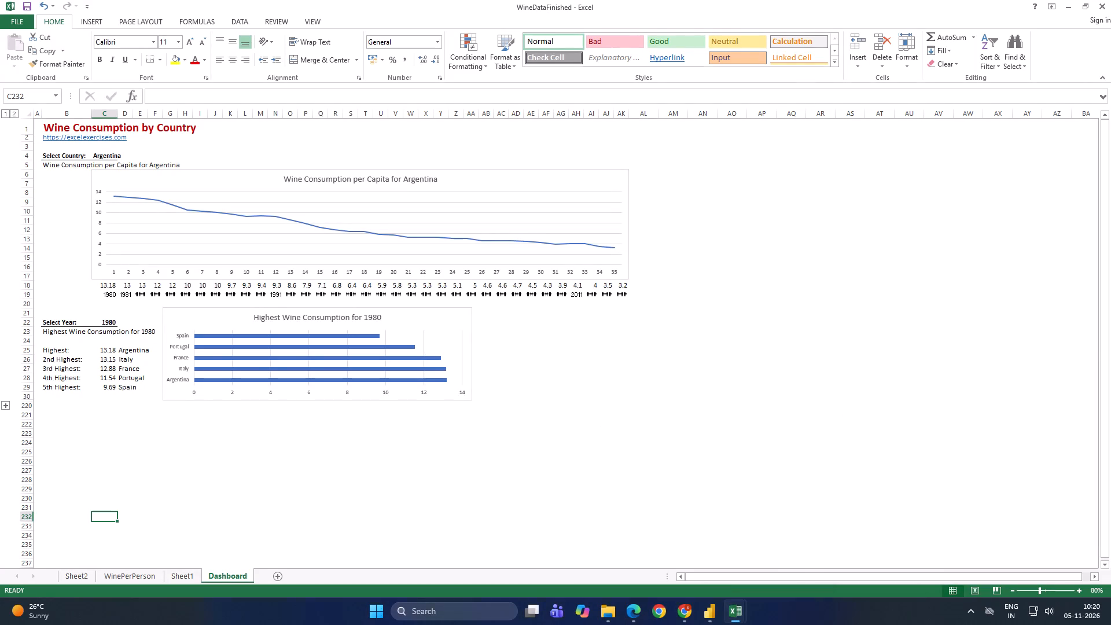
Return to Book1 and lay out the PivotTable with Country in the rows and the sum of Wine per Capita (15+), Liters as values.
left_click(738, 623)
left_click(807, 559)
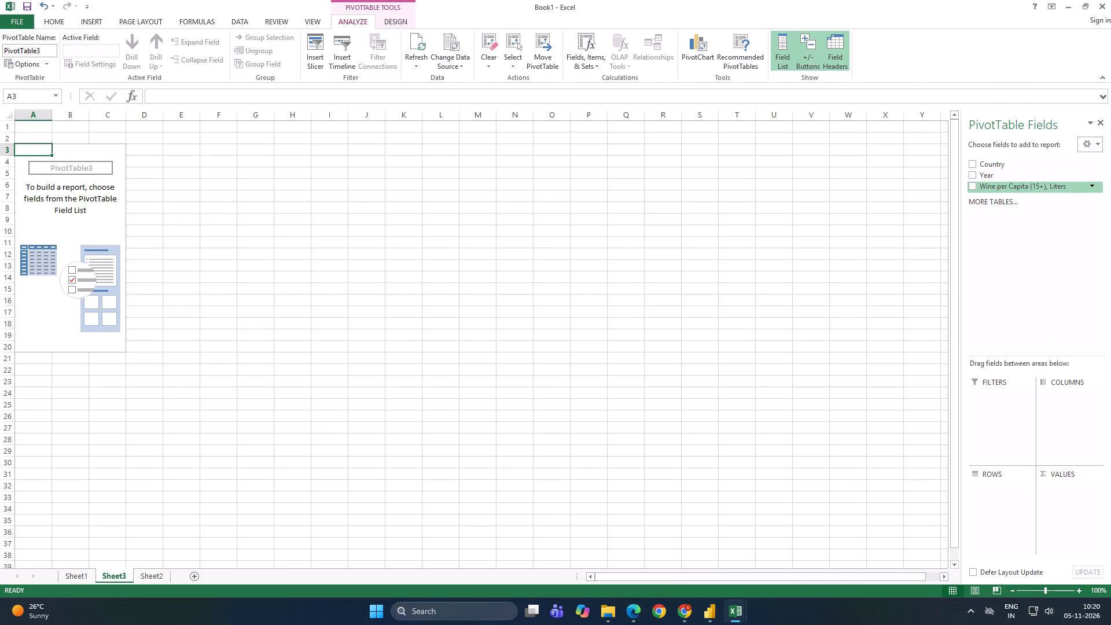
left_click_drag(993, 186, 1025, 327)
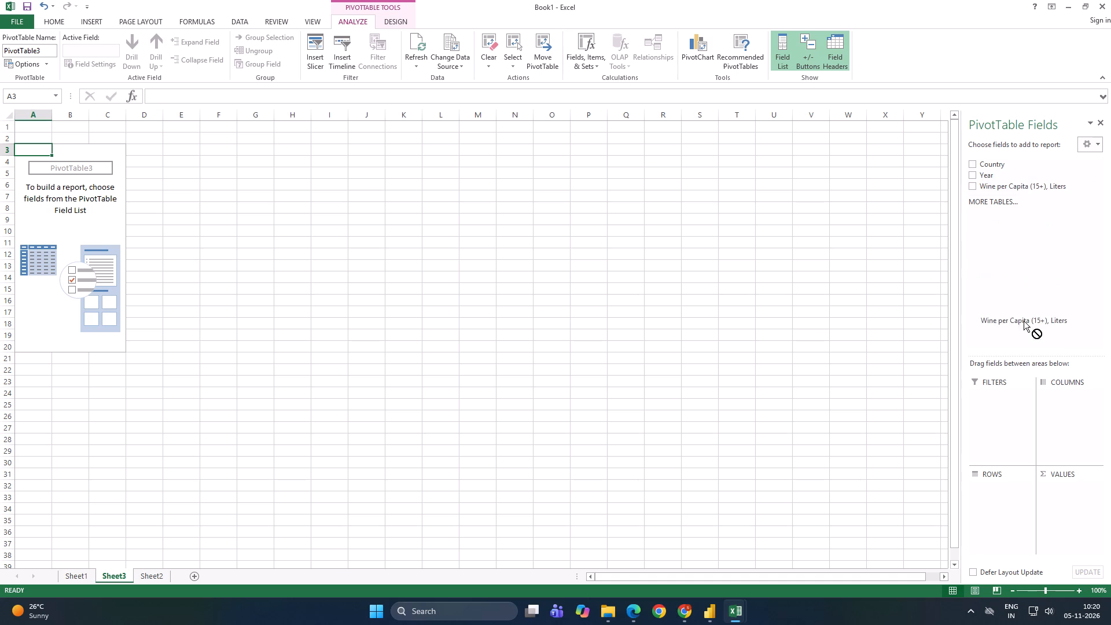
left_click_drag(1025, 327, 1009, 504)
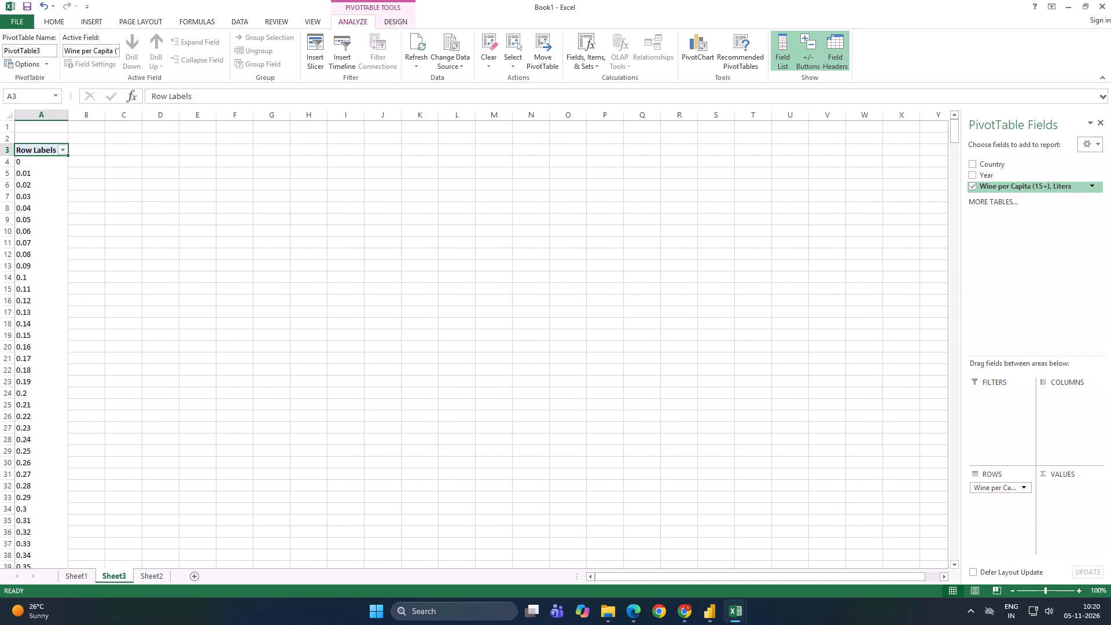
left_click_drag(987, 167, 1070, 416)
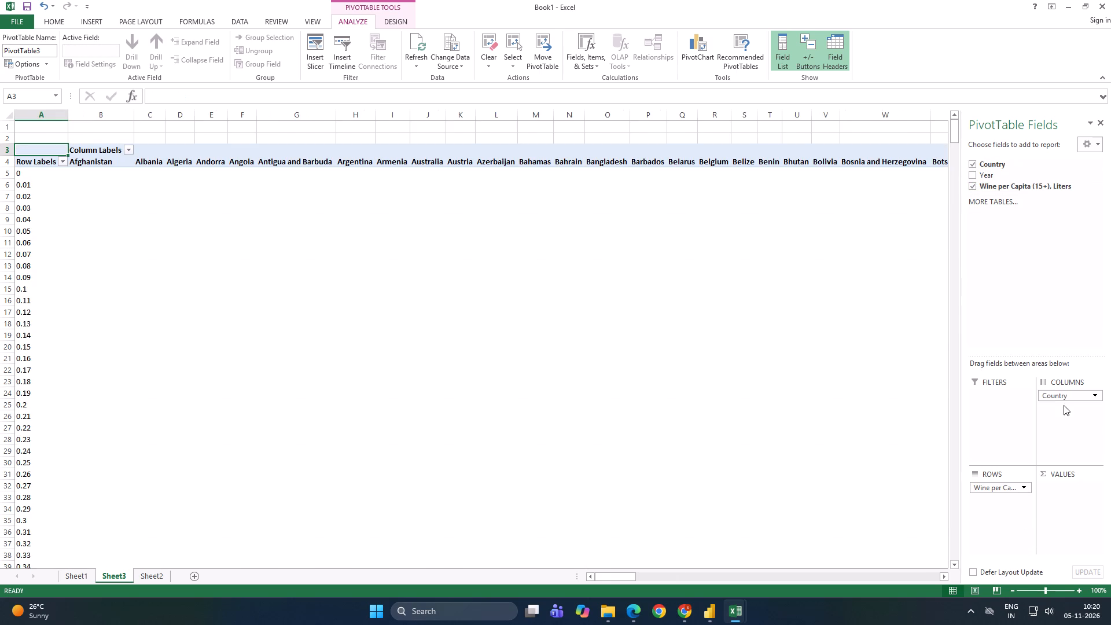
left_click_drag(1062, 397, 995, 531)
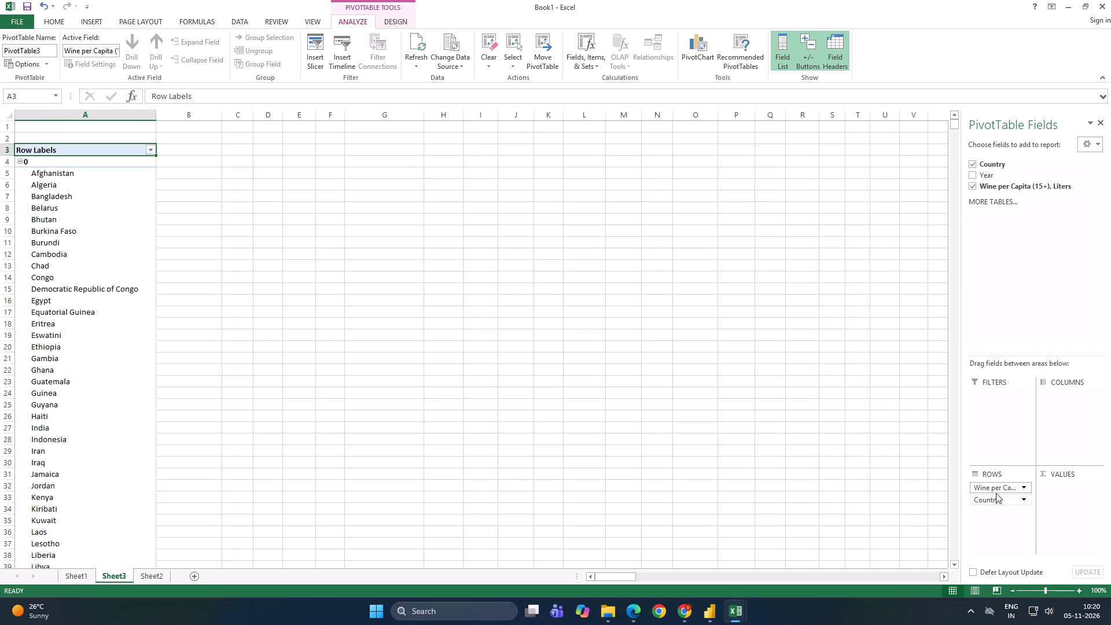
left_click_drag(996, 489, 1043, 417)
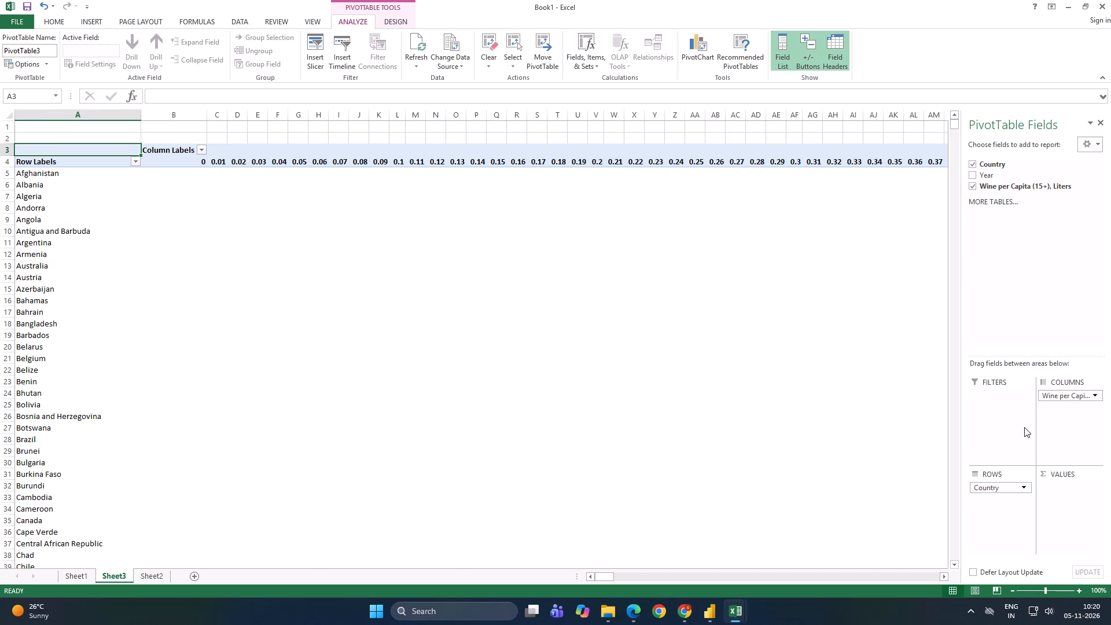
left_click_drag(1054, 395, 1046, 477)
left_click_drag(1046, 477, 1070, 487)
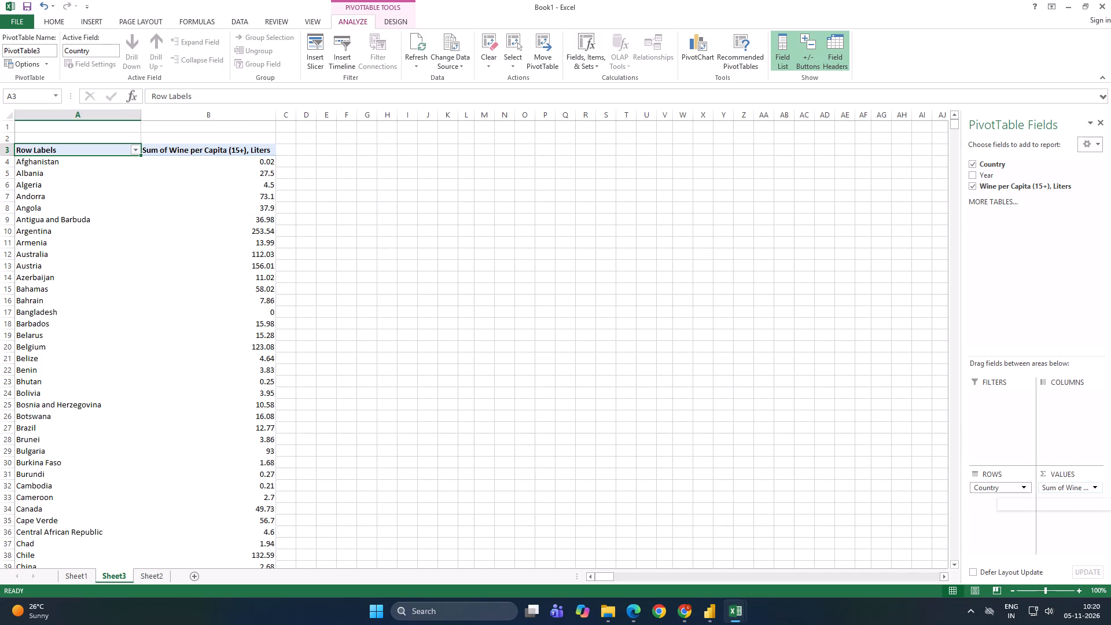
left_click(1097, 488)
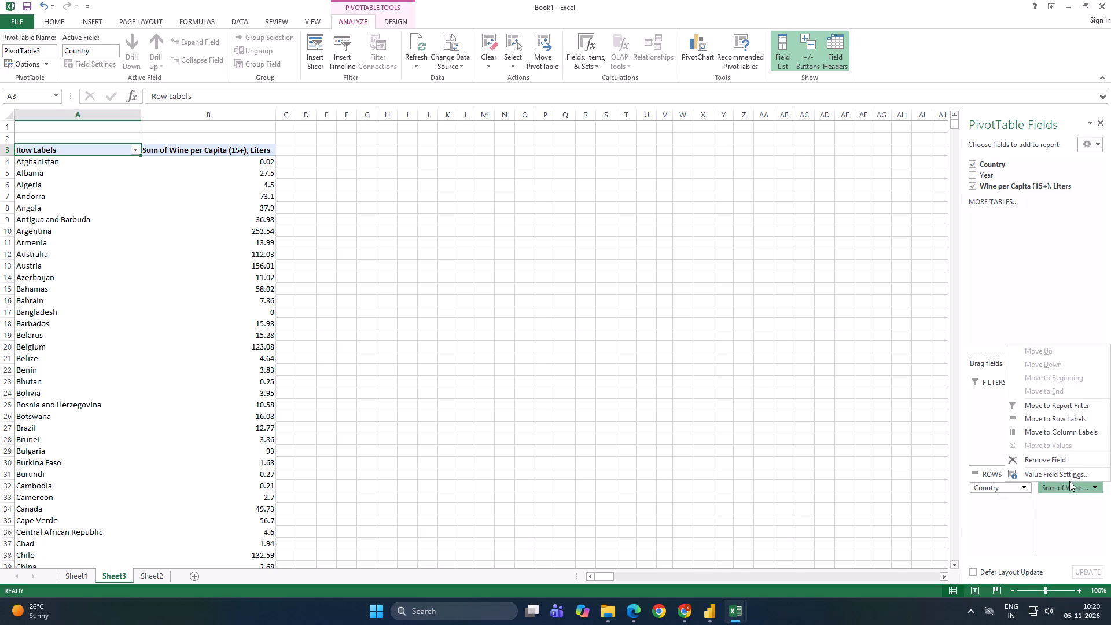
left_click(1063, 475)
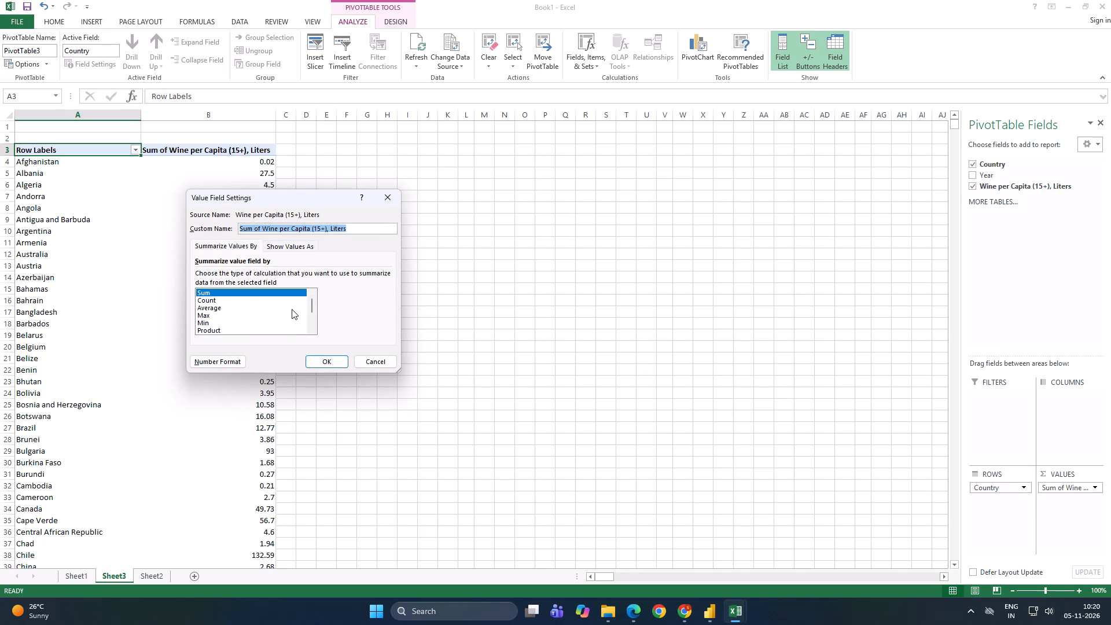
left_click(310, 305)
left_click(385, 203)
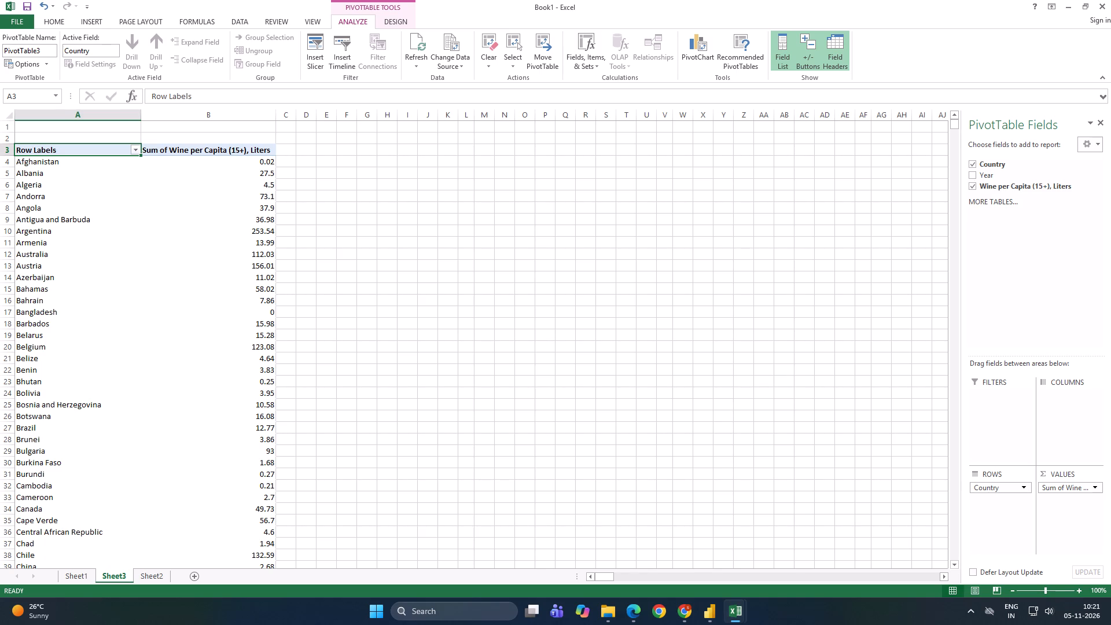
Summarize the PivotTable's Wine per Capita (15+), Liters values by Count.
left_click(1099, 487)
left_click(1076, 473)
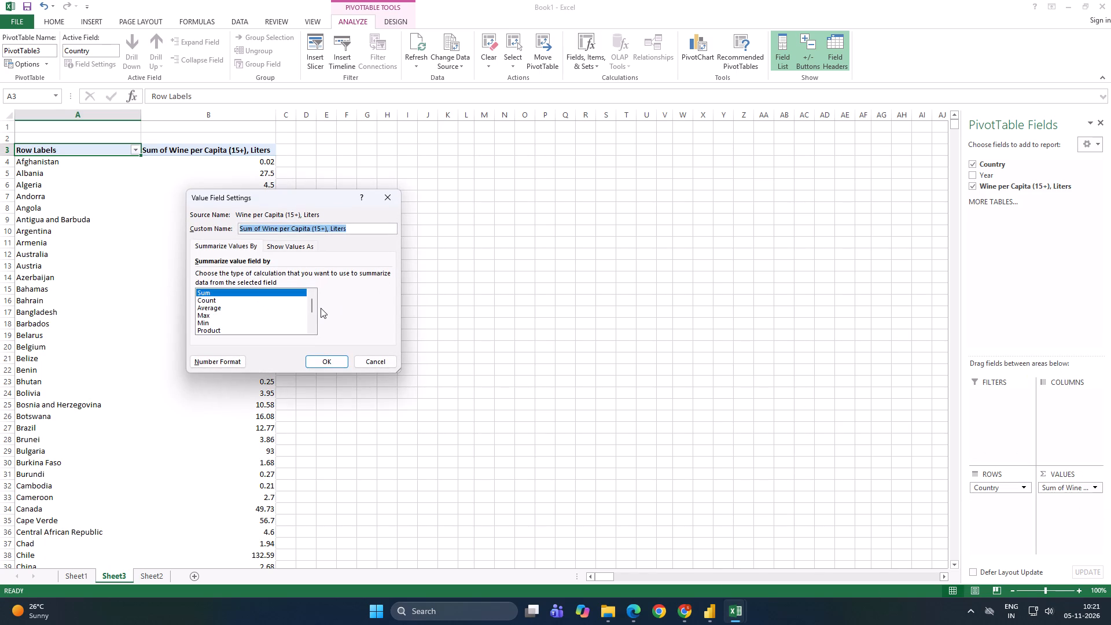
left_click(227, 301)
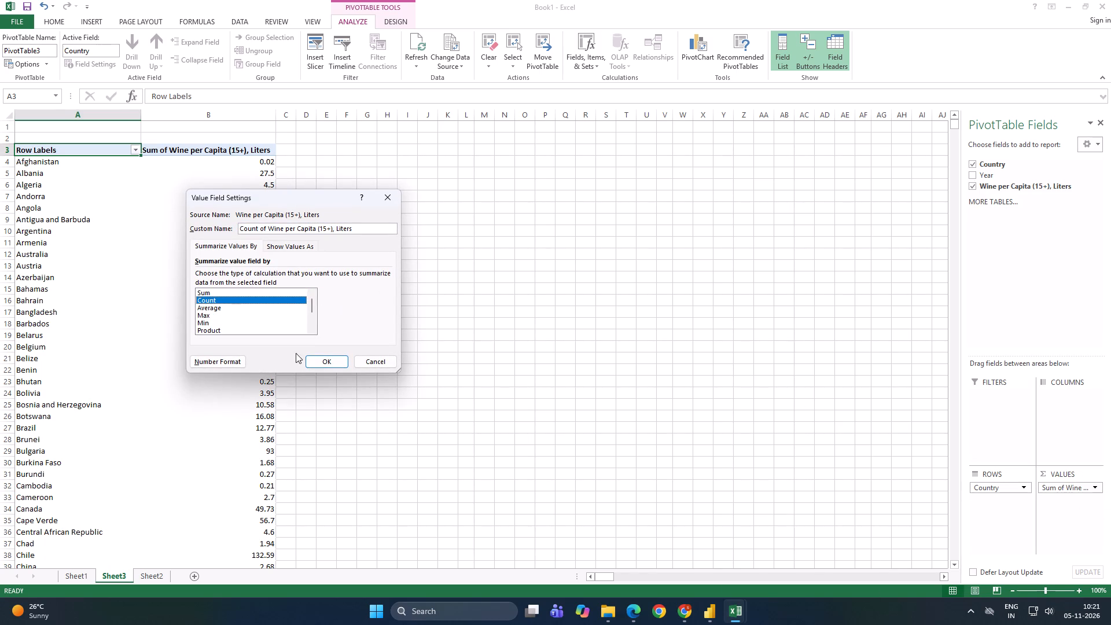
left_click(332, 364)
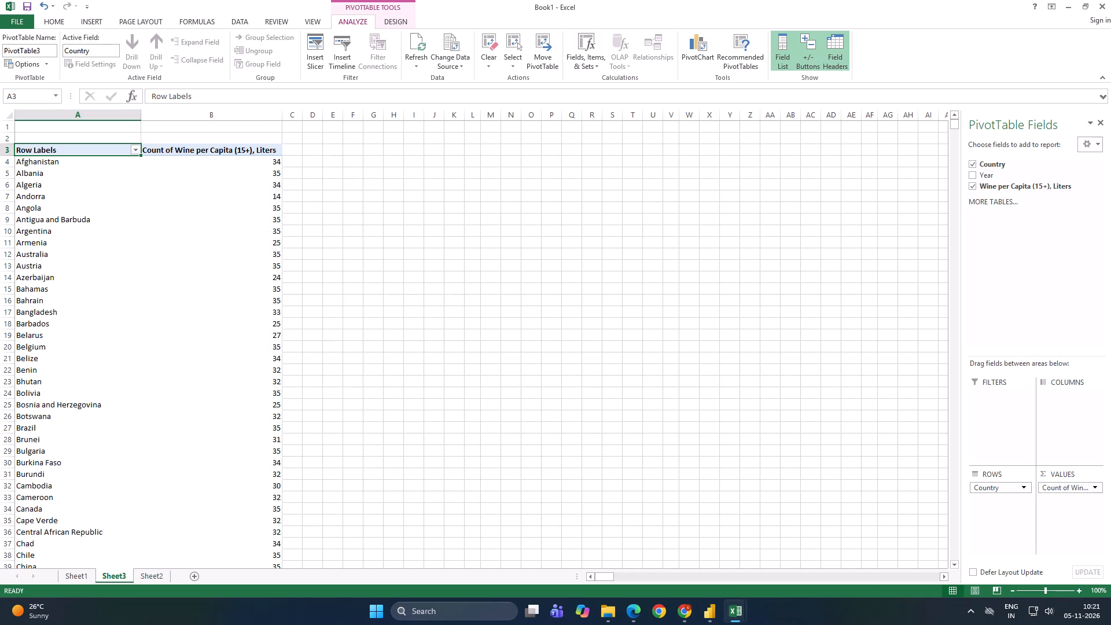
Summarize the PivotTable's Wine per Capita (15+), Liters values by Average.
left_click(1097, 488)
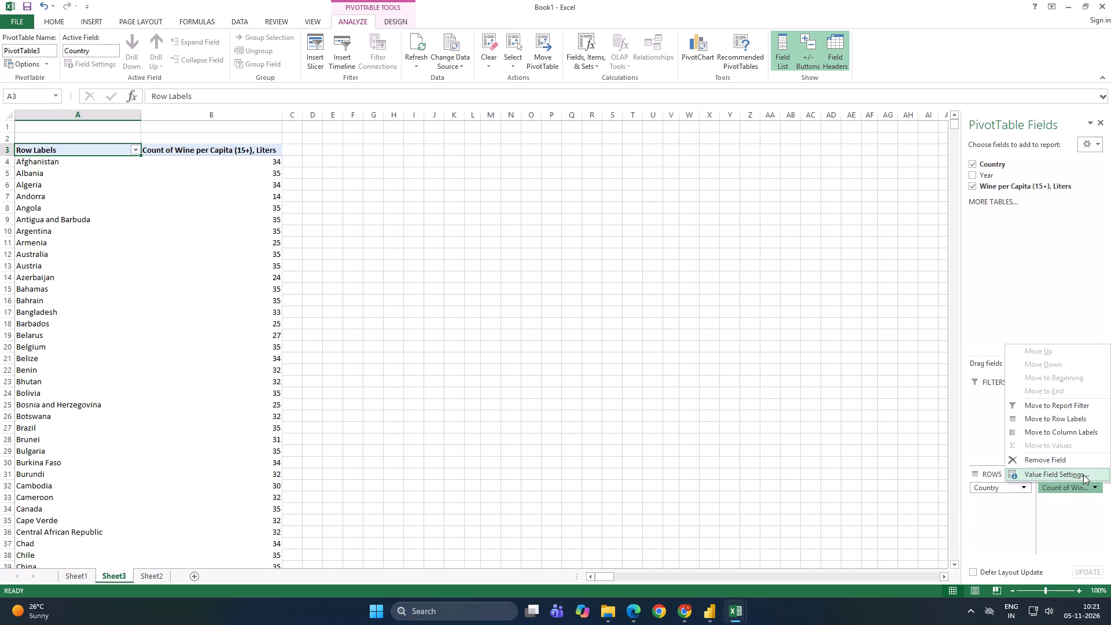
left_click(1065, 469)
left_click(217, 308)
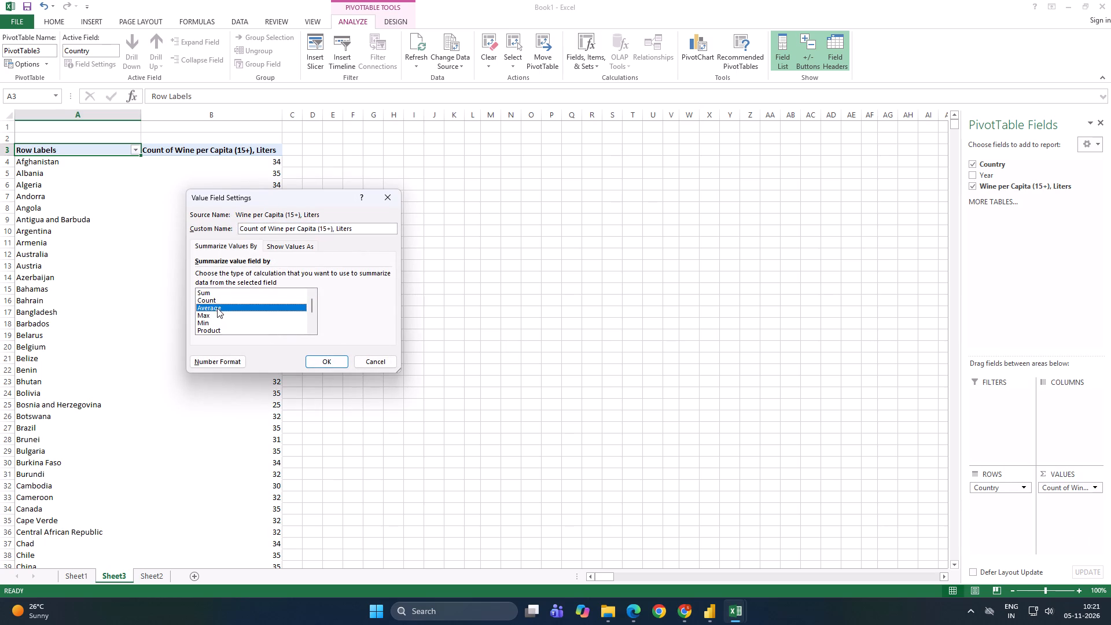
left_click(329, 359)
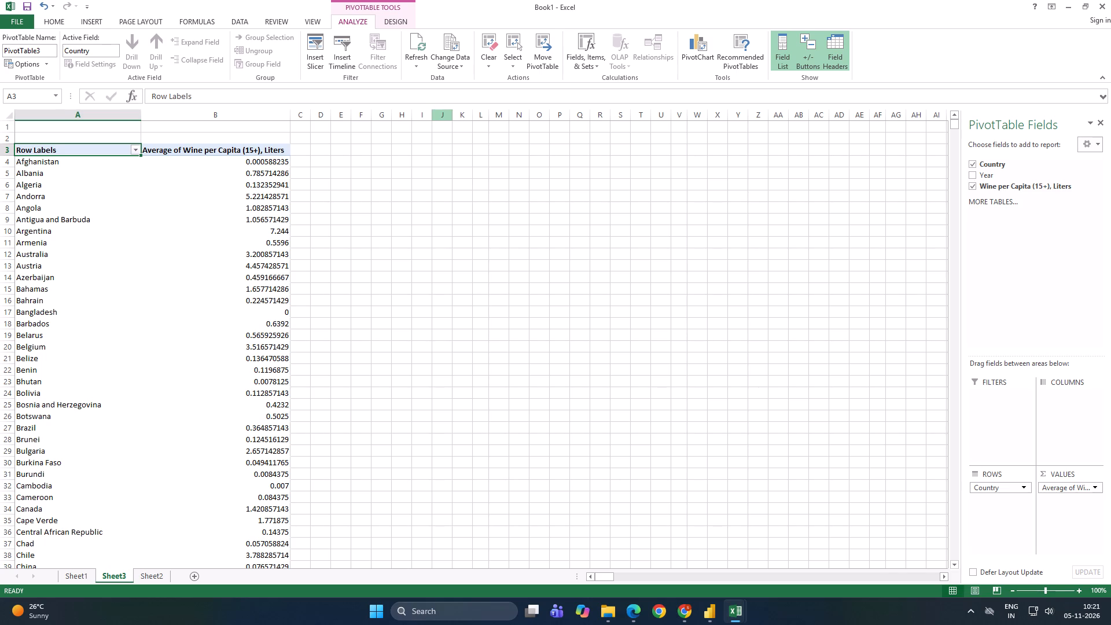
Filter the PivotTable's country row labels to Argentina only.
left_click(138, 152)
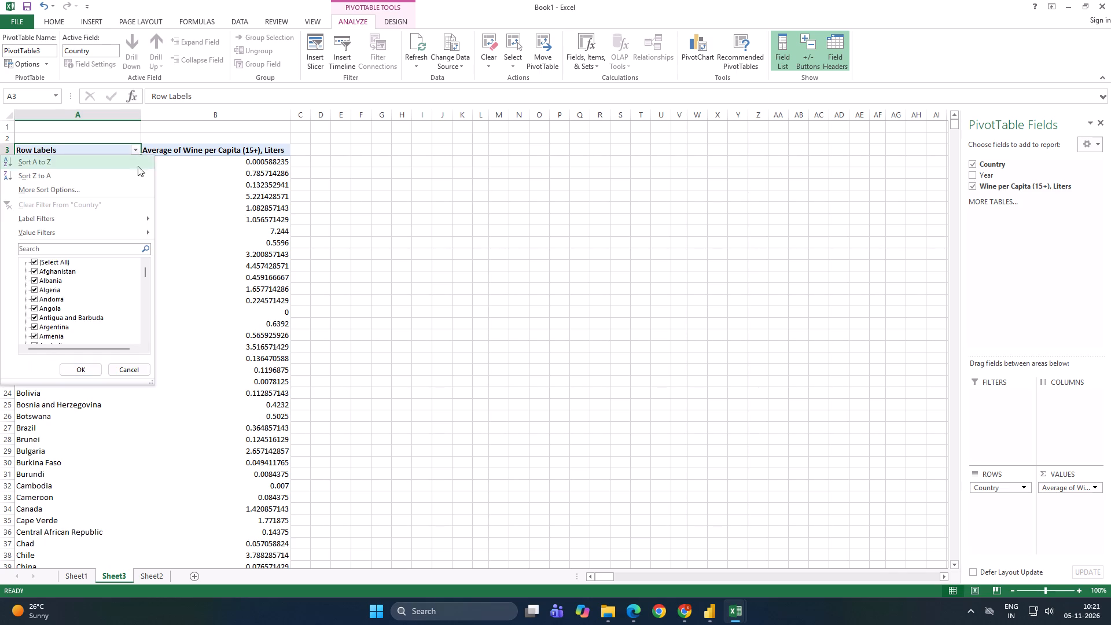
left_click(31, 259)
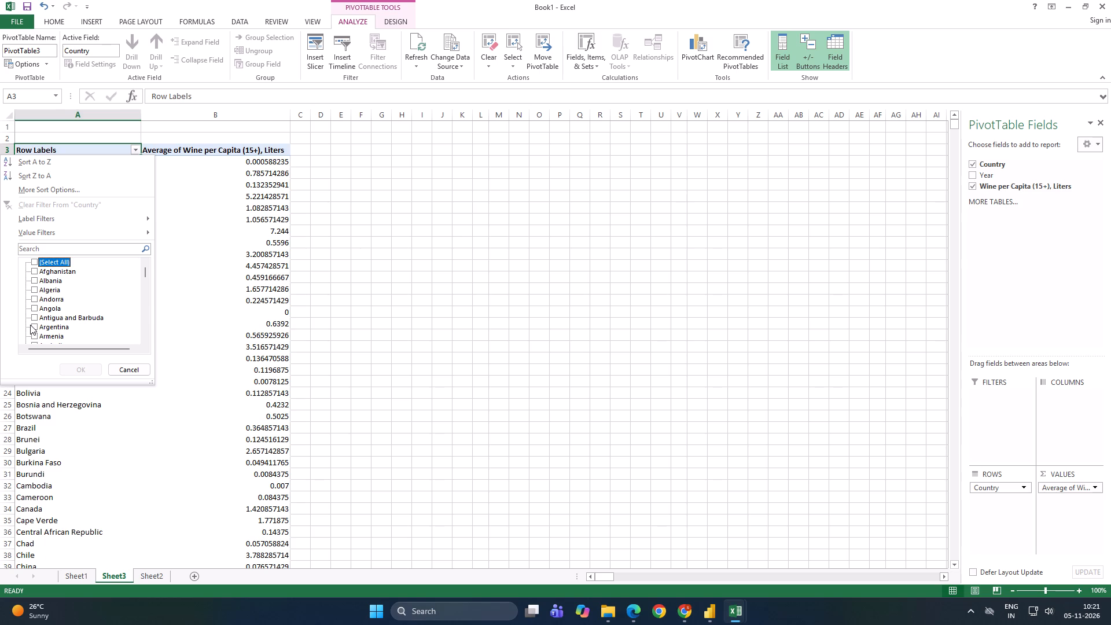
left_click(31, 325)
left_click(72, 367)
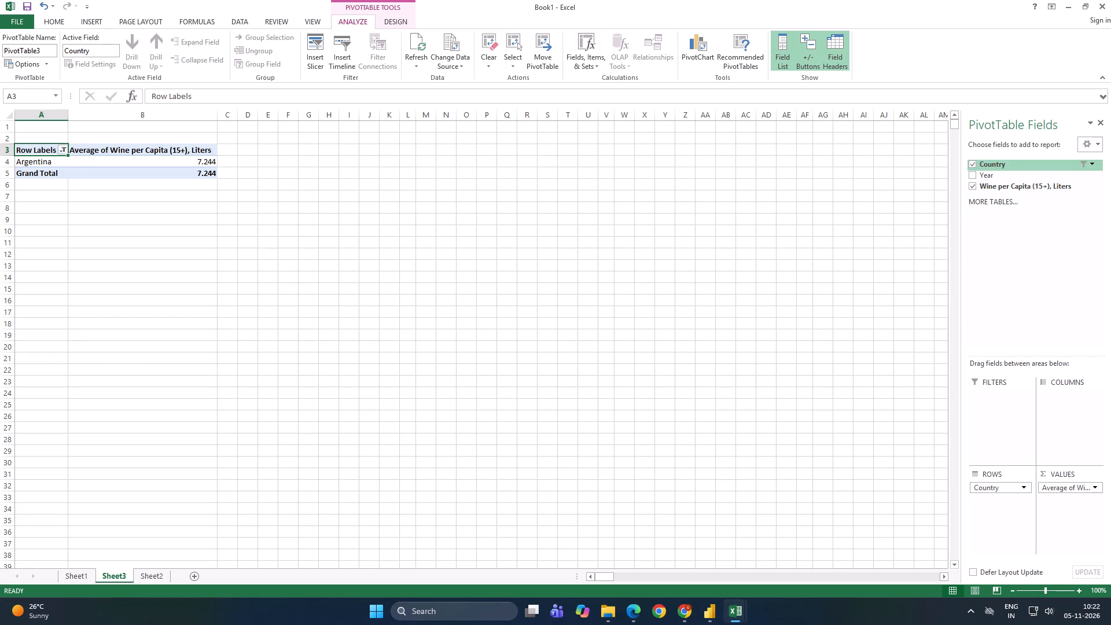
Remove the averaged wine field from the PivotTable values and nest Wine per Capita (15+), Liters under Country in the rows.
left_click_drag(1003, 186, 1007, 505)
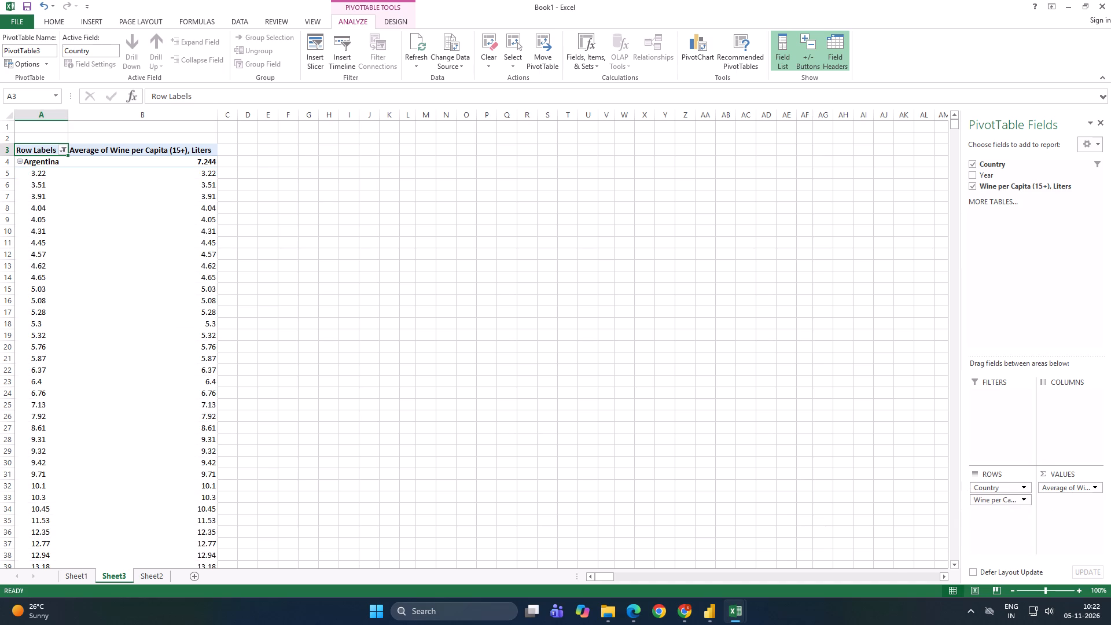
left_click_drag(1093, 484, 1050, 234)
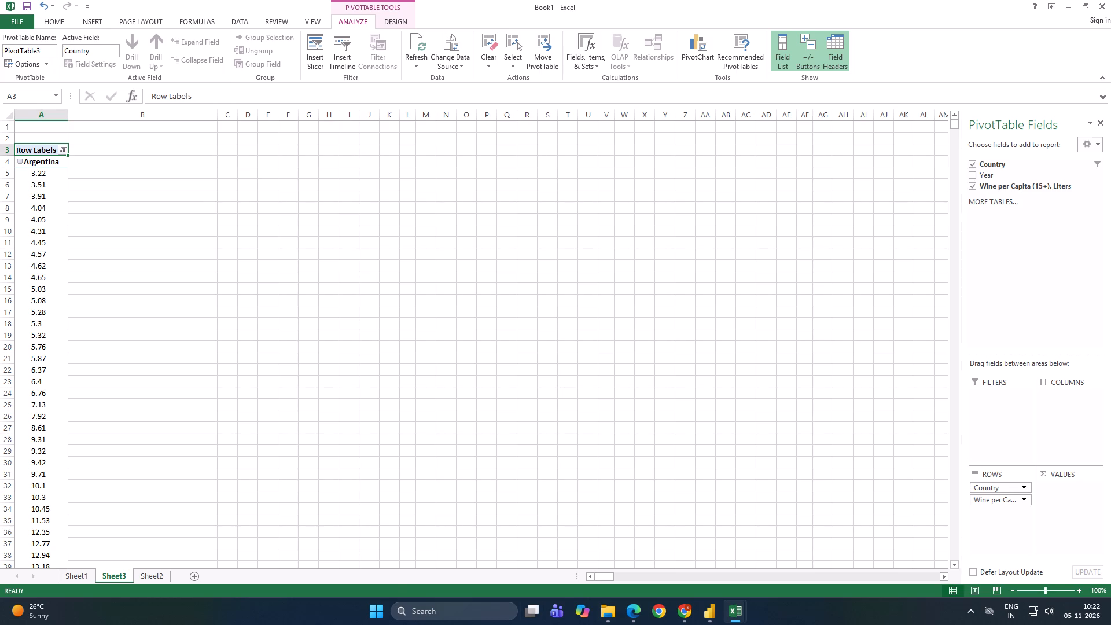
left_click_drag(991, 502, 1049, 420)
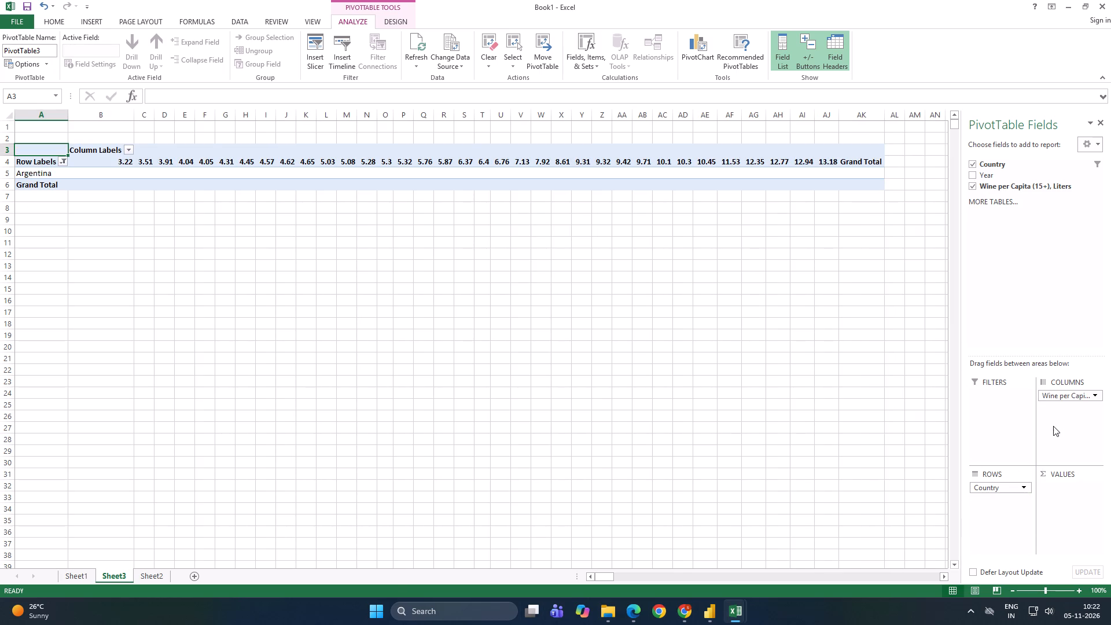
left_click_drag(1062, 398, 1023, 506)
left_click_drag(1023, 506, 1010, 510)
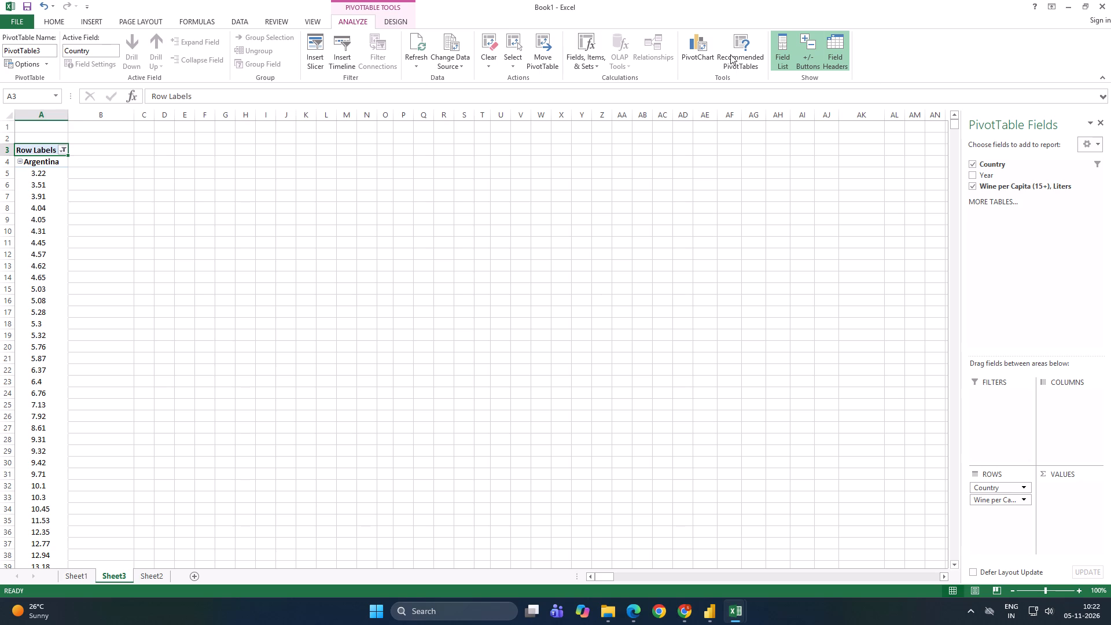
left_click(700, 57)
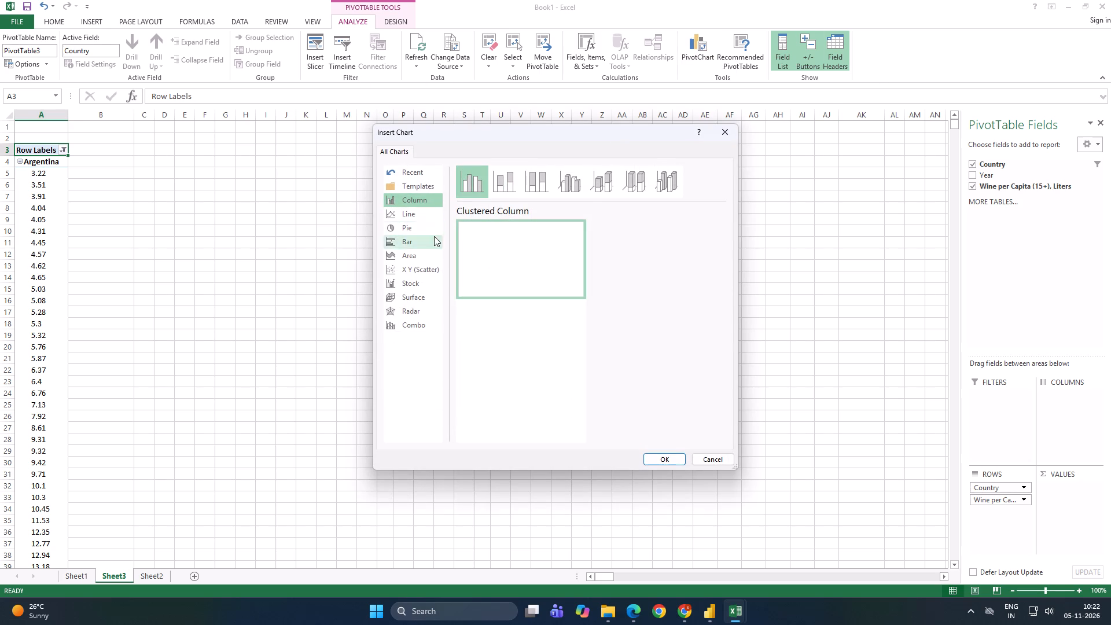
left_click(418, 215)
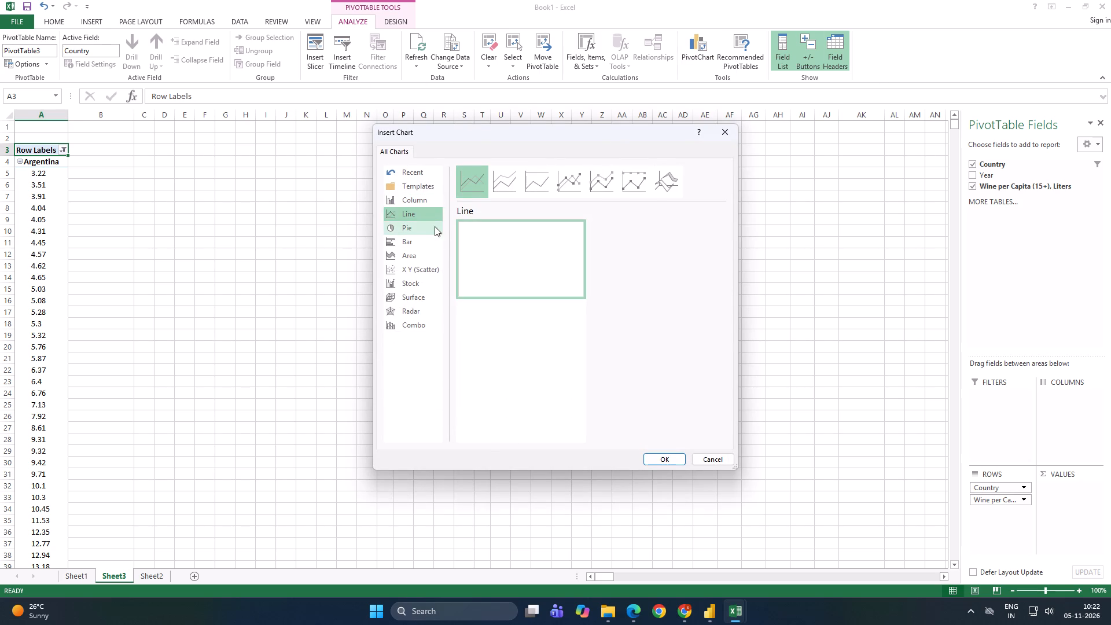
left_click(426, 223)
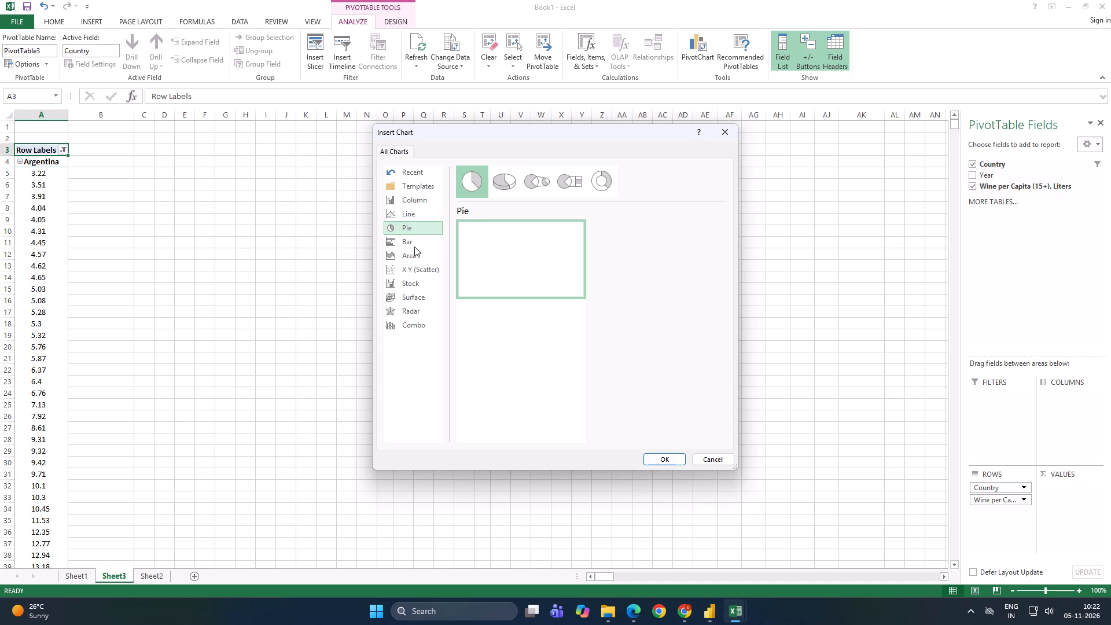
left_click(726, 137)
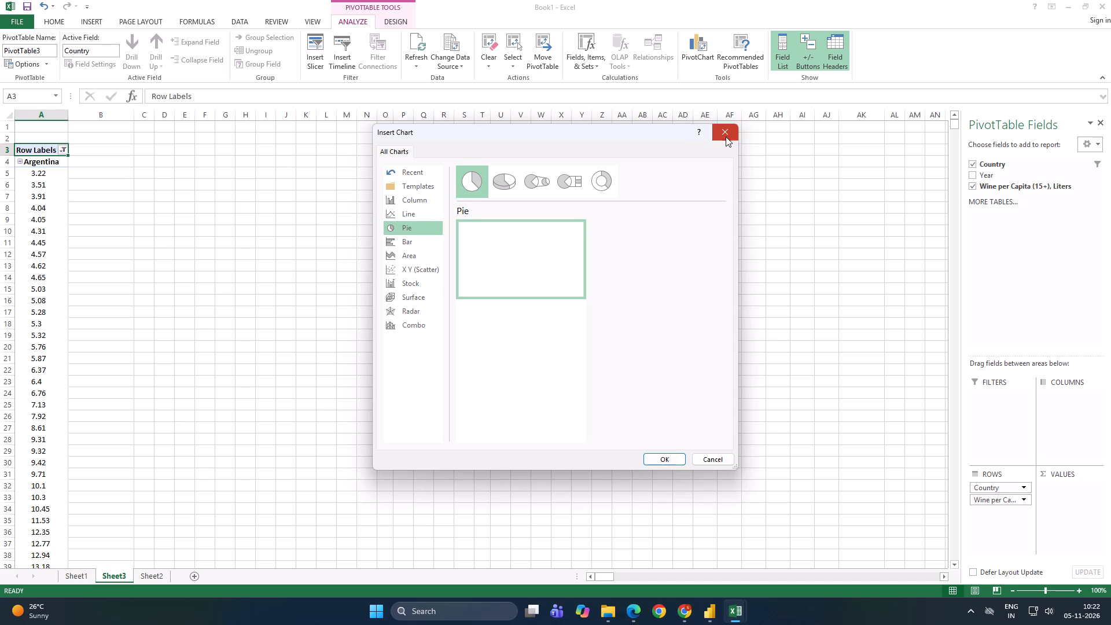
Rearrange the PivotTable with Year across the columns, Country in the rows and the sum of Wine per Capita (15+), Liters as values.
left_click_drag(988, 177, 1062, 396)
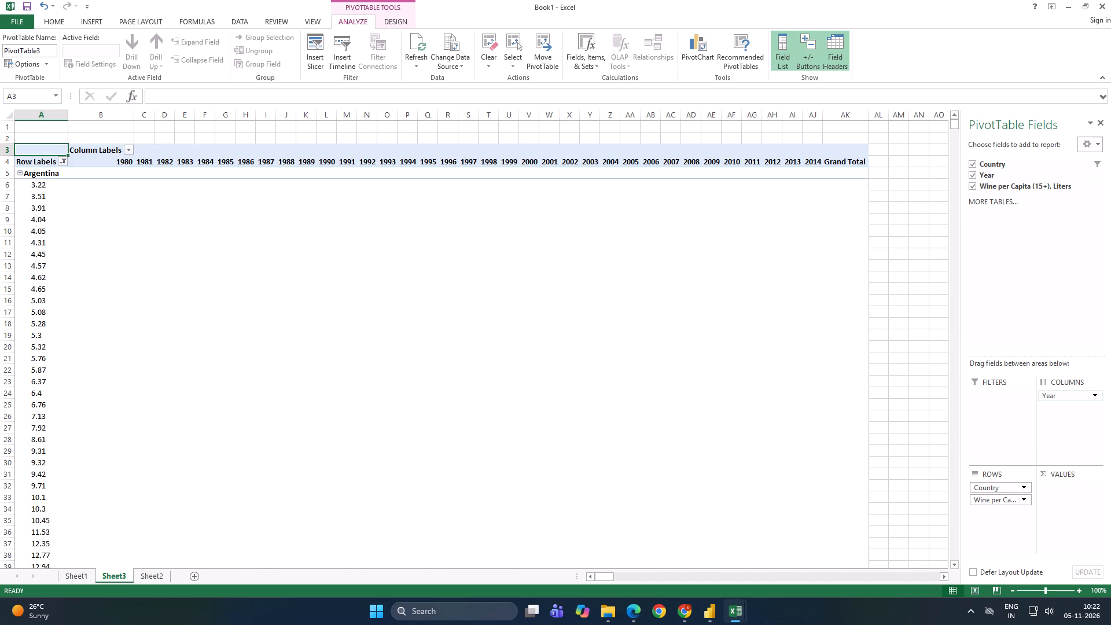
left_click_drag(1062, 396, 1011, 521)
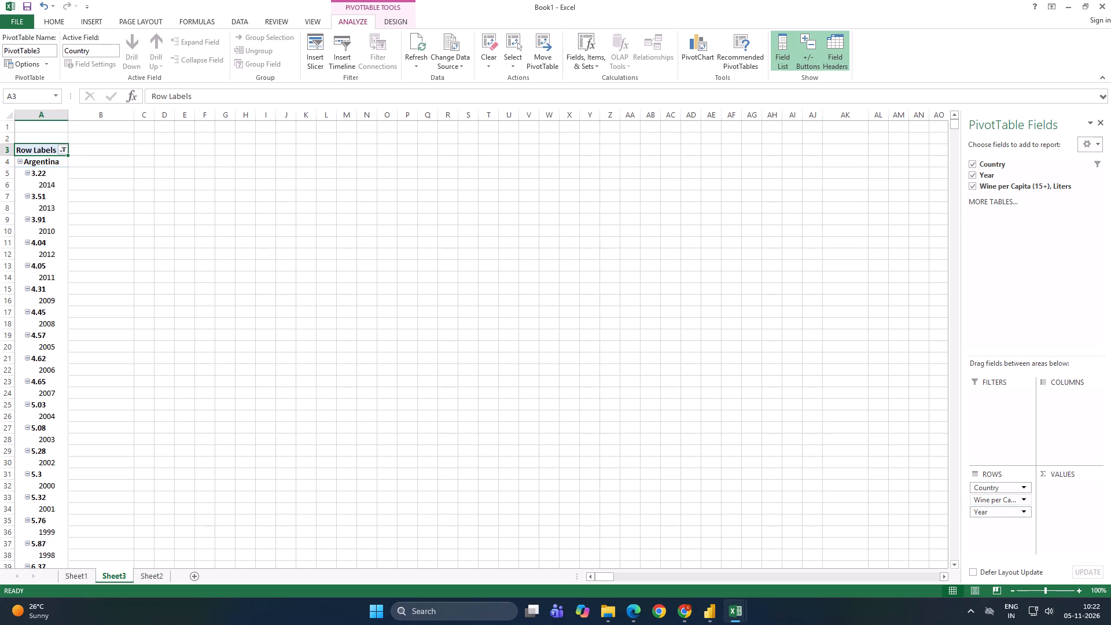
left_click_drag(1016, 505, 1068, 404)
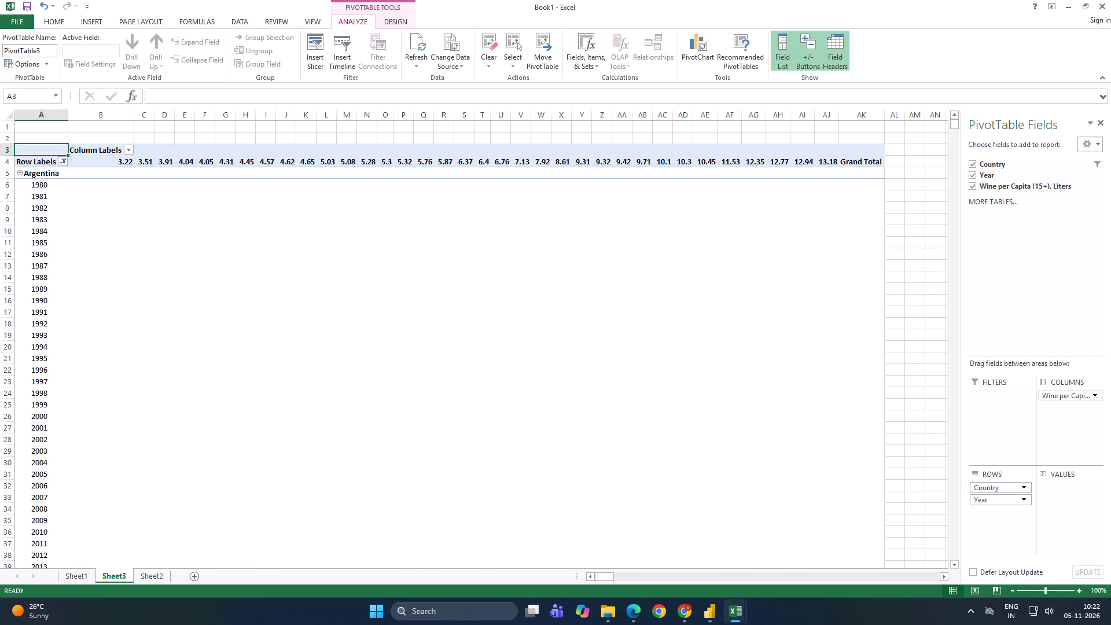
left_click_drag(1011, 501, 1076, 421)
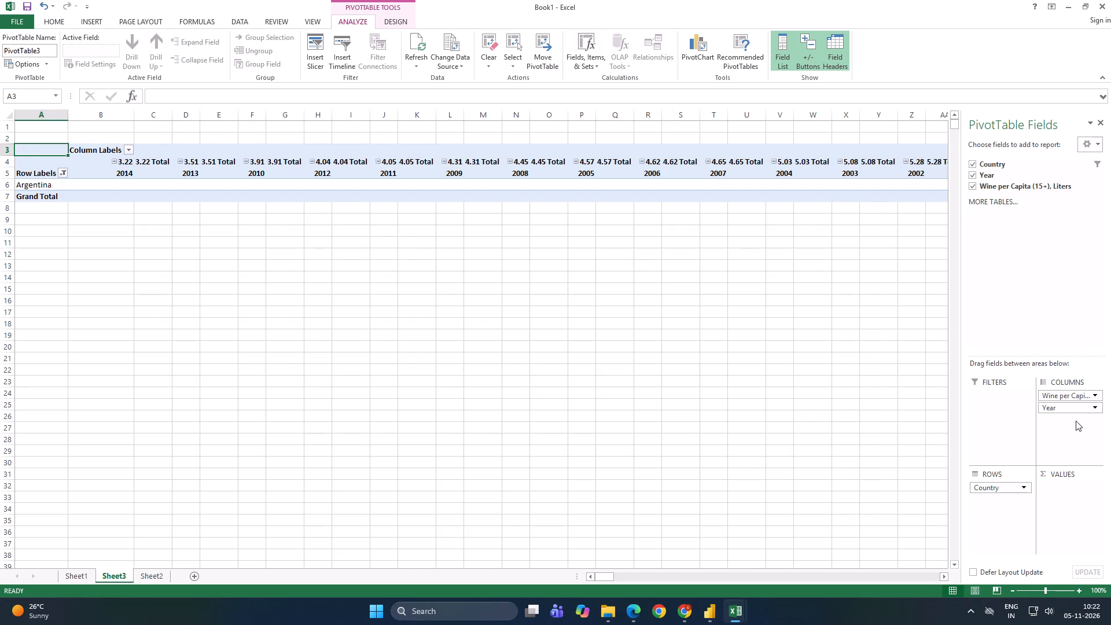
left_click_drag(1070, 396, 1060, 480)
left_click_drag(1060, 480, 1060, 481)
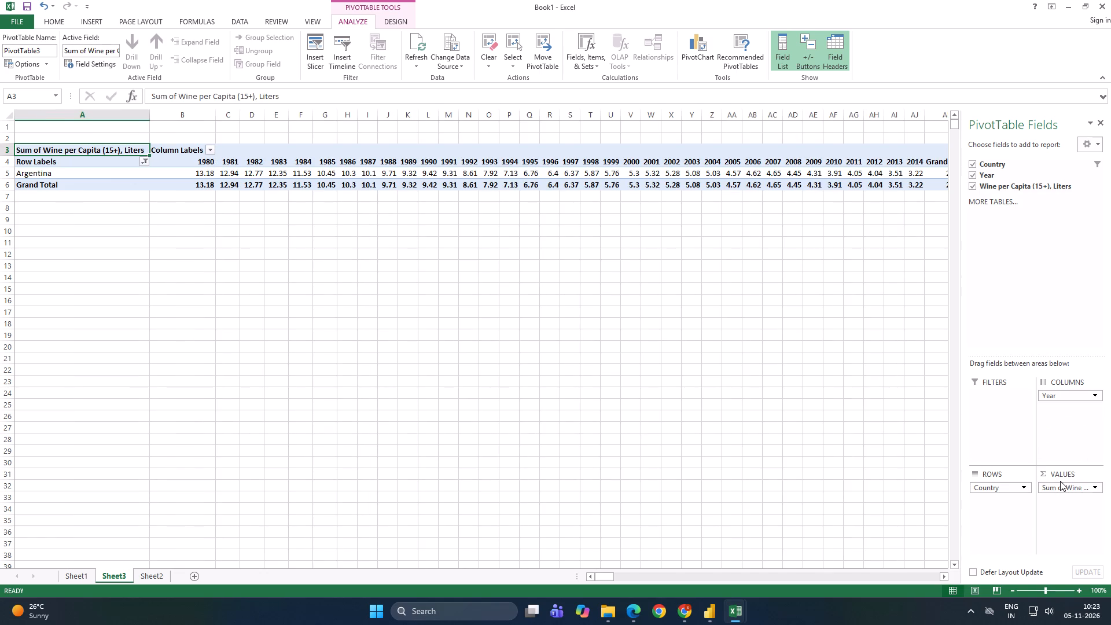
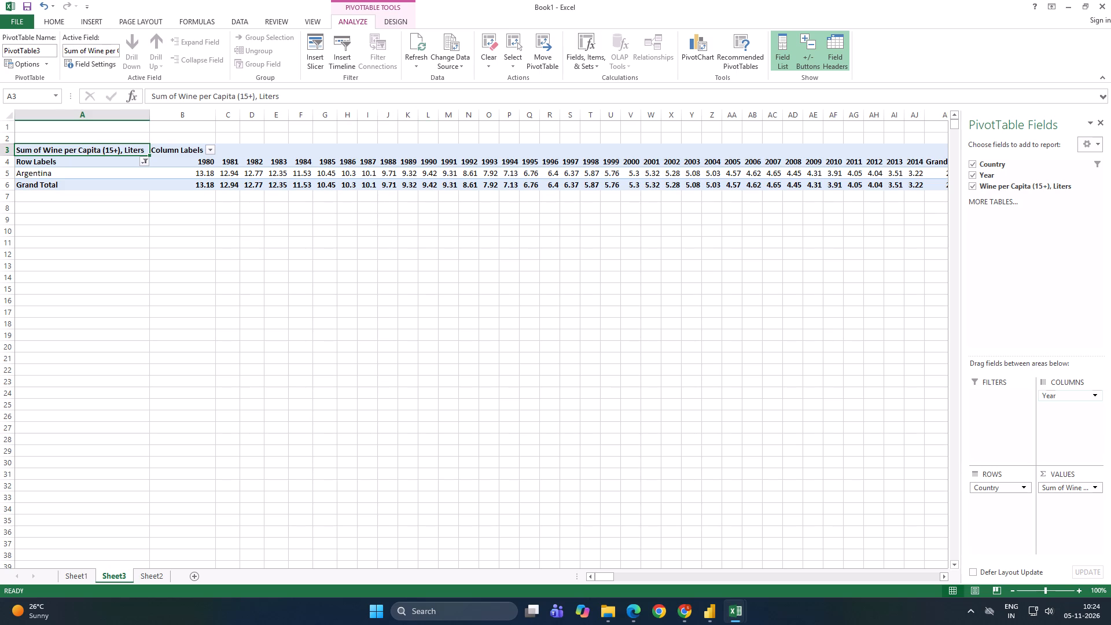
Move the PivotTable's Year field from the columns to the rows, nested beneath Country.
left_click_drag(1061, 399, 1003, 506)
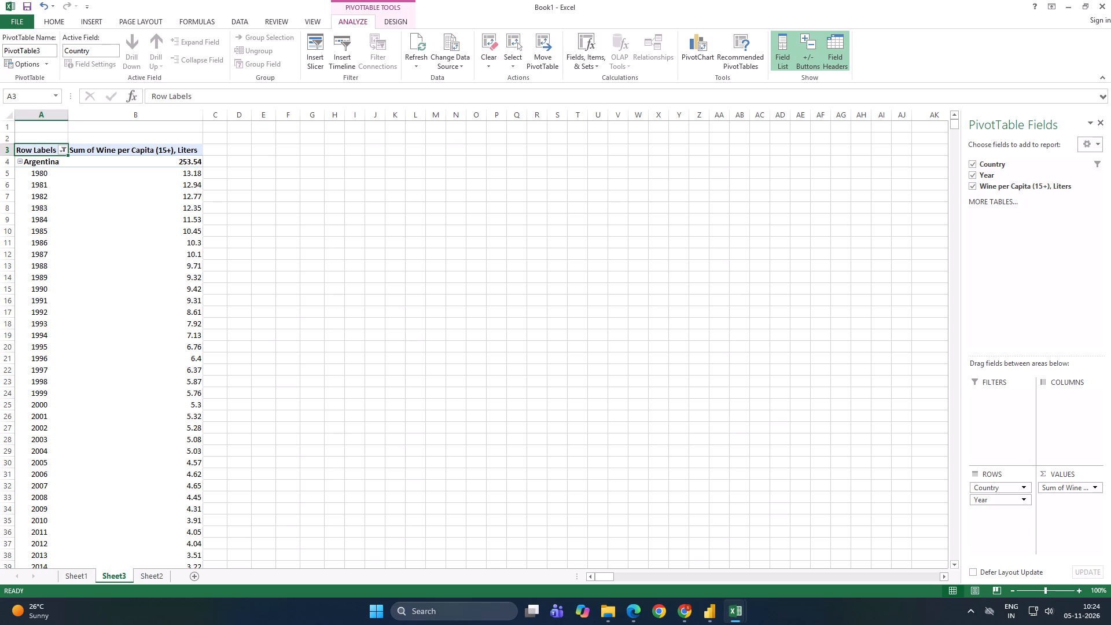
Insert a basic Line PivotChart of Argentina's wine consumption per capita by year from the PivotTable.
left_click(697, 50)
left_click(421, 212)
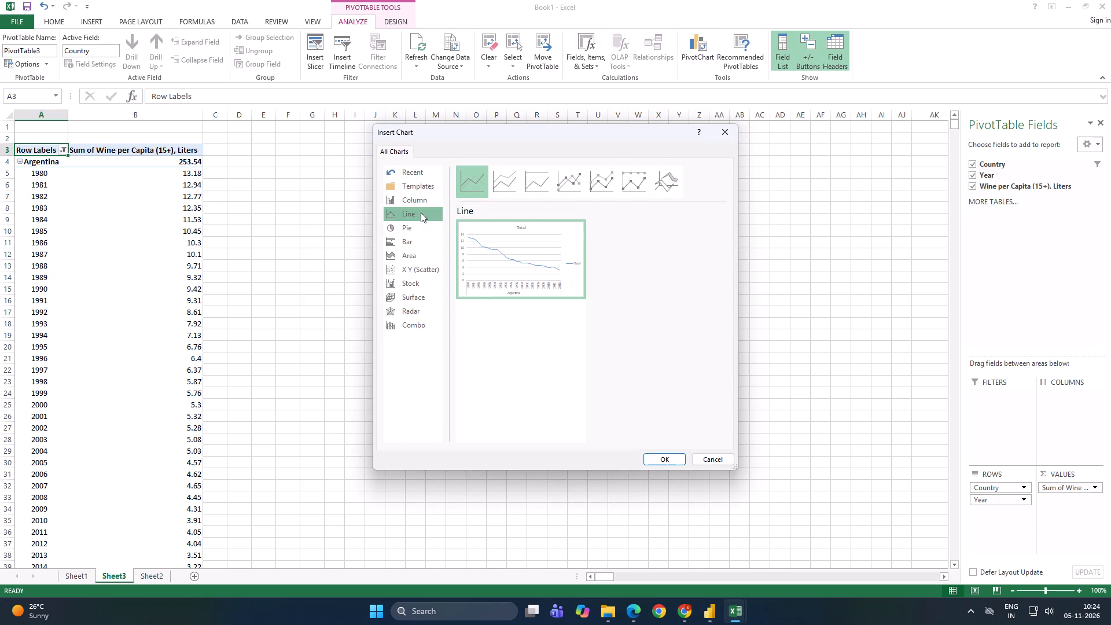
left_click(535, 284)
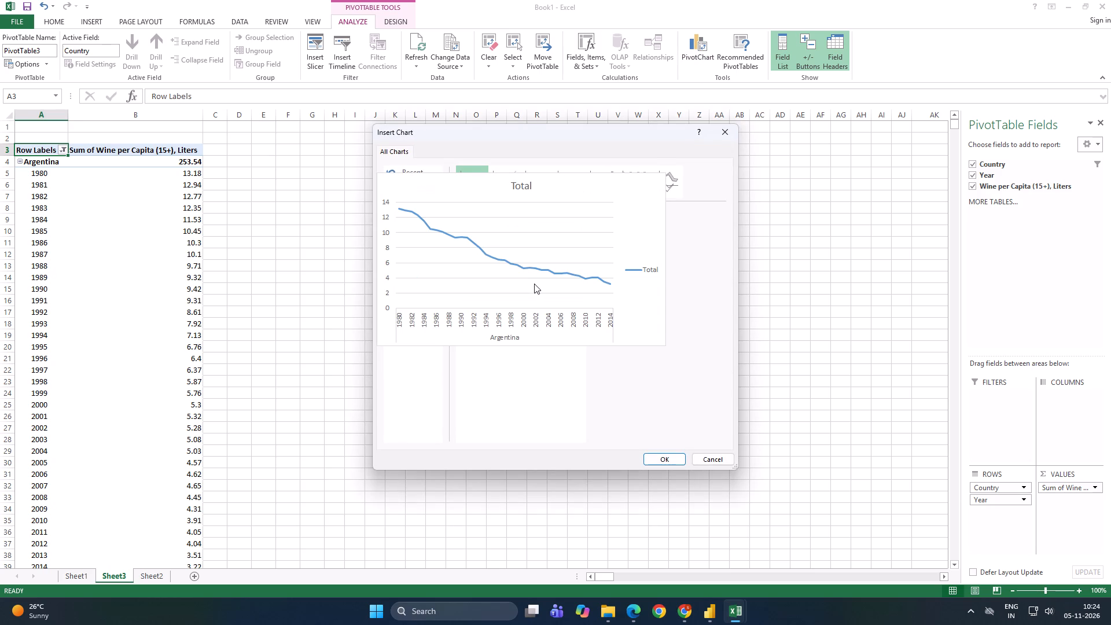
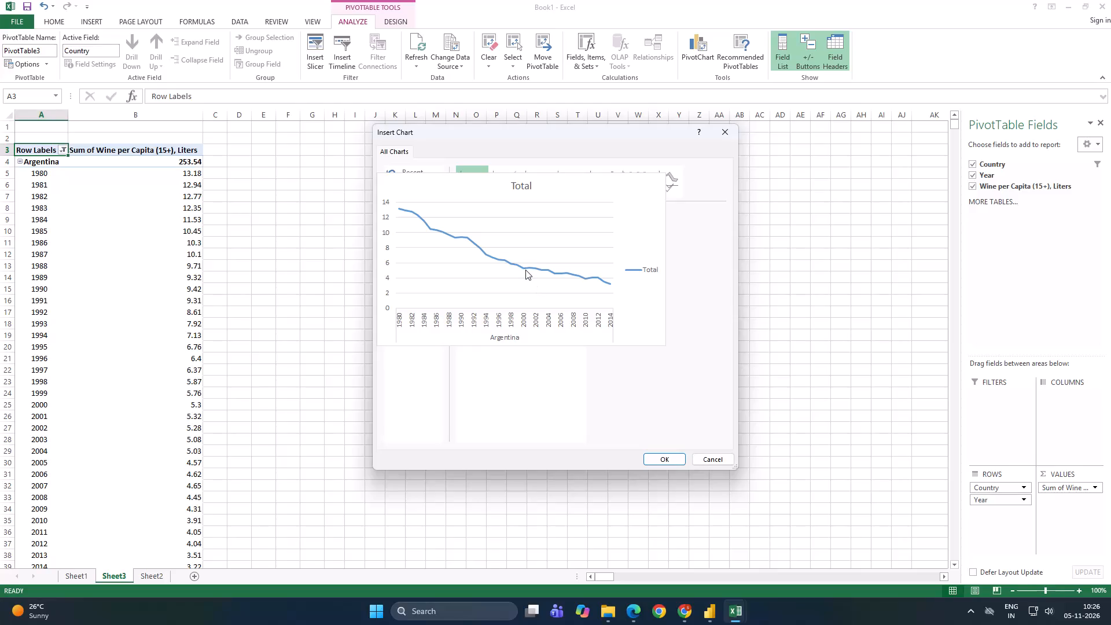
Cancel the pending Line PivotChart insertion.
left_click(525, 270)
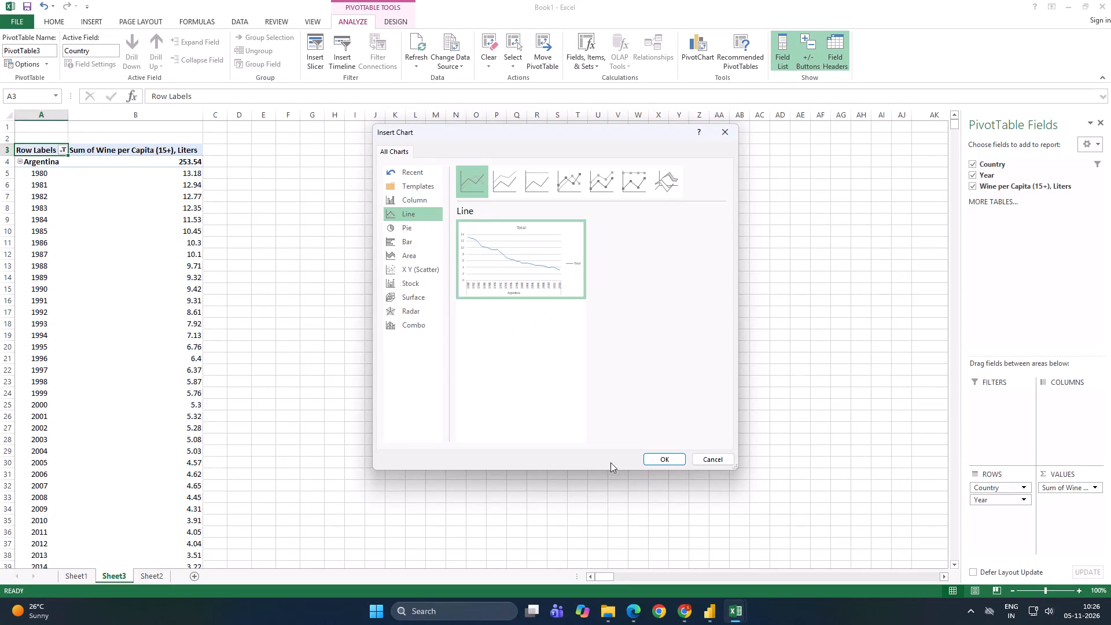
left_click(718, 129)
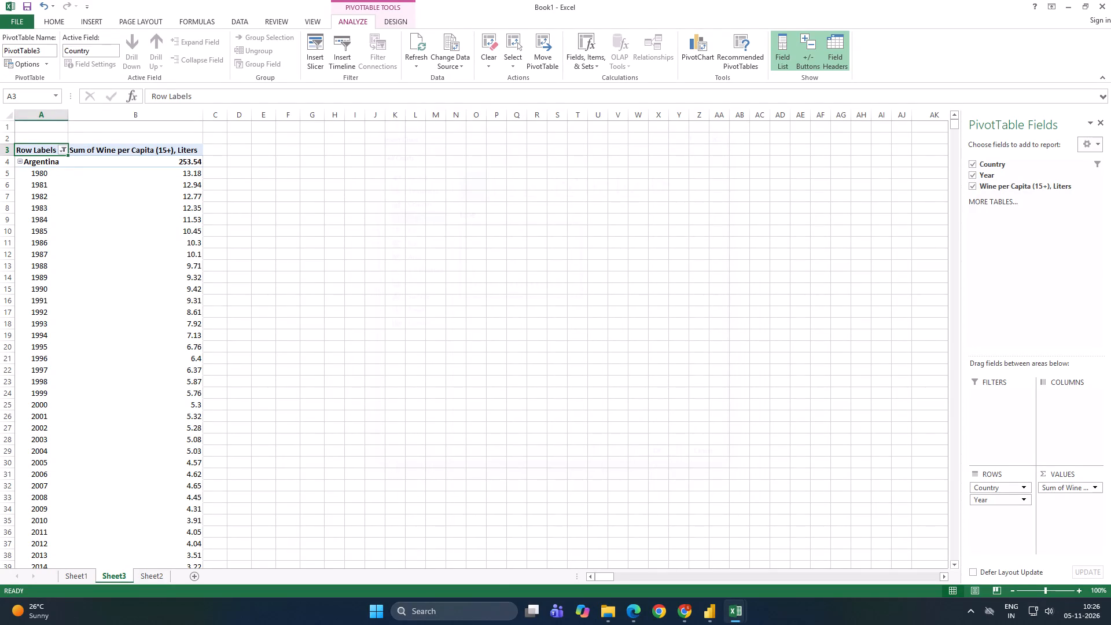
In the WineDataFinished workbook, add data labels to the Dashboard's line chart of wine consumption per capita for Argentina.
left_click(736, 614)
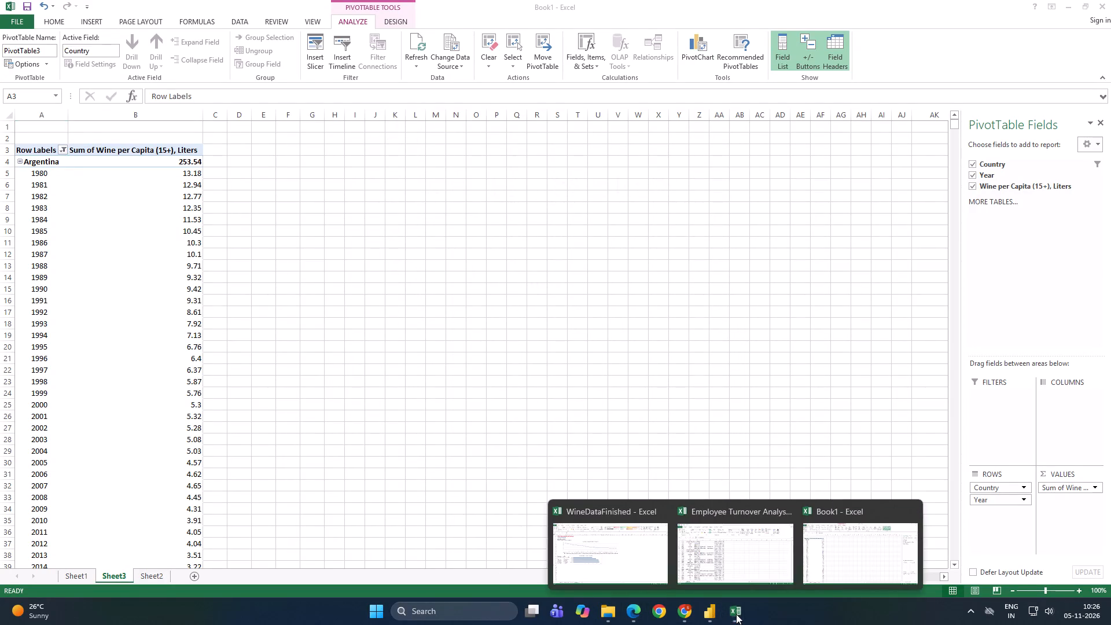
left_click(741, 552)
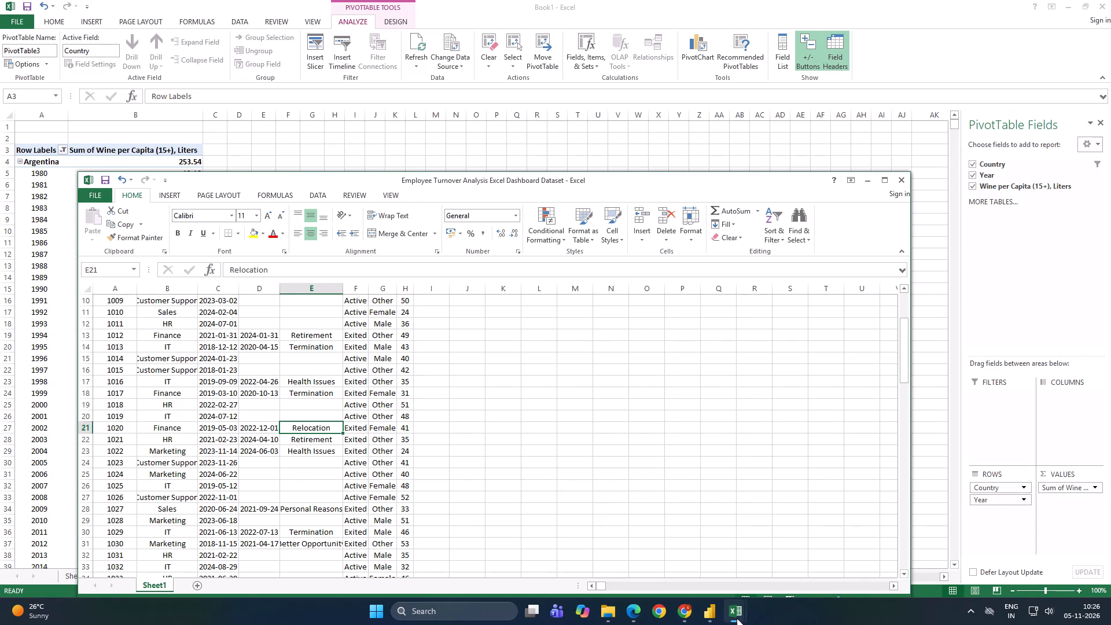
left_click(737, 618)
left_click(624, 562)
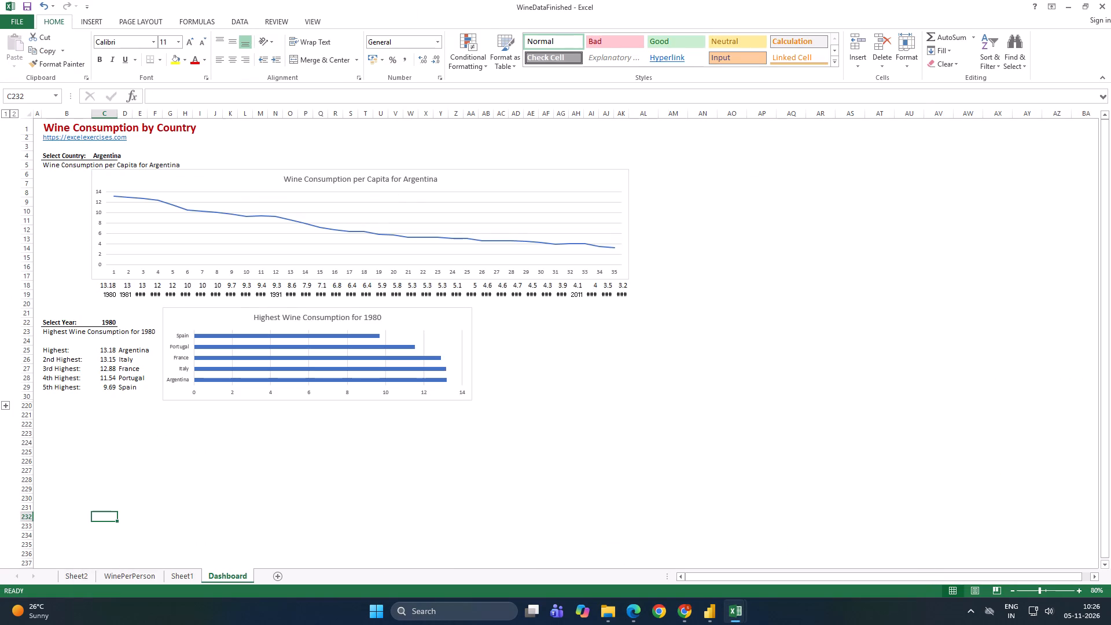
left_click(120, 285)
left_click(621, 175)
left_click(638, 178)
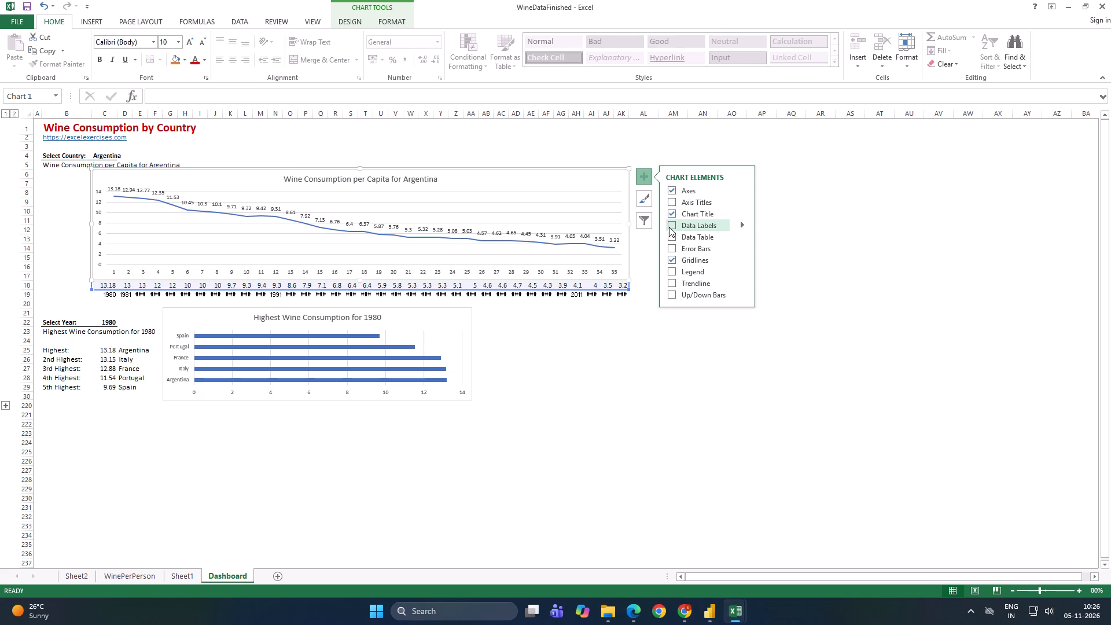
left_click(669, 227)
Widen the Argentina line chart to column AV and extend its row 18 source range to column AV.
left_click_drag(628, 226, 943, 211)
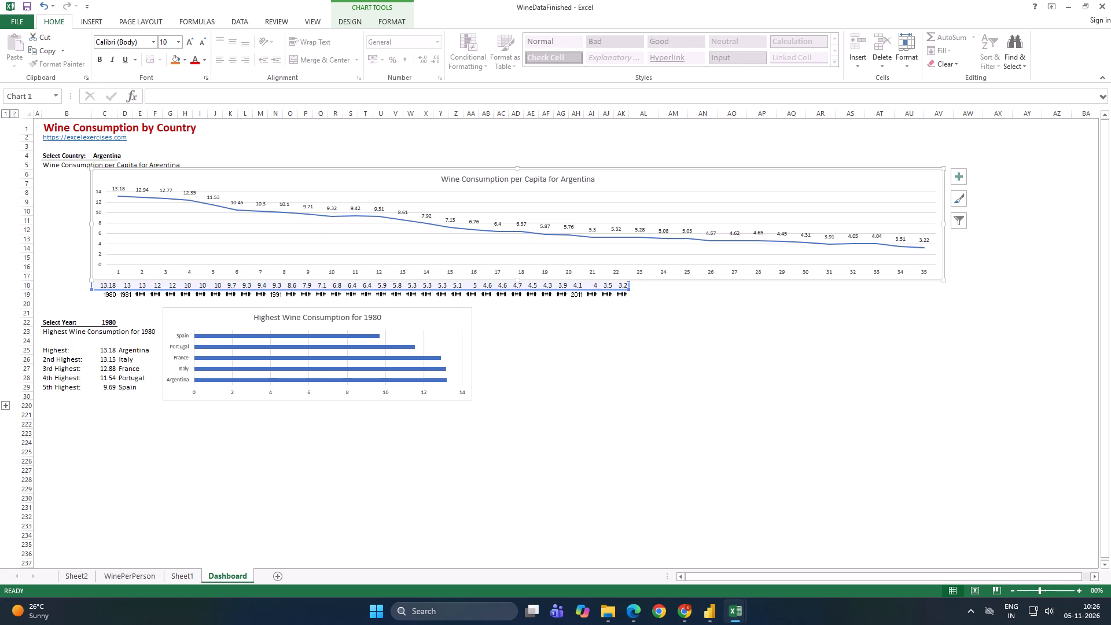
left_click_drag(628, 291, 899, 282)
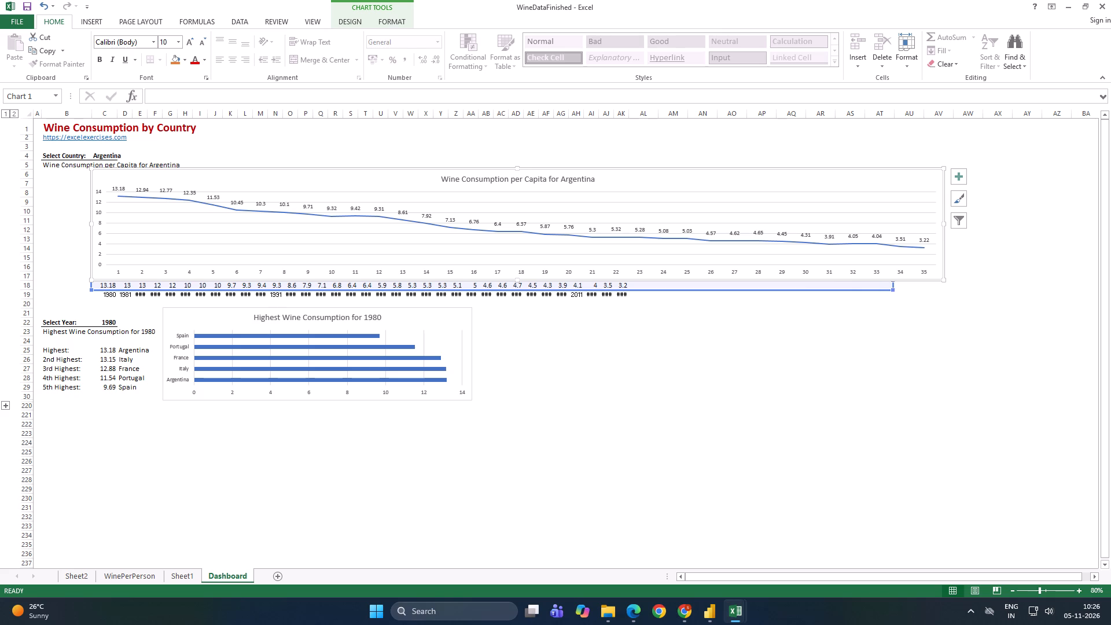
left_click_drag(899, 282, 938, 278)
left_click_drag(938, 278, 939, 278)
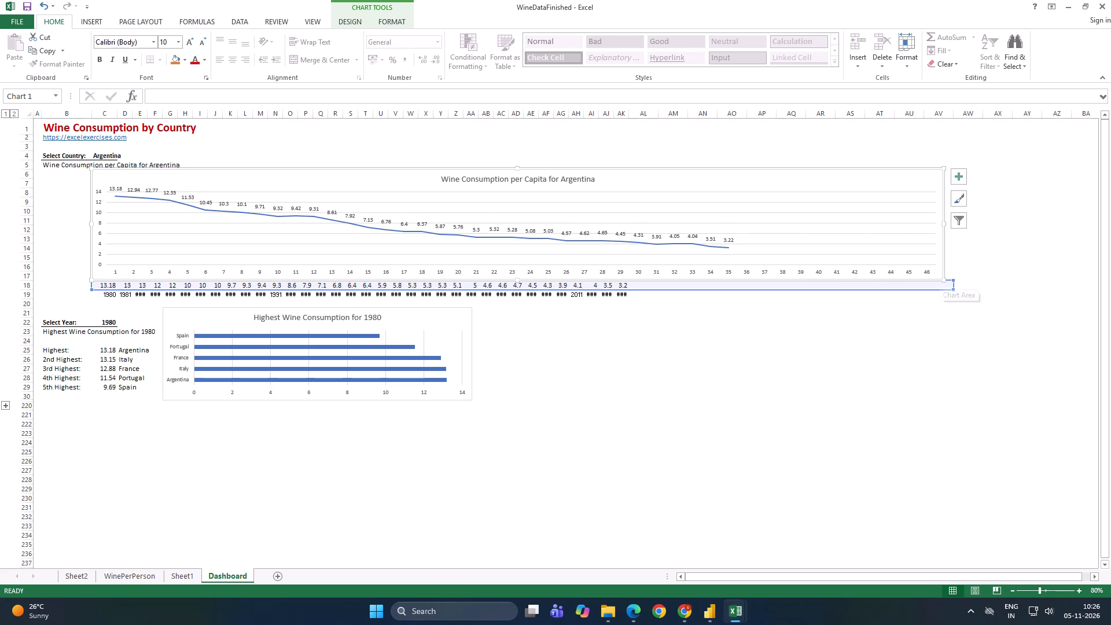
left_click(616, 295)
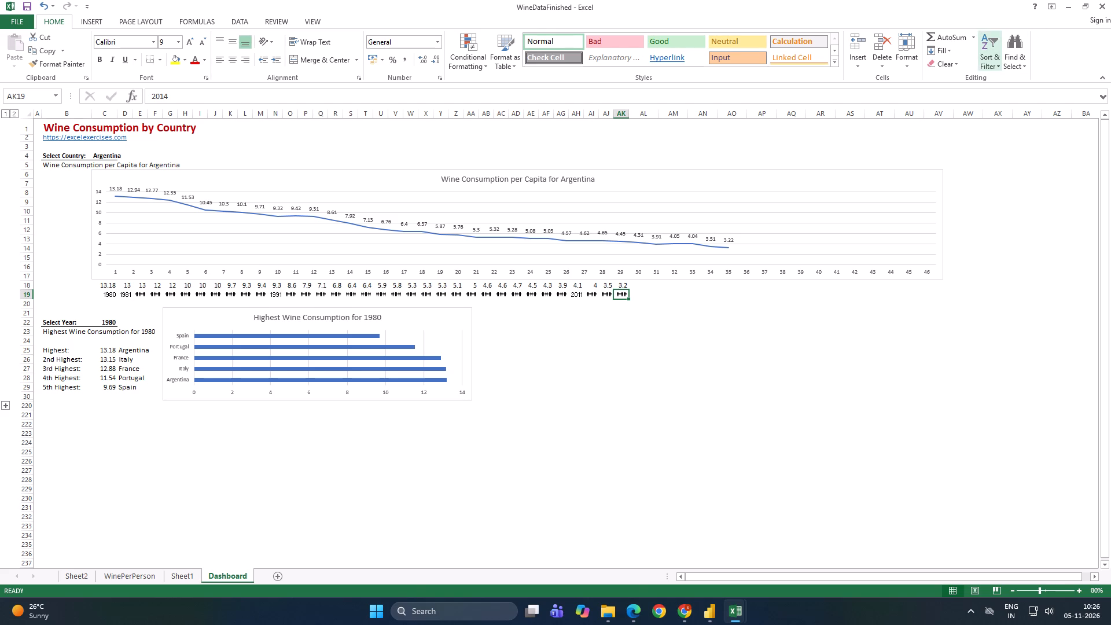
Switch back to the Book1 workbook containing the wine consumption PivotTable.
left_click(730, 624)
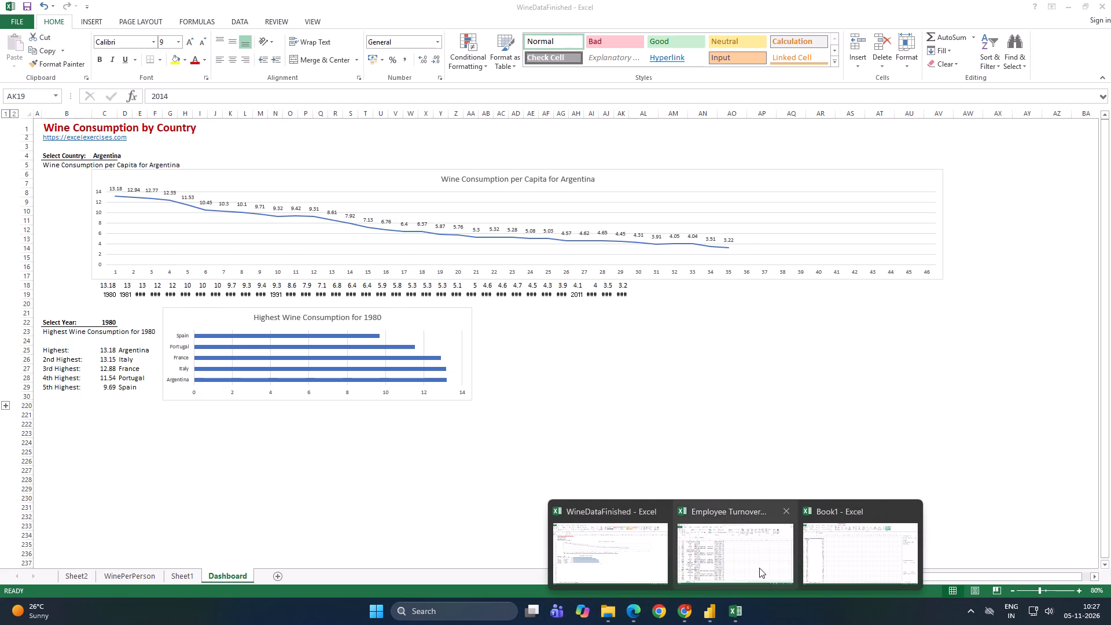
left_click(741, 612)
left_click(643, 557)
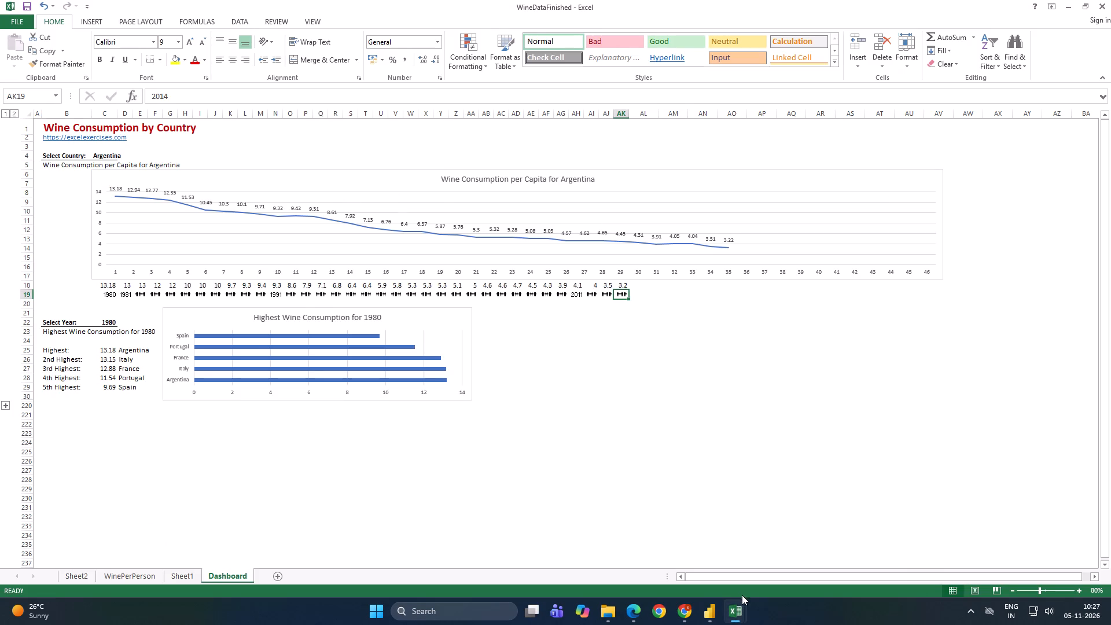
left_click(734, 612)
left_click(761, 555)
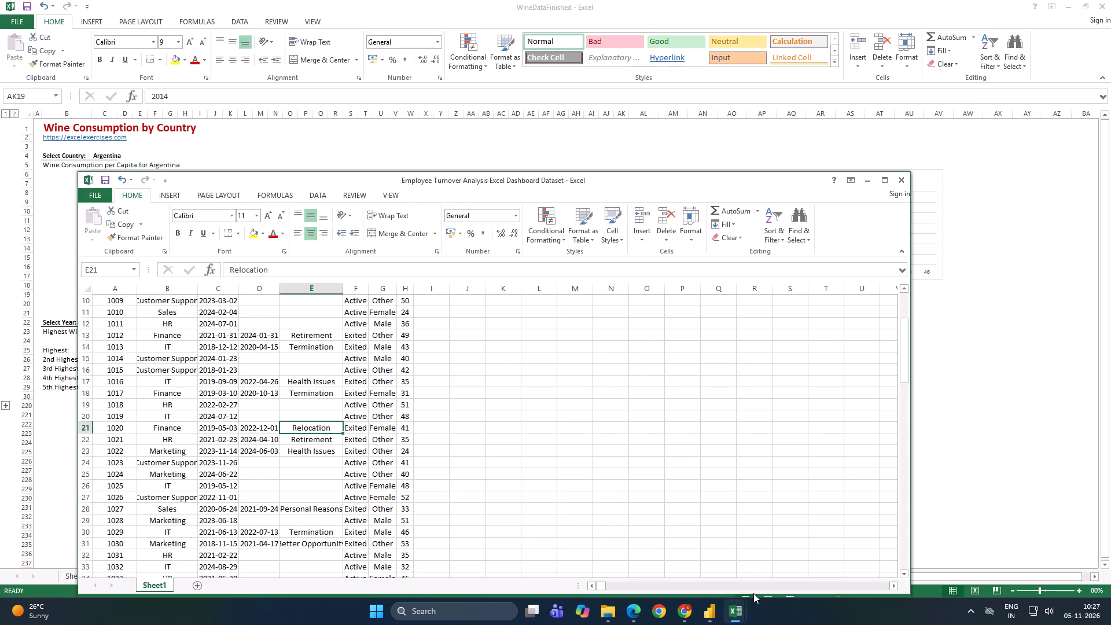
left_click(742, 612)
left_click(815, 557)
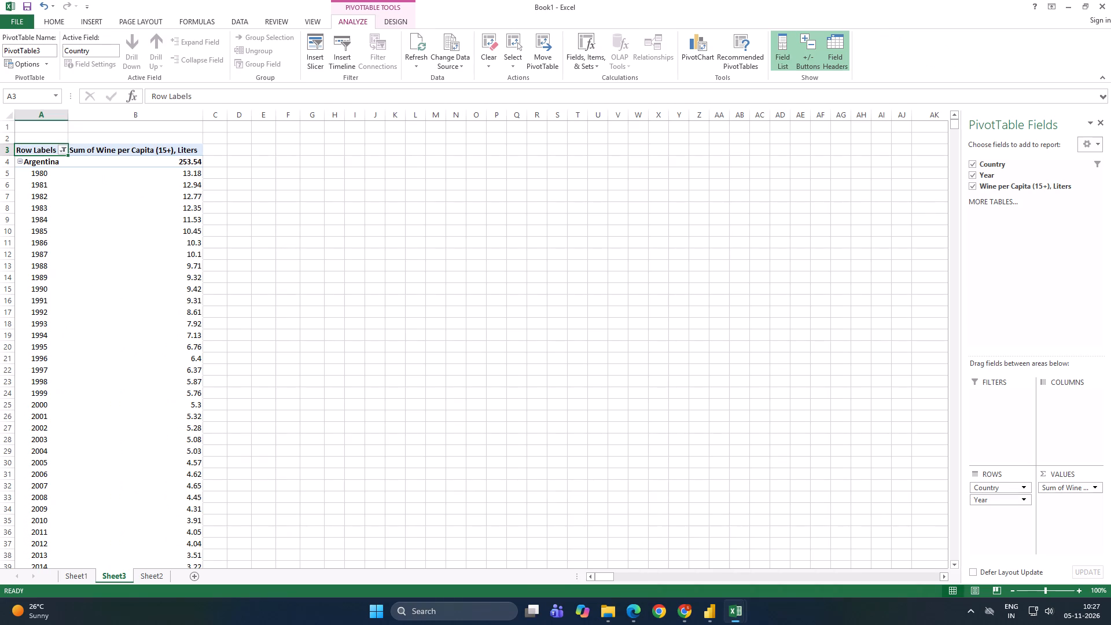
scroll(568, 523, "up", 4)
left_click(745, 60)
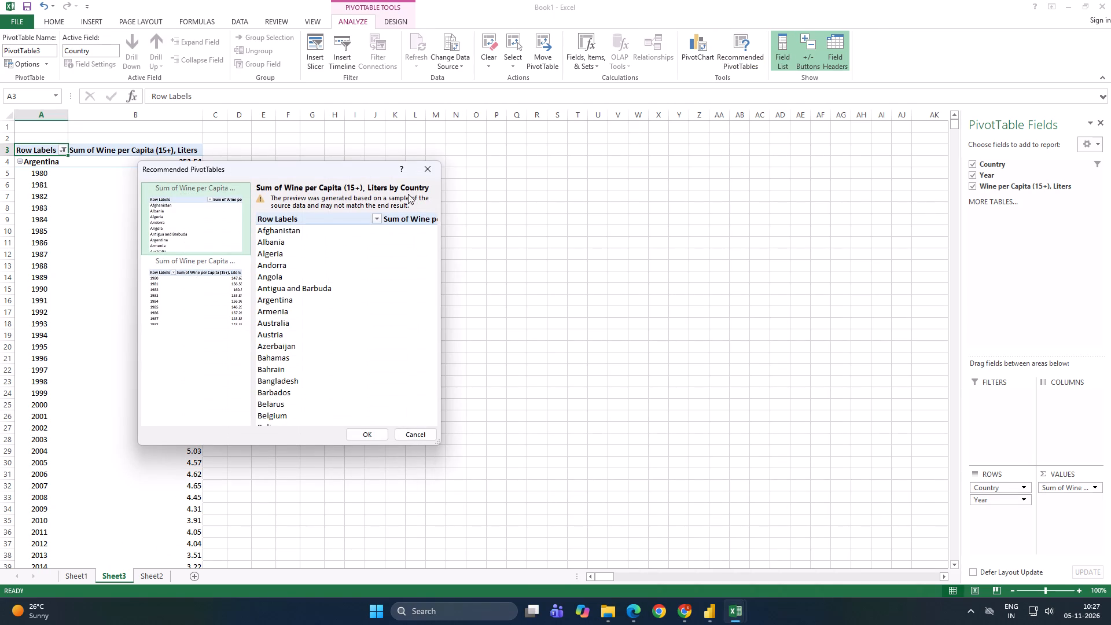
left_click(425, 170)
Insert a basic Line PivotChart of Argentina's wine consumption per capita by year from the PivotTable on Sheet3.
left_click(683, 60)
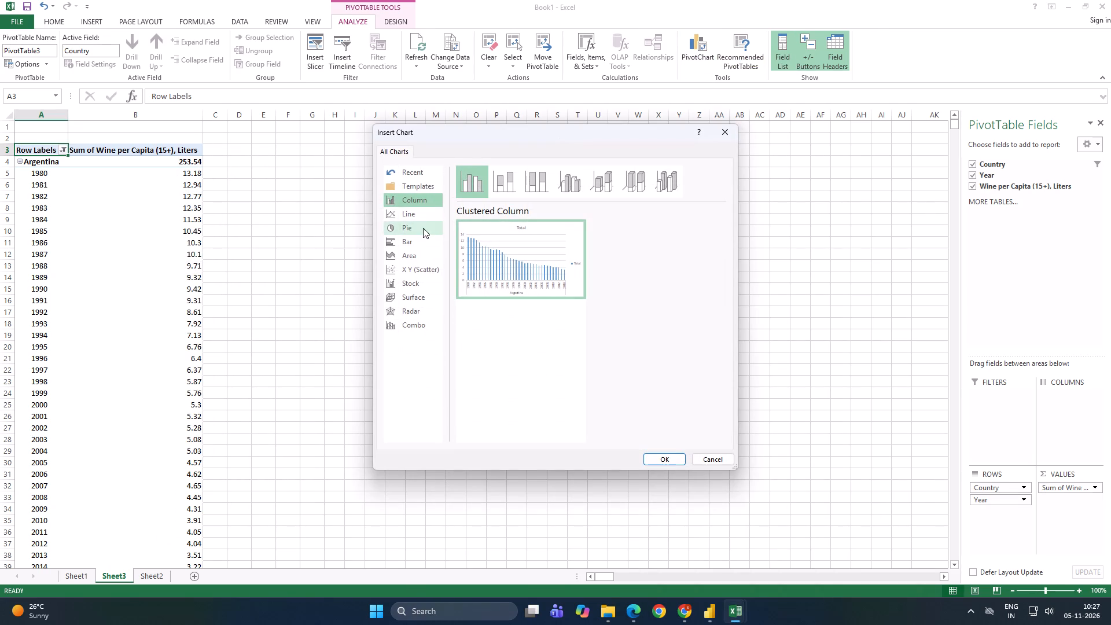
left_click(409, 216)
left_click(492, 255)
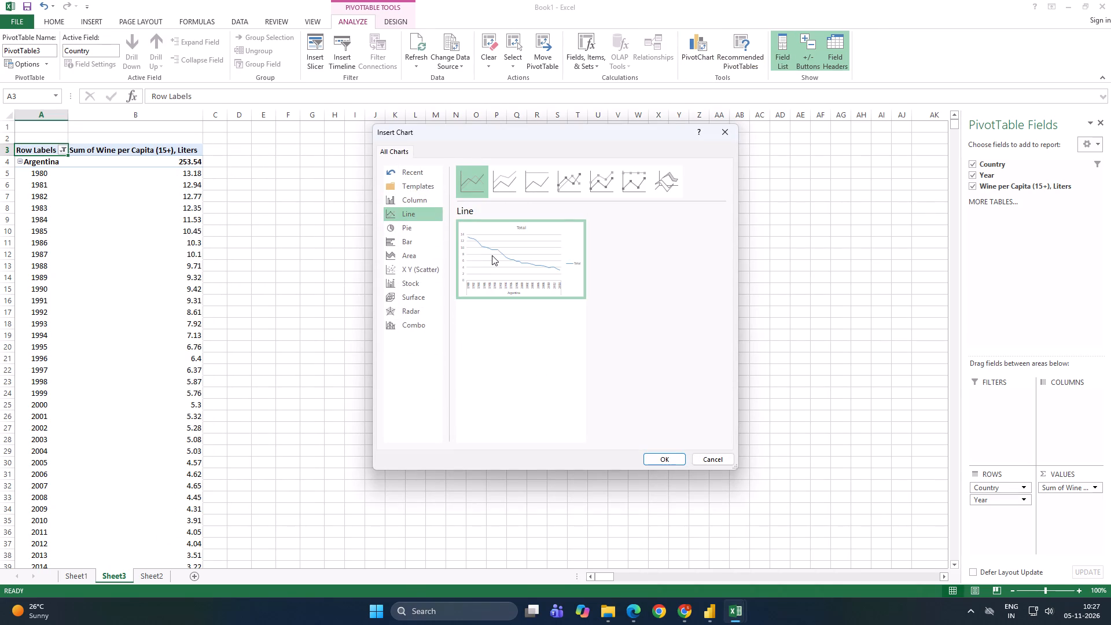
left_click(539, 282)
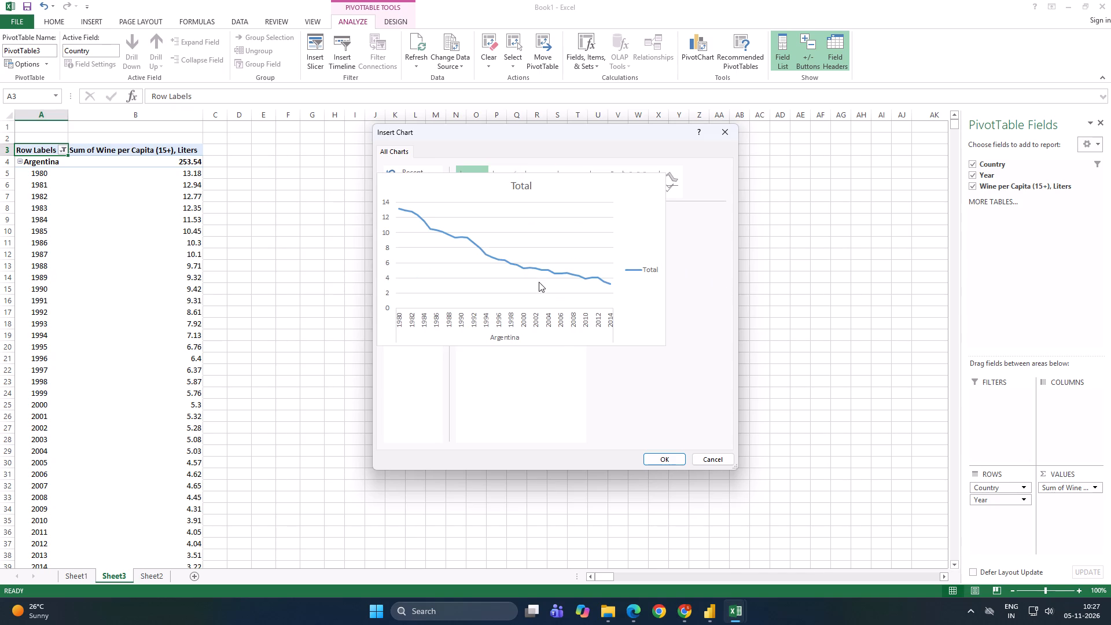
left_click(673, 464)
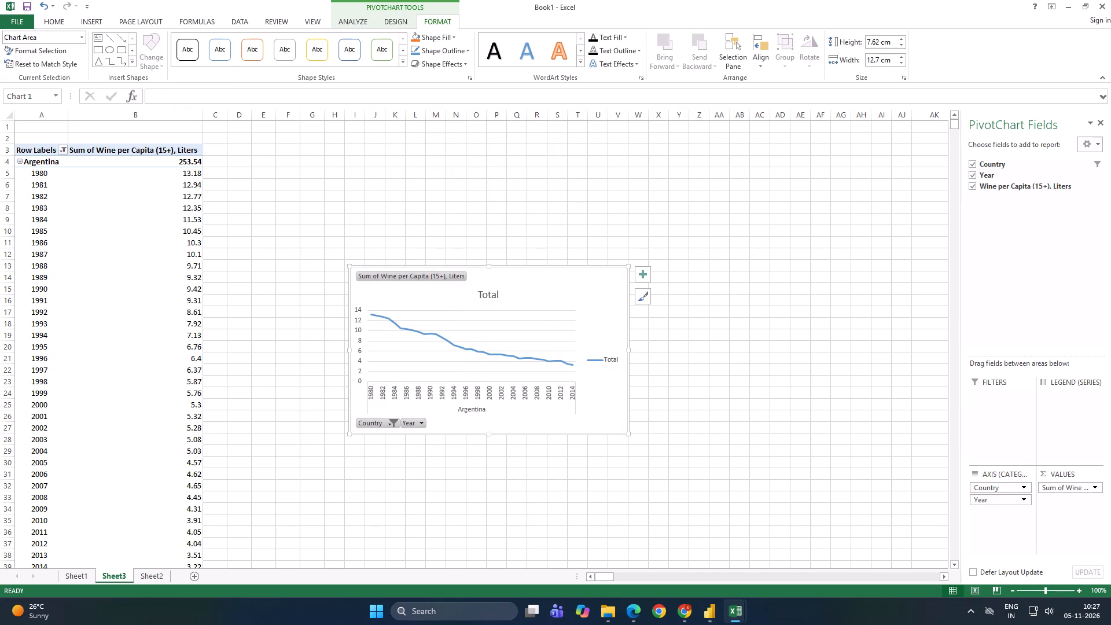
Move the PivotChart up beside the top of the PivotTable and widen it to about 19.87 cm.
left_click_drag(522, 278, 476, 160)
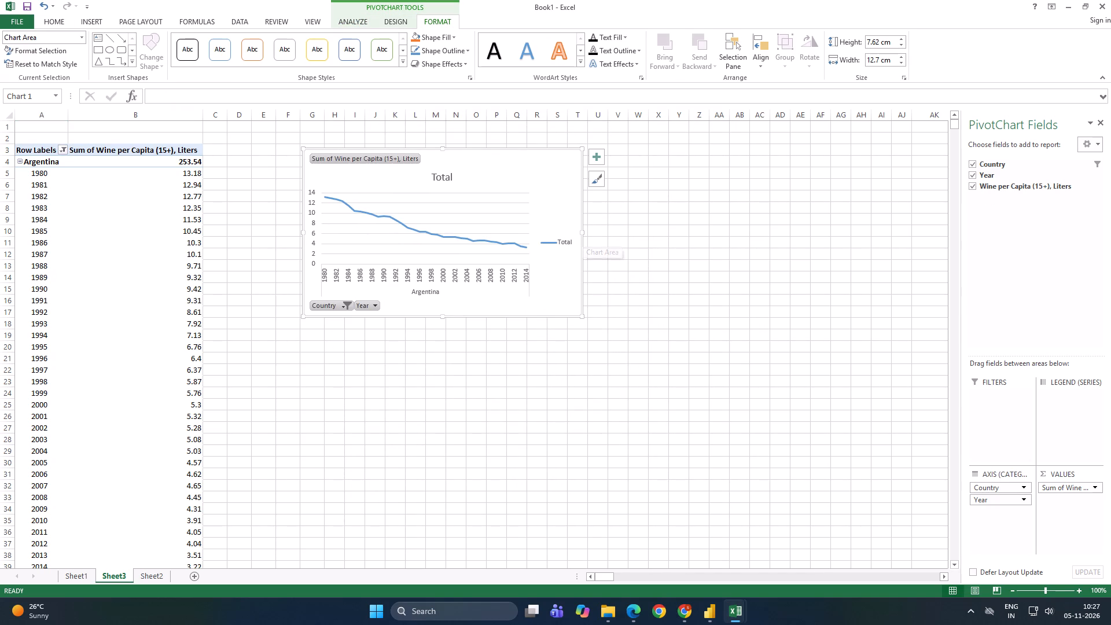
left_click_drag(583, 234, 738, 239)
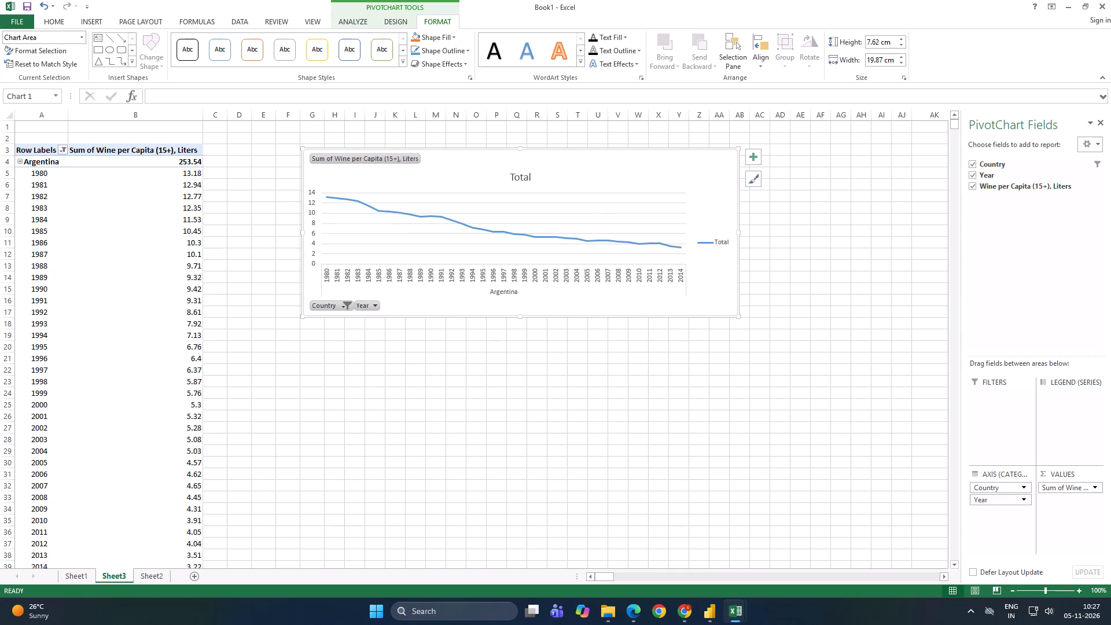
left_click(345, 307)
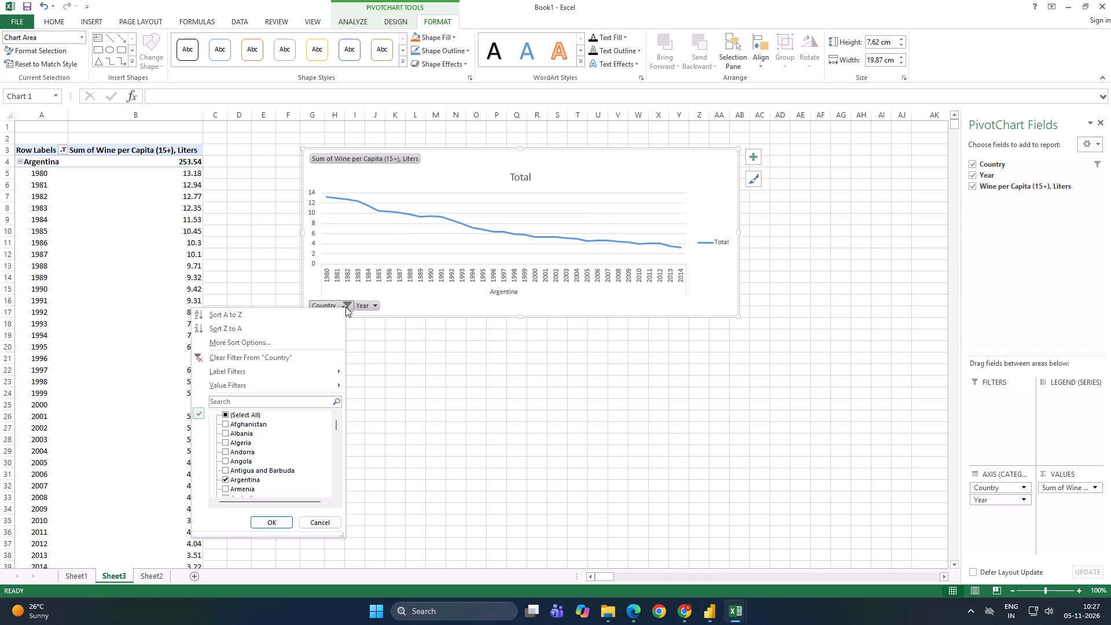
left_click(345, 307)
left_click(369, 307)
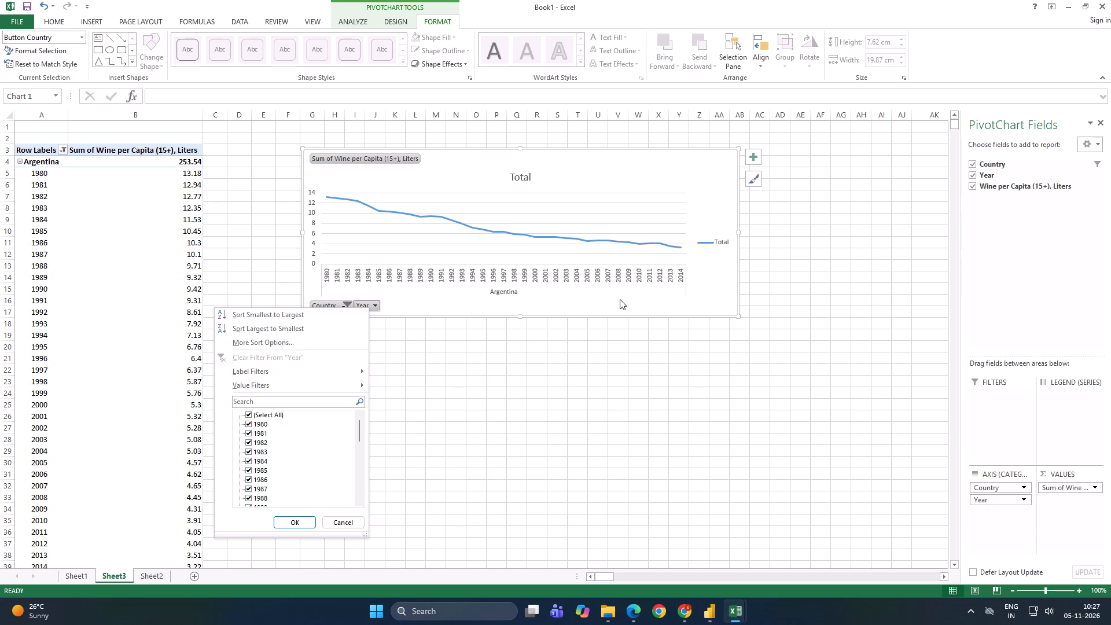
Add a data table beneath the plot of the Argentina PivotChart.
left_click(751, 161)
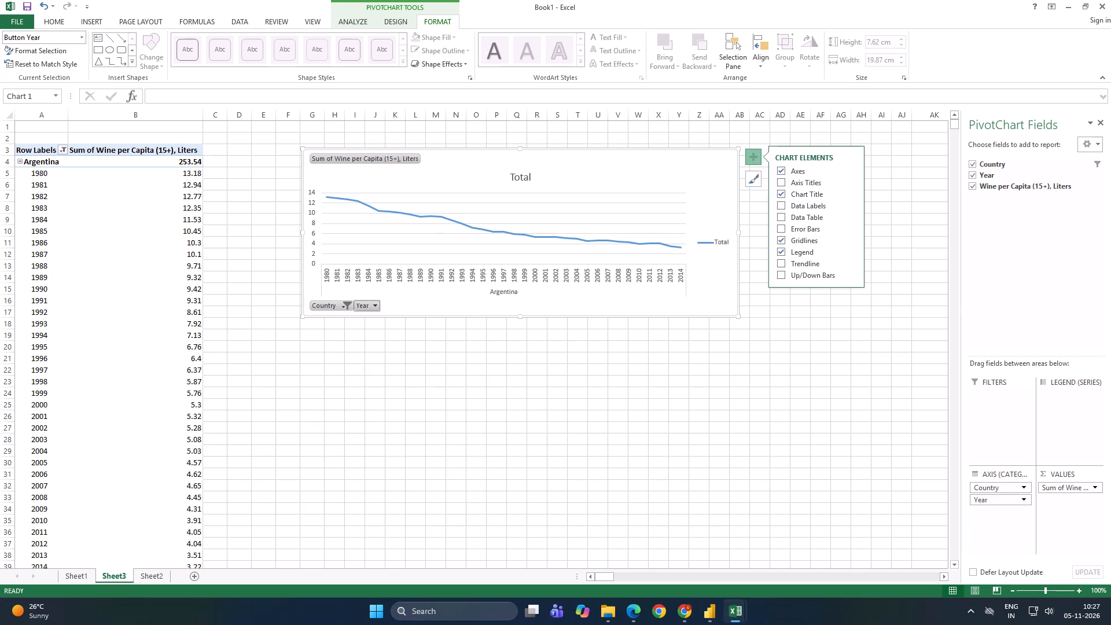
left_click(809, 214)
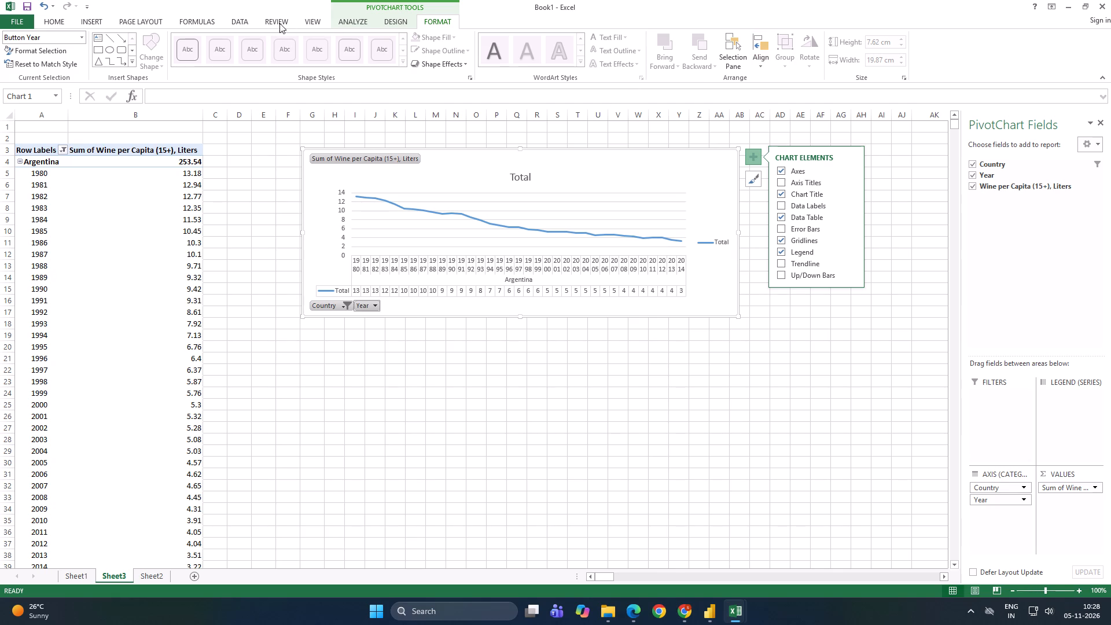
left_click(240, 21)
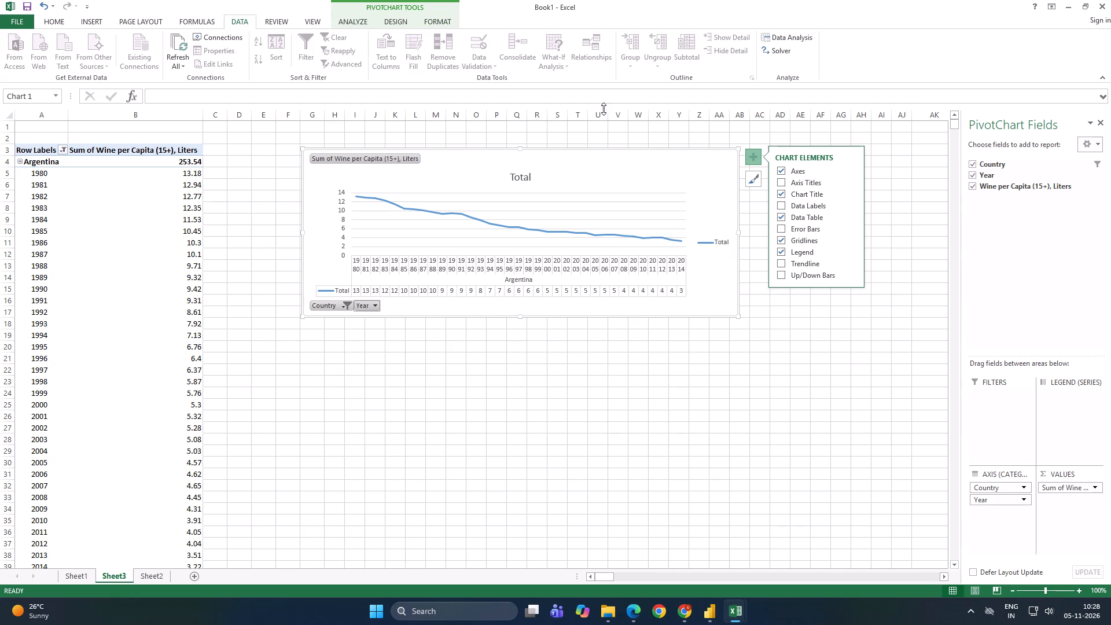
left_click(603, 166)
left_click(606, 174)
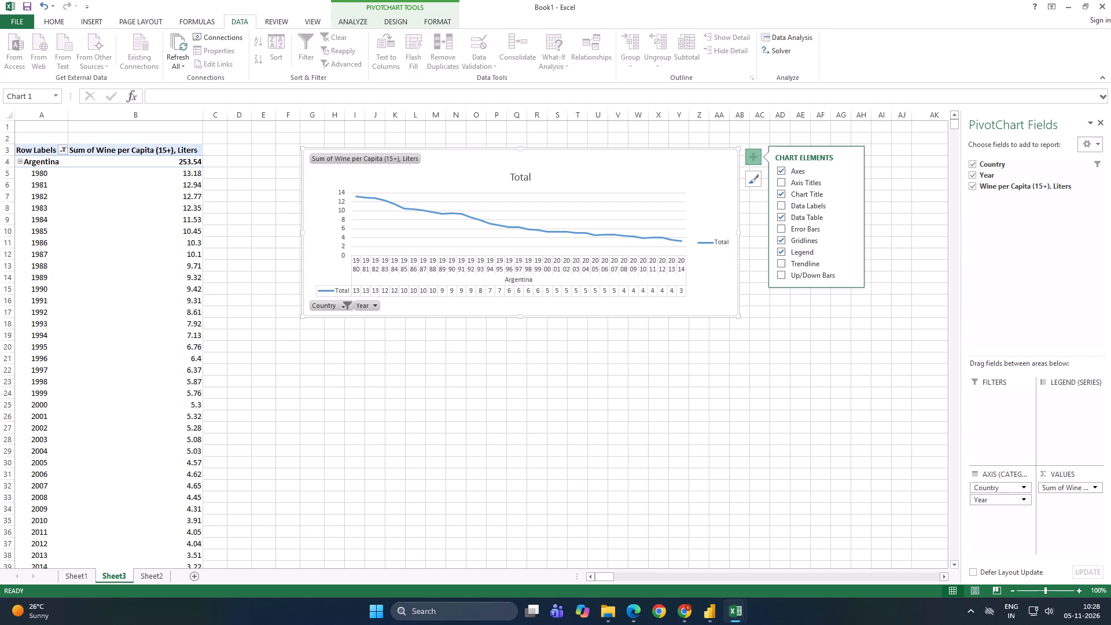
left_click(756, 160)
Hide all the field buttons on the Argentina PivotChart.
left_click(664, 170)
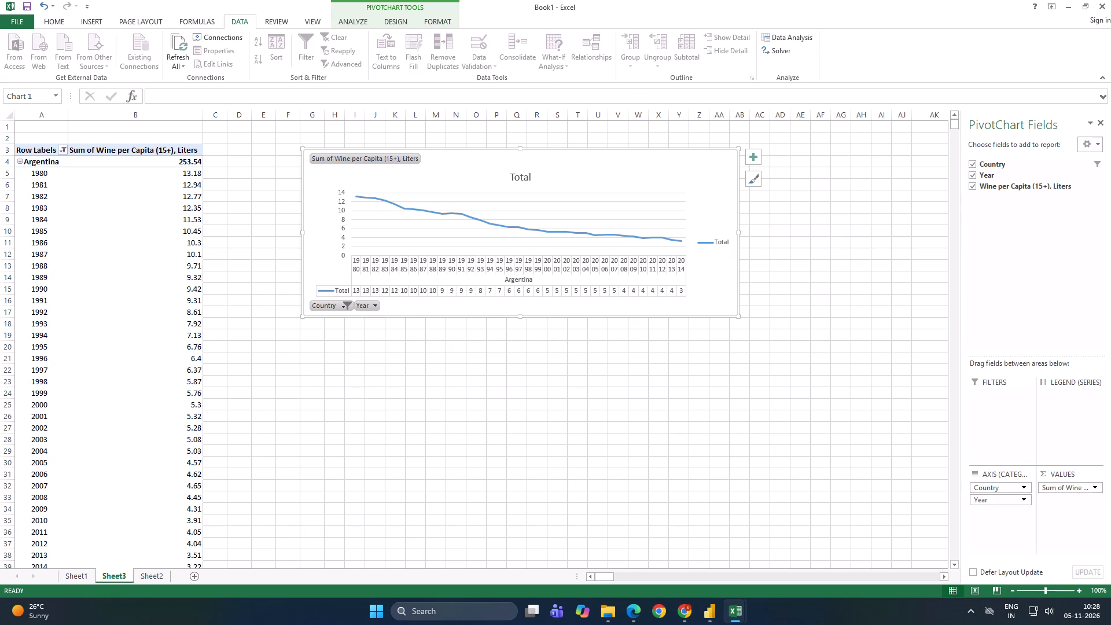
double_click(664, 170)
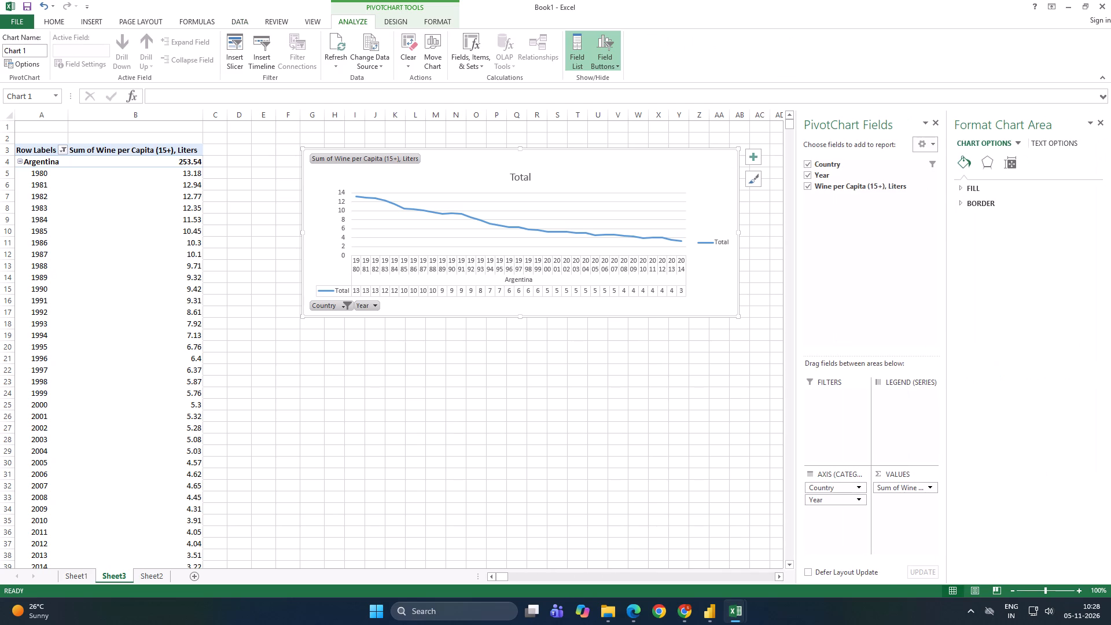
left_click(612, 61)
left_click(610, 131)
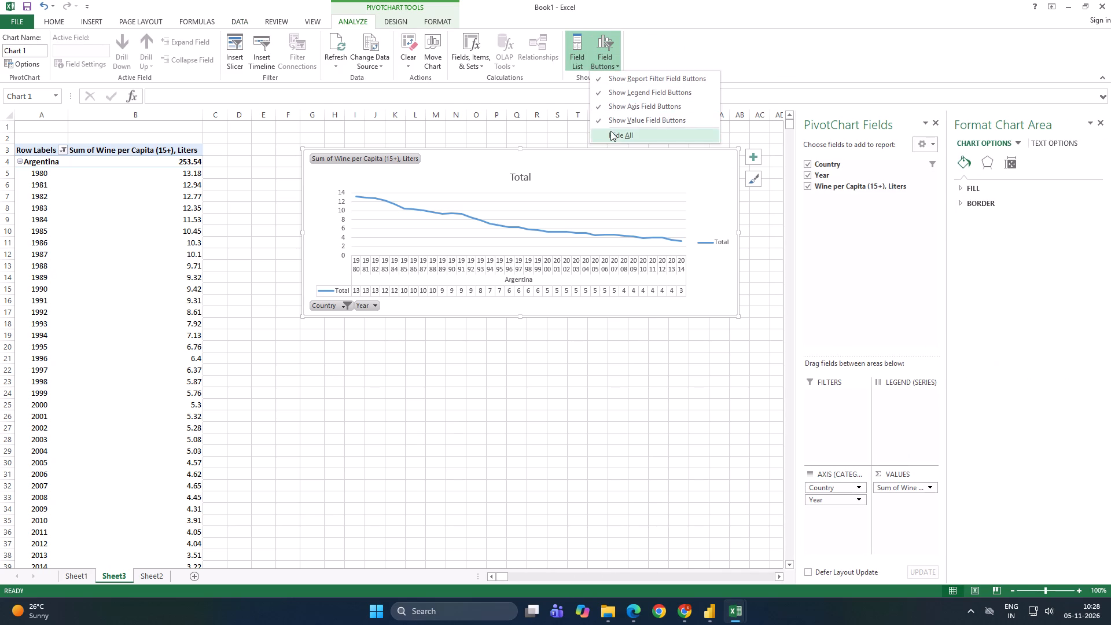
left_click(657, 171)
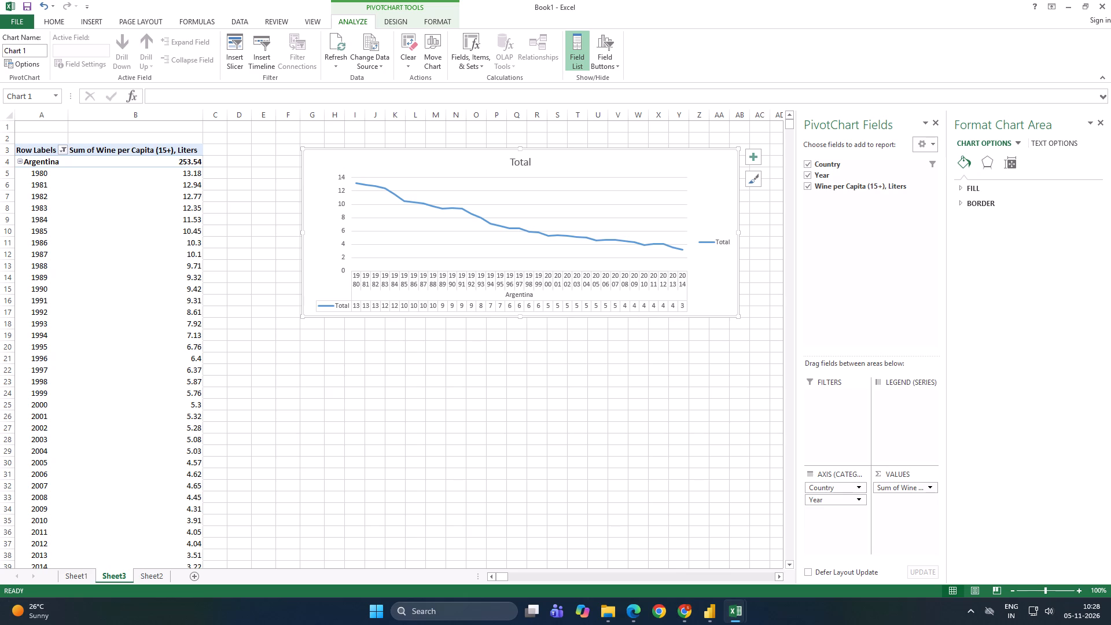
Check the line chart on the Dashboard sheet of WineDataFinished for reference, and return to the Book1 workbook.
left_click(743, 609)
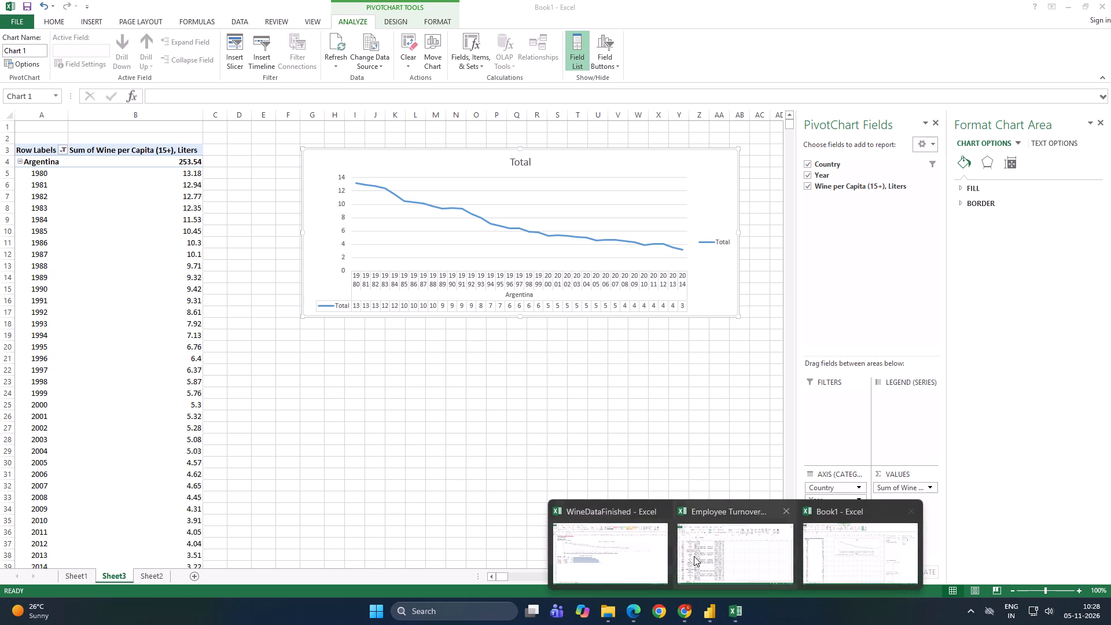
left_click(630, 555)
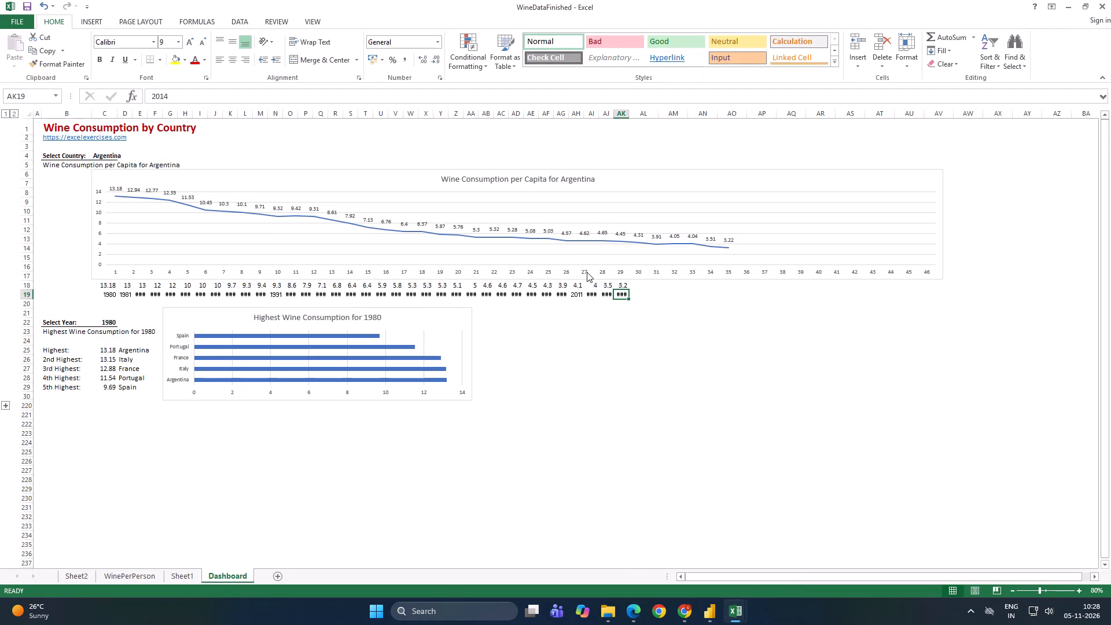
left_click(124, 273)
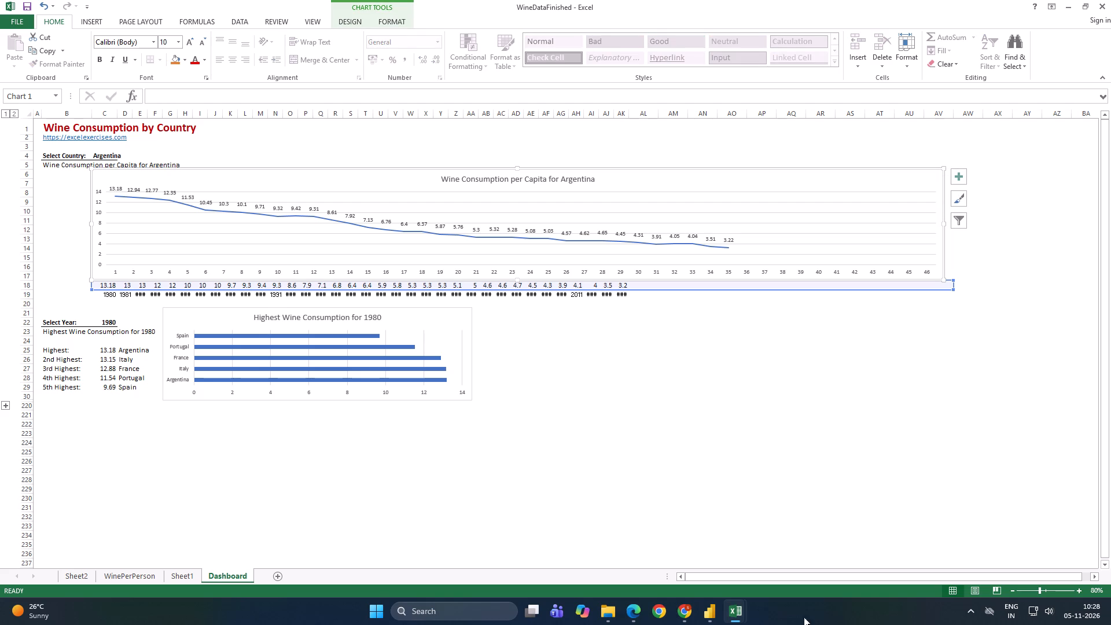
left_click(738, 617)
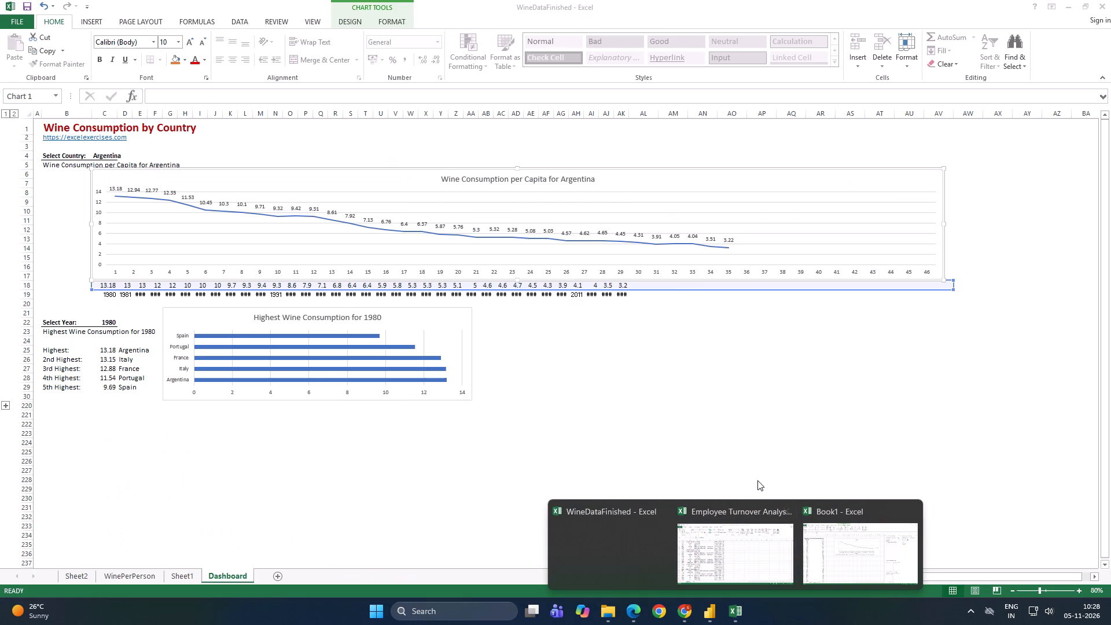
left_click(832, 535)
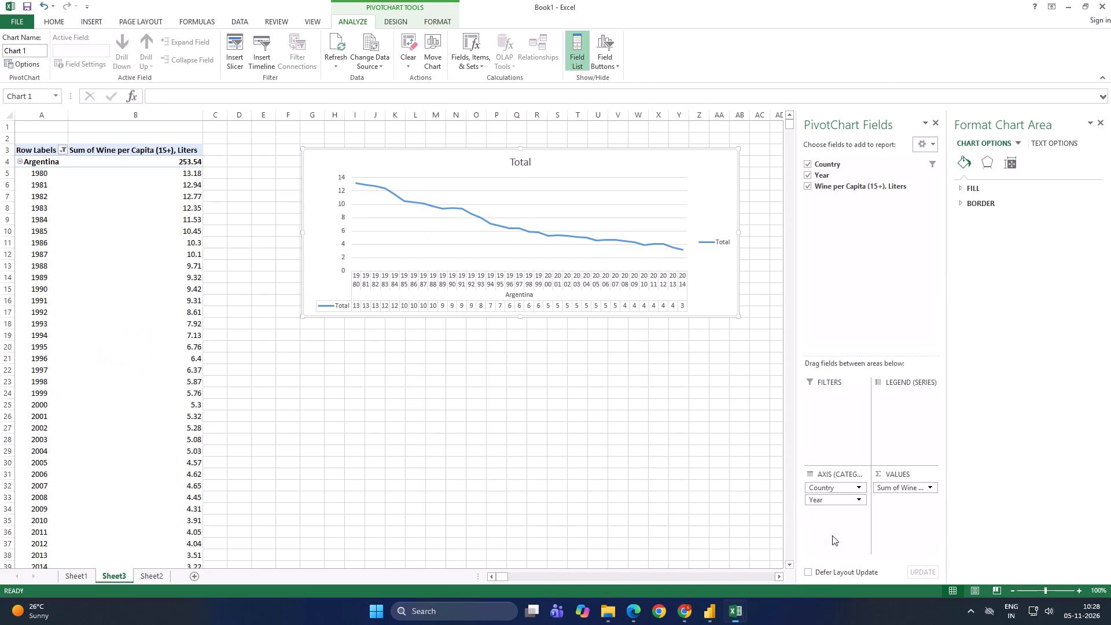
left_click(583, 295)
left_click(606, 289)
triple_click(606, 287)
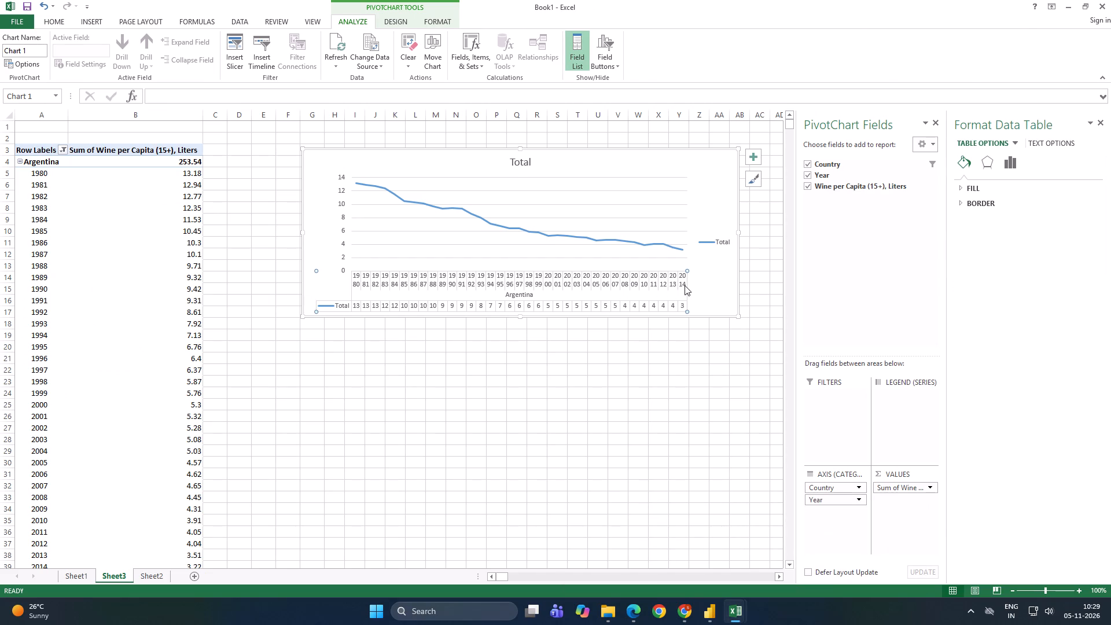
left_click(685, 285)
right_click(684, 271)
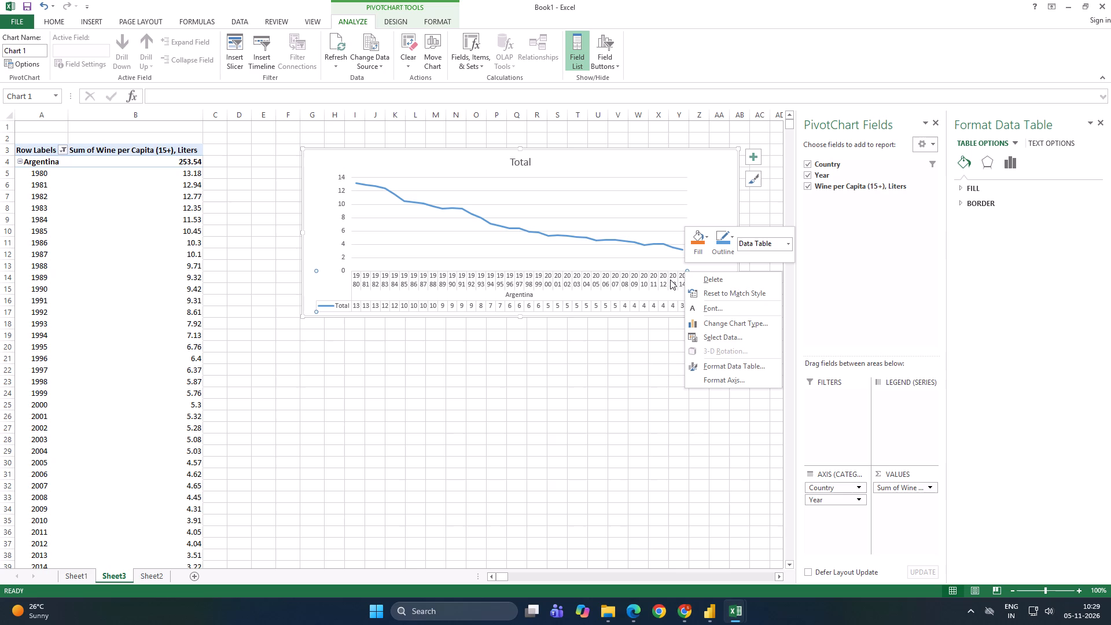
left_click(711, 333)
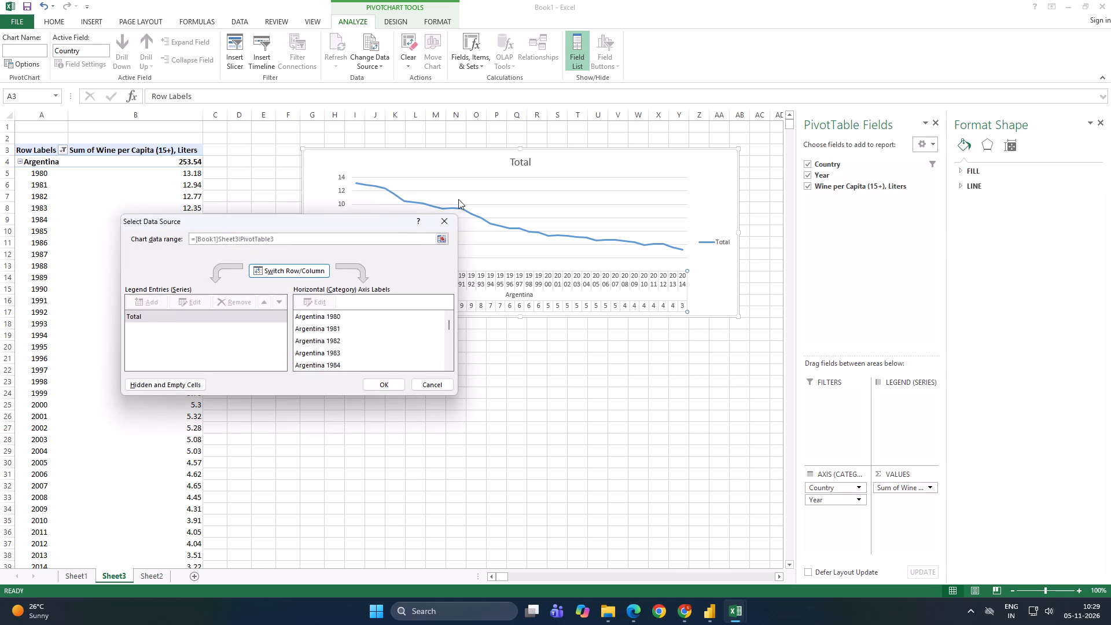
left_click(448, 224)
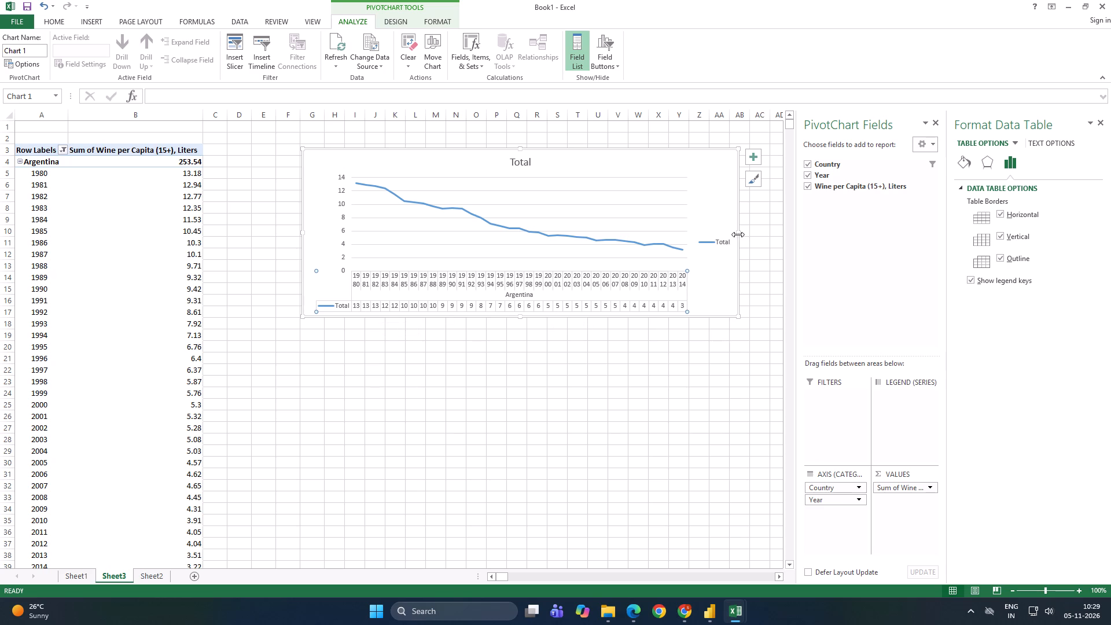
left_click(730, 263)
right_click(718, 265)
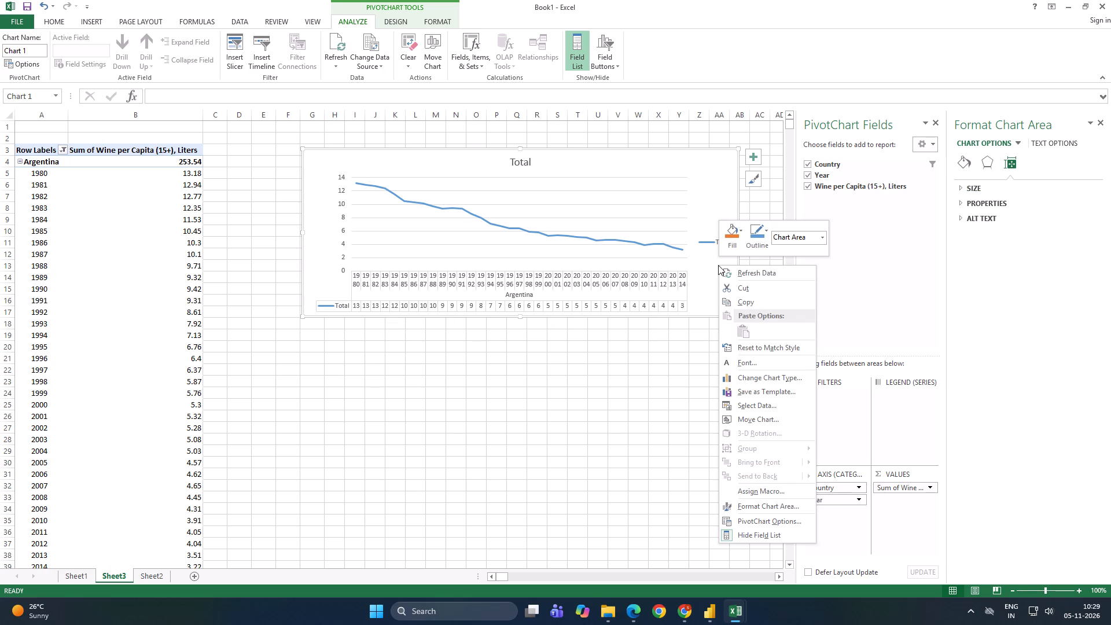
Open the formatting options of the PivotChart's data table and look through its fill, effects and table option categories.
left_click(748, 161)
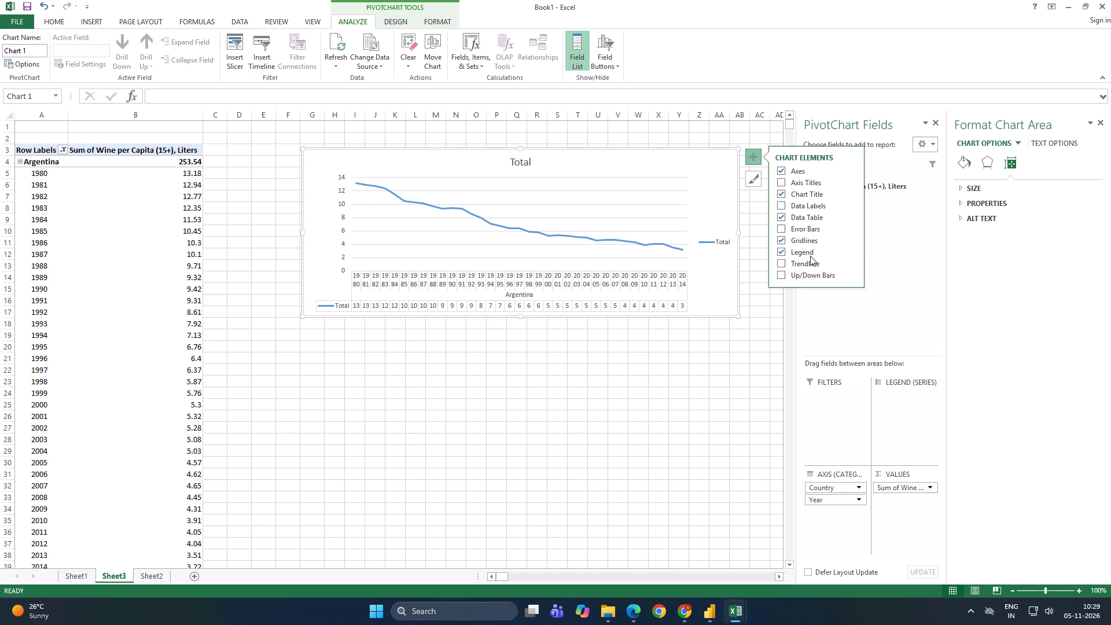
left_click(851, 214)
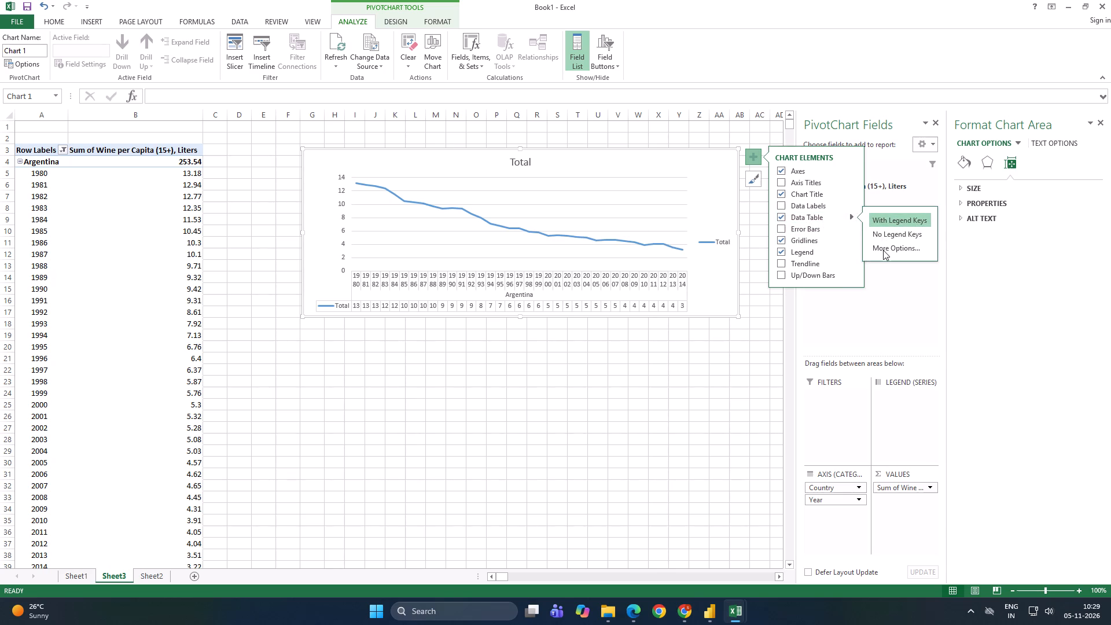
left_click(883, 250)
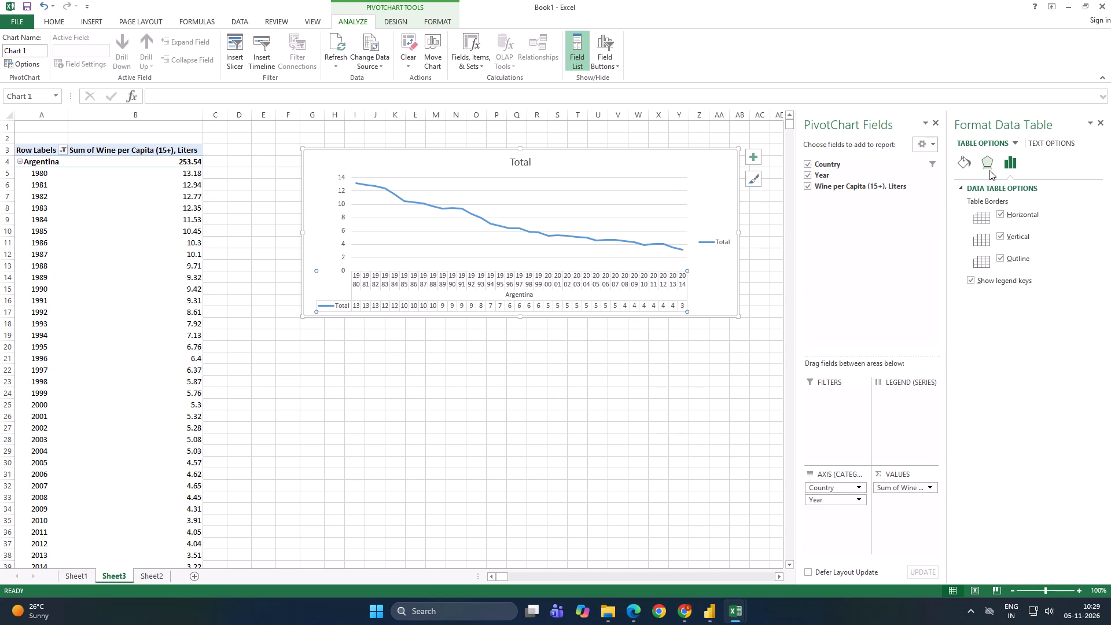
left_click(987, 167)
left_click(963, 168)
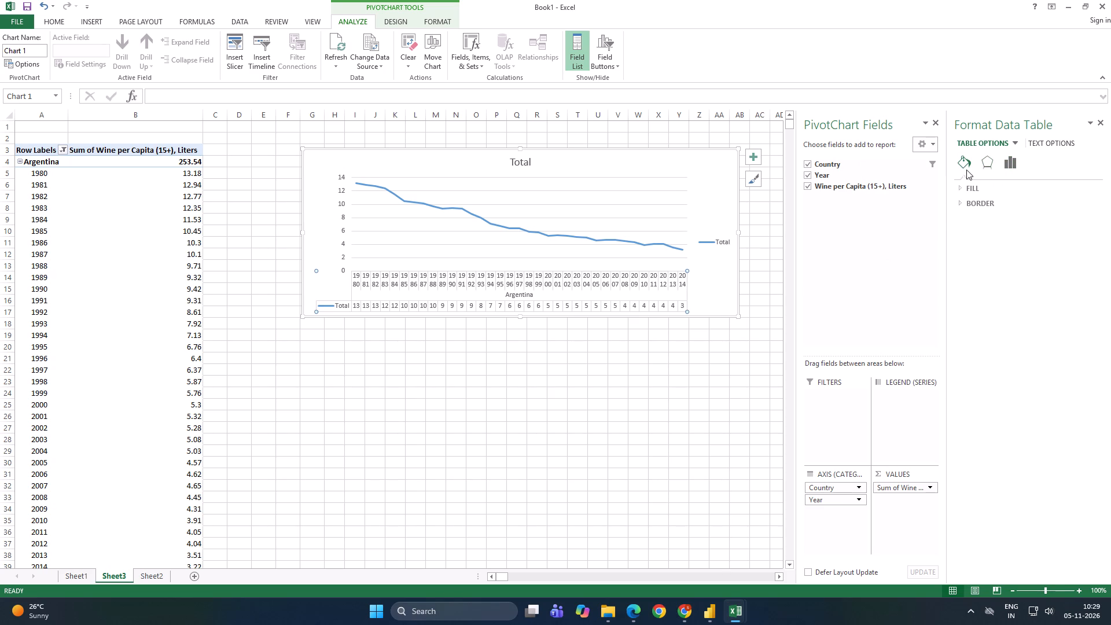
left_click(1003, 168)
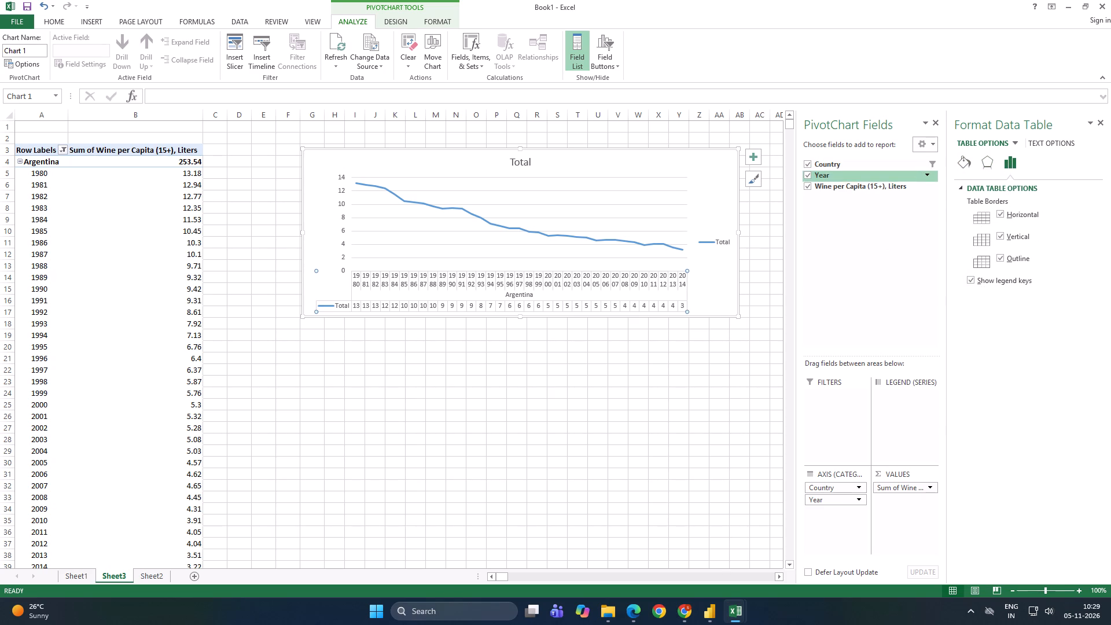
Close the PivotChart Fields pane.
left_click(933, 126)
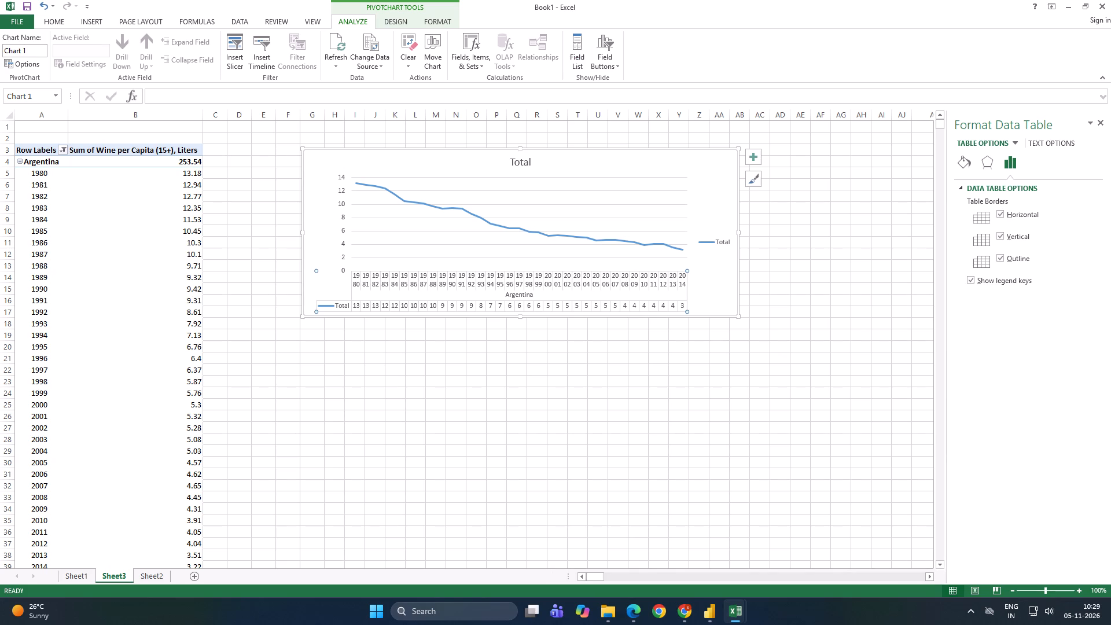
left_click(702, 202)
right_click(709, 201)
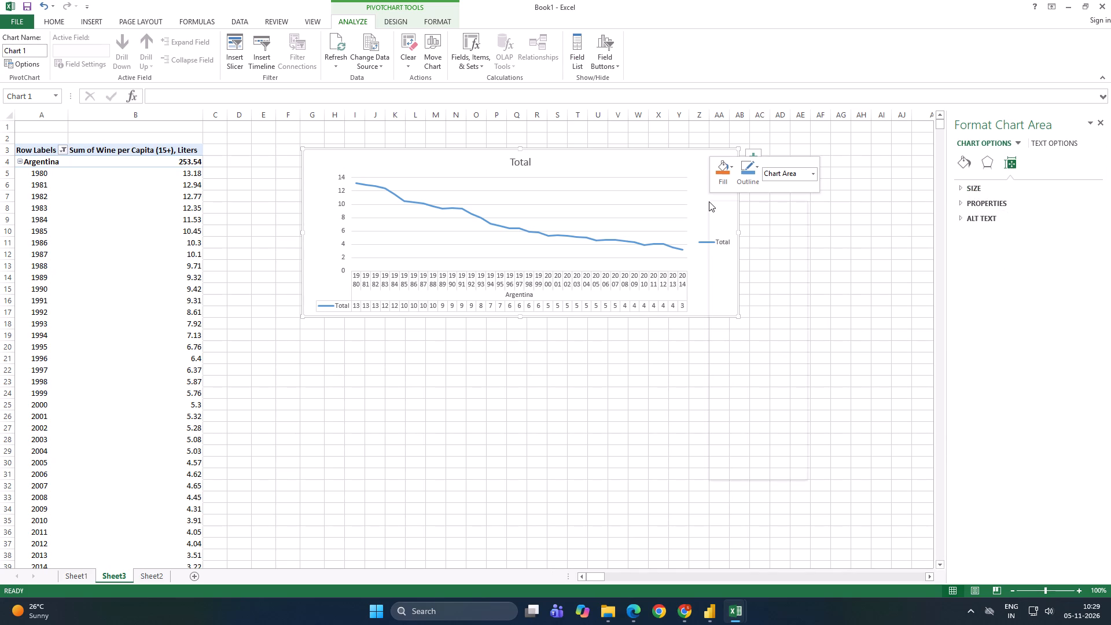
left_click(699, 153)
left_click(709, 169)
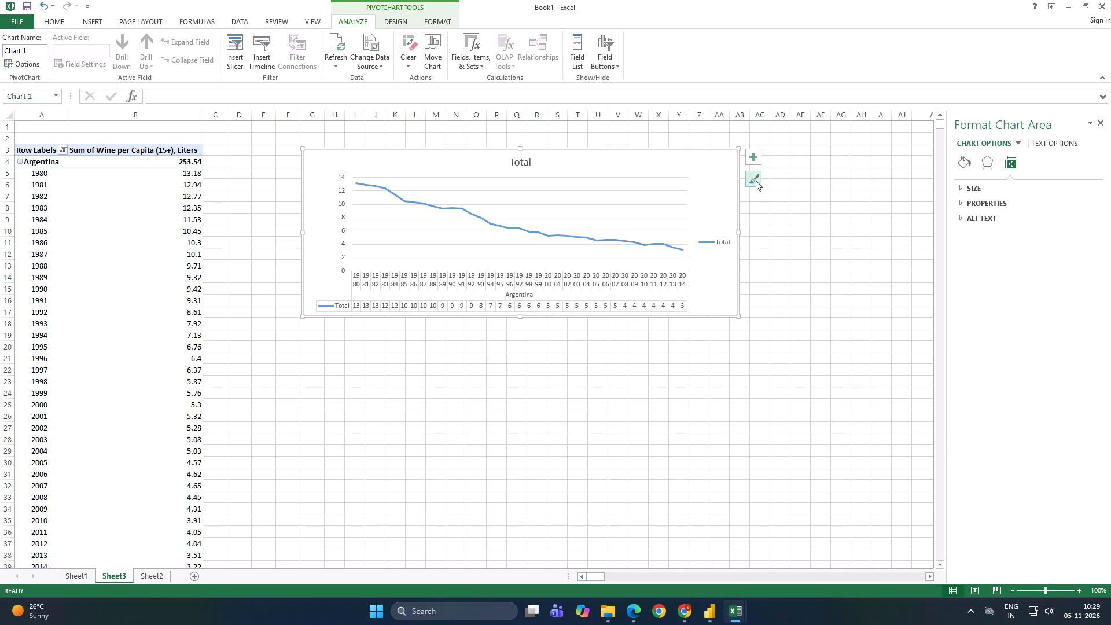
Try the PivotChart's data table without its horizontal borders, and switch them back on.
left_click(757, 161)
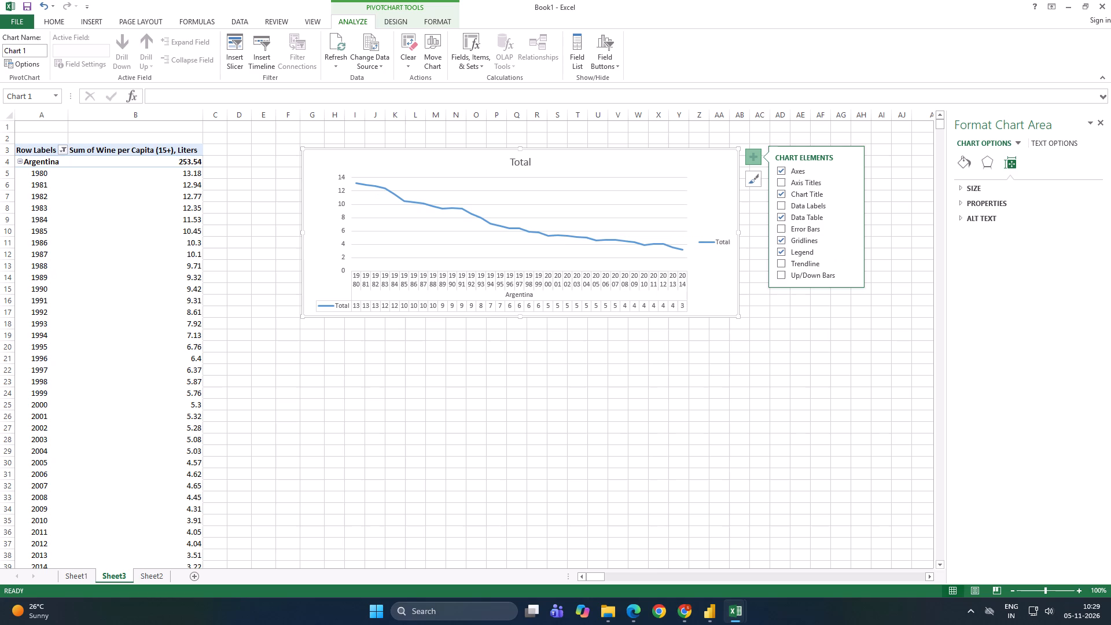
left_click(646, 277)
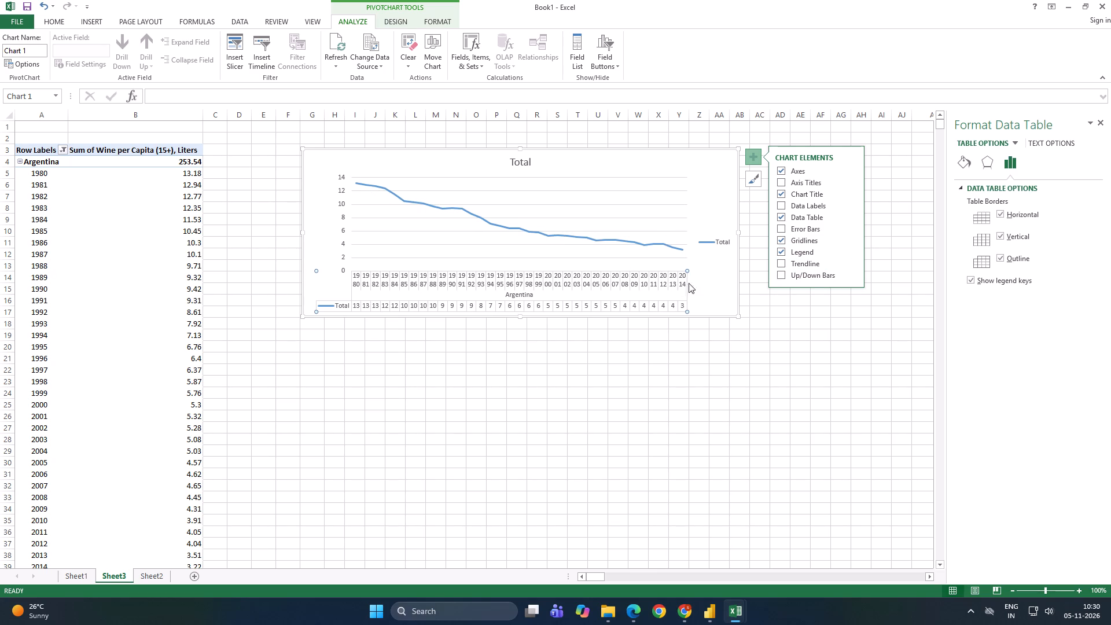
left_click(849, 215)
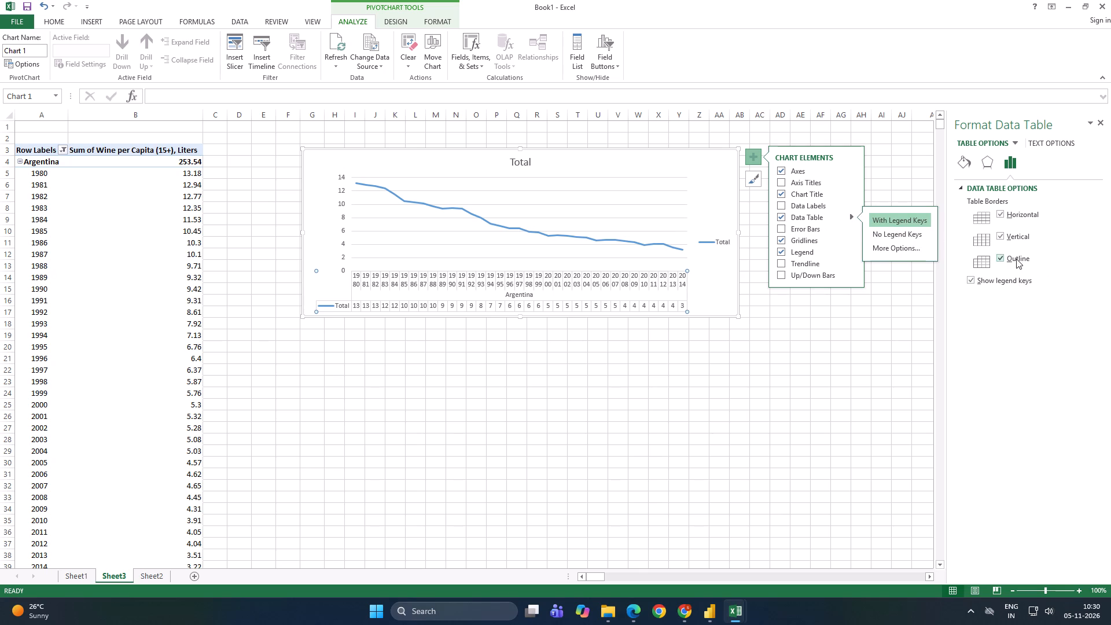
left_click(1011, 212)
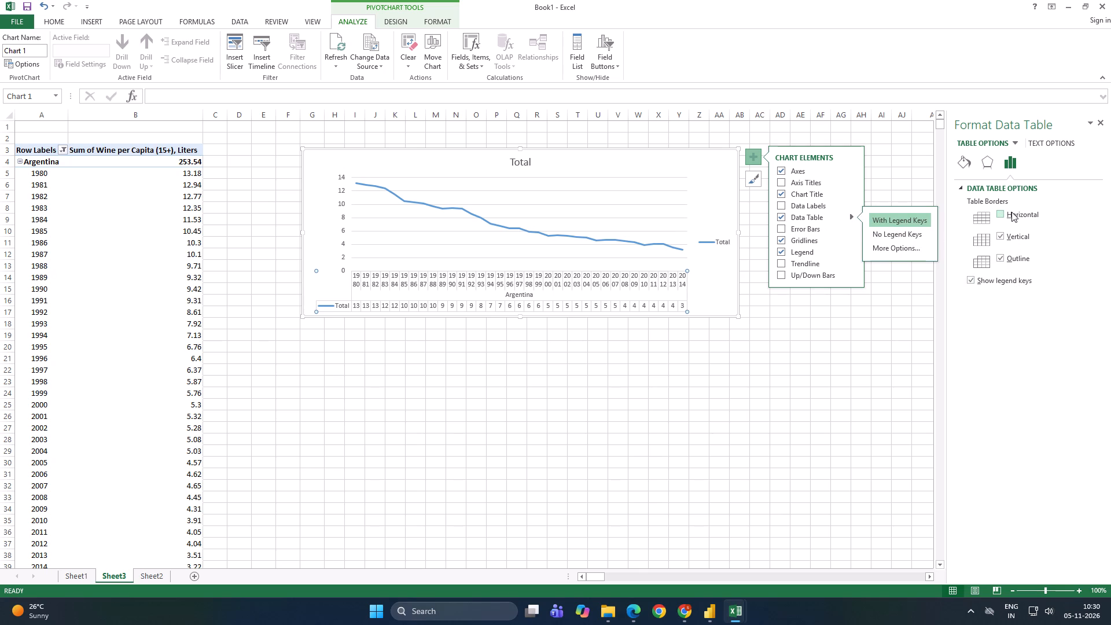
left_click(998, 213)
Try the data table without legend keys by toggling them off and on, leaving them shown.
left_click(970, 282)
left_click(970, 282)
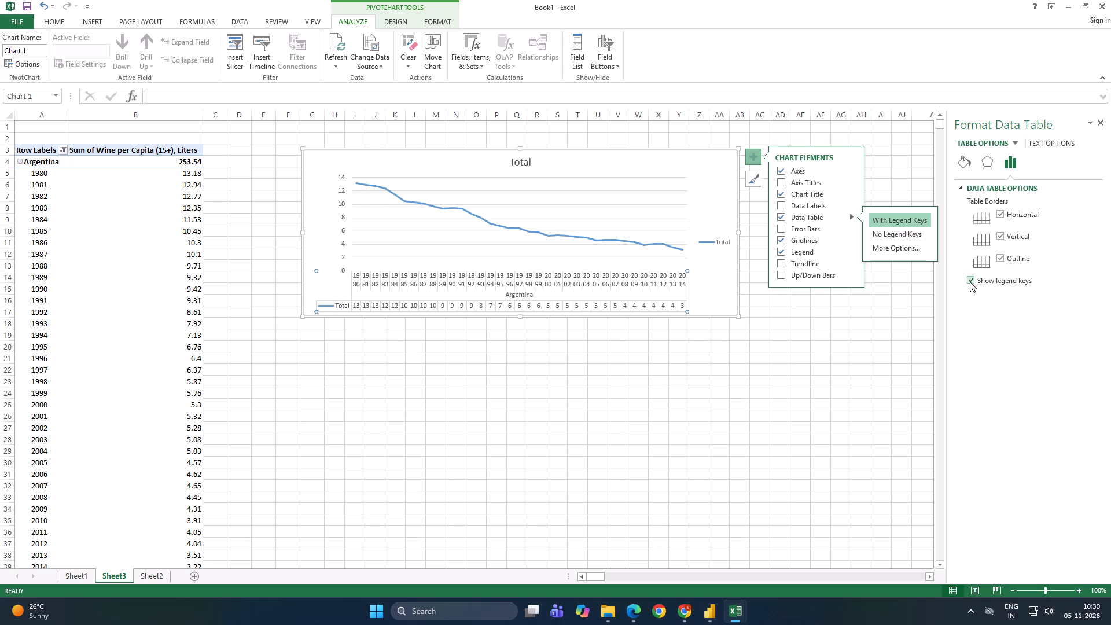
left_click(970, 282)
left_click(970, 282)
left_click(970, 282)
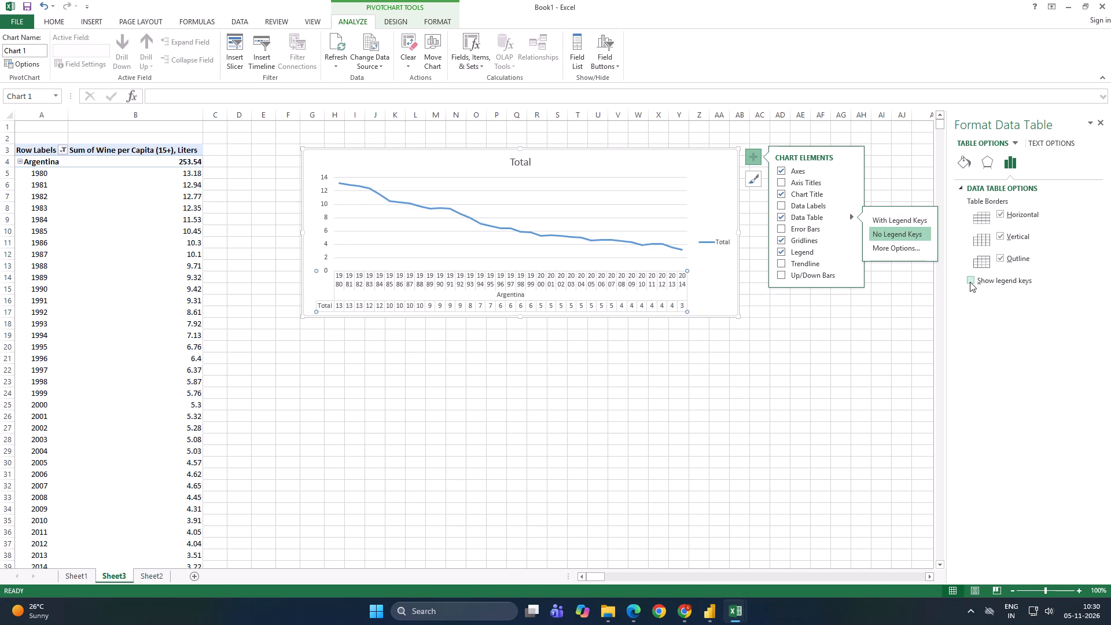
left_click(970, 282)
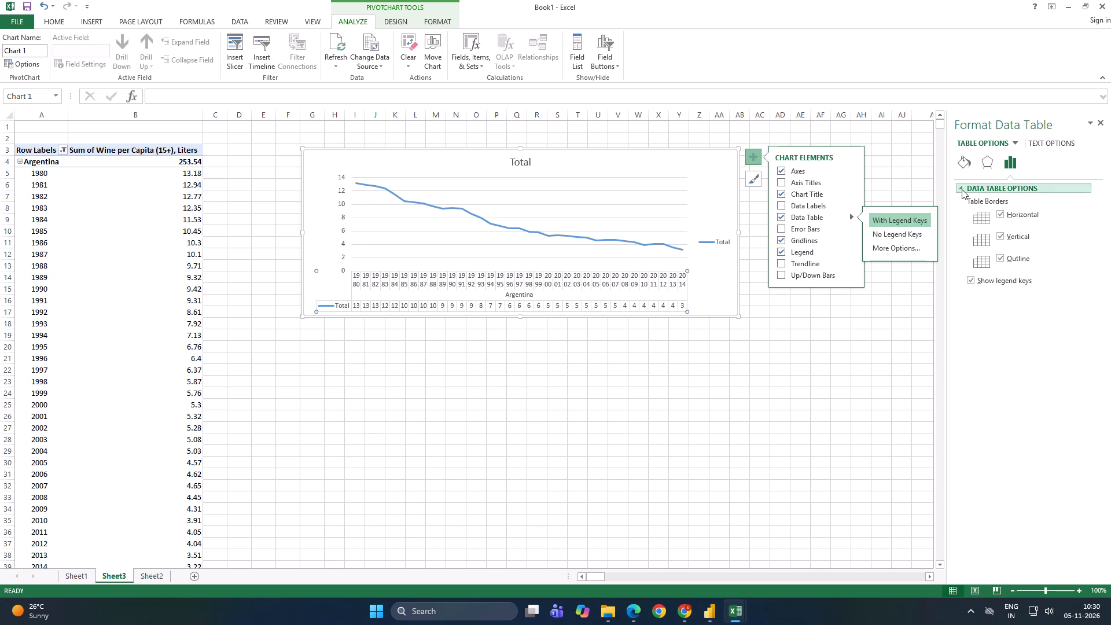
Look through the data table's 3-D format, soft edges, fill and border formatting options.
left_click(962, 189)
left_click(962, 189)
left_click(983, 167)
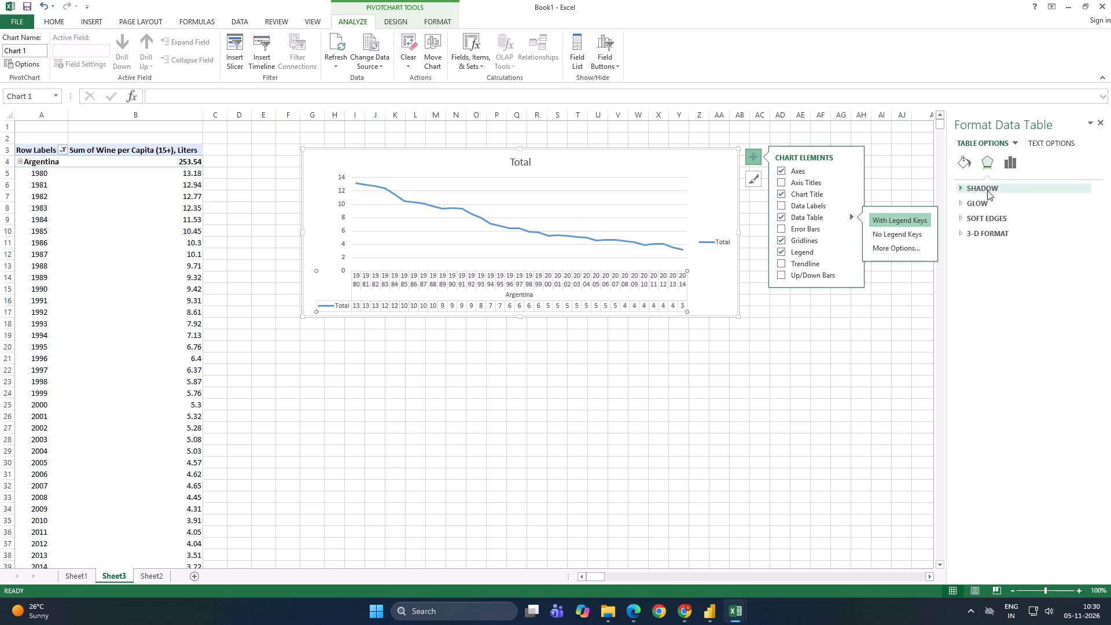
left_click(959, 232)
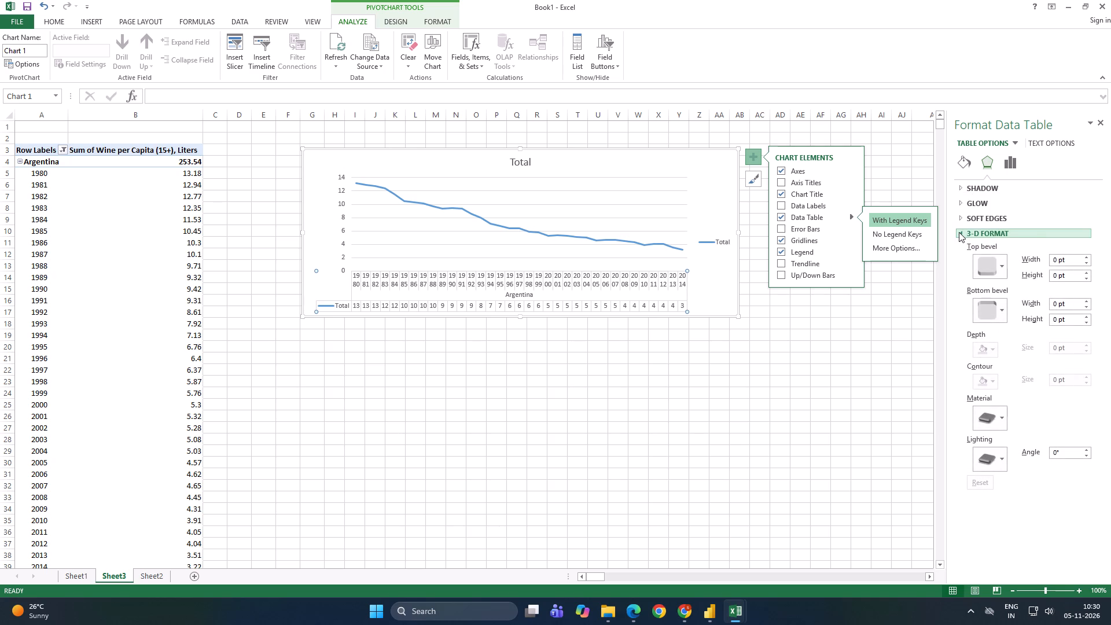
left_click(961, 219)
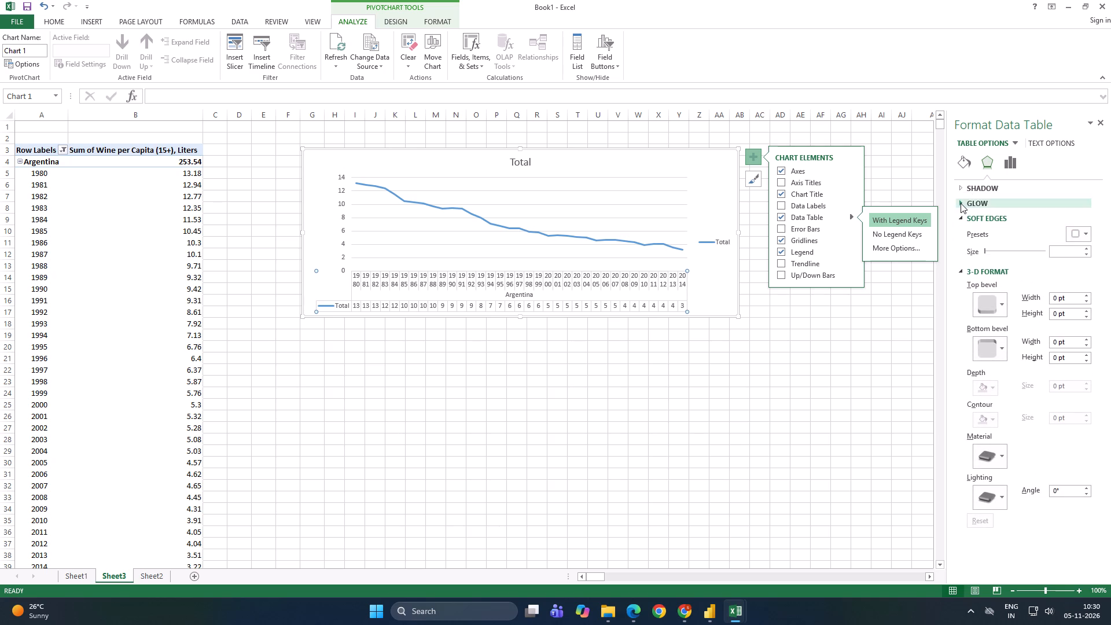
left_click(962, 162)
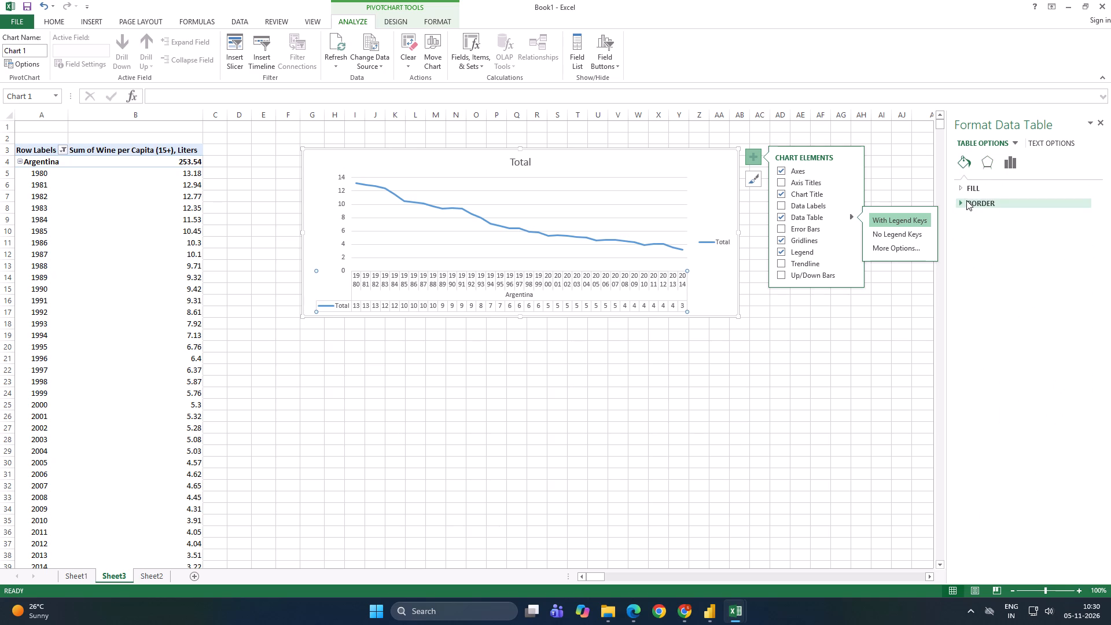
left_click(966, 200)
left_click(965, 194)
left_click(965, 191)
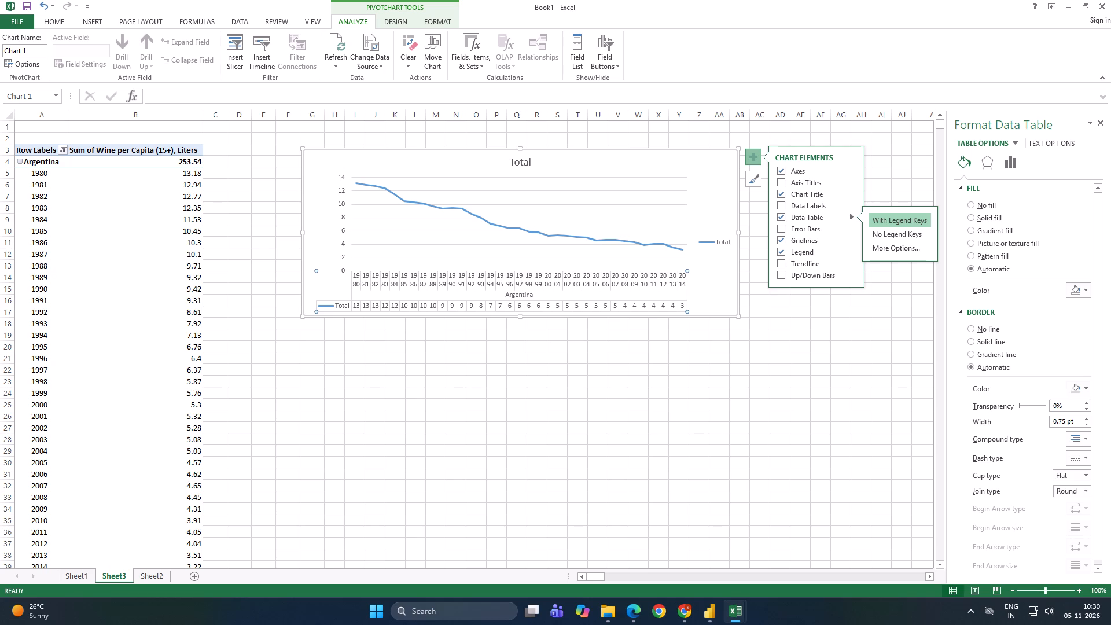
Switch to WineDataFinished and examine the LARGE and VLOOKUP formulas in the Dashboard's block ranking the five highest consumption countries.
left_click(736, 613)
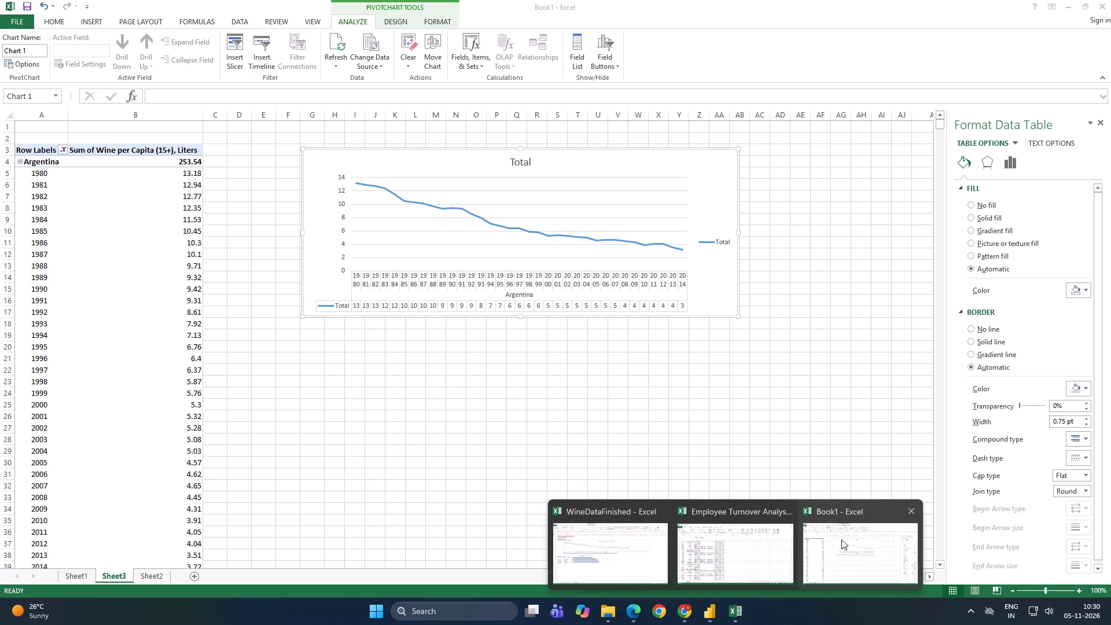
left_click(647, 564)
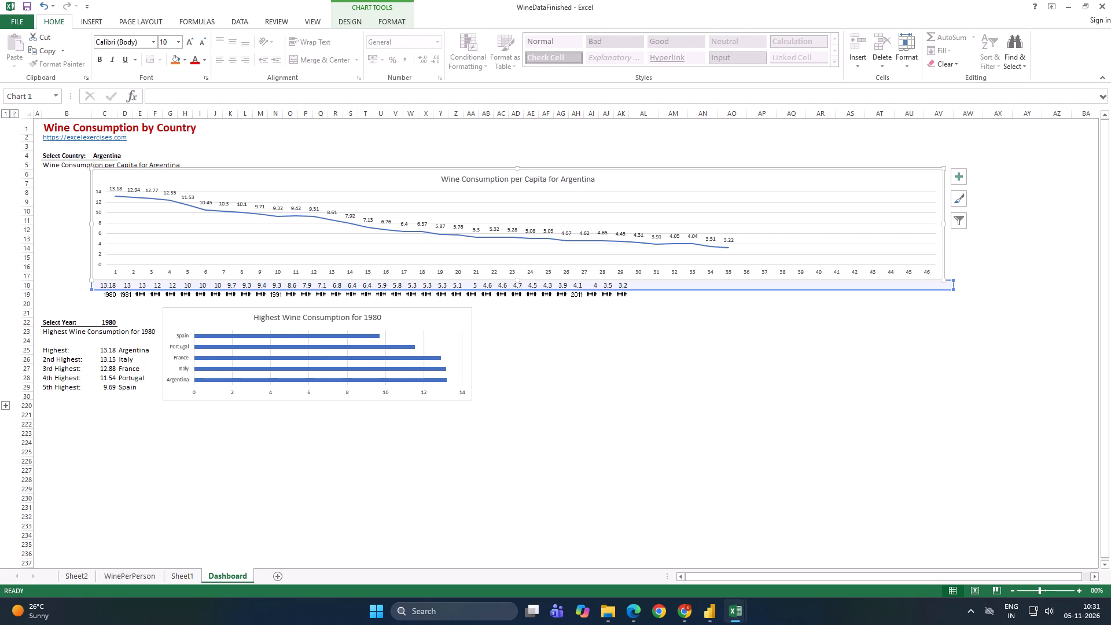
left_click(80, 325)
left_click(117, 325)
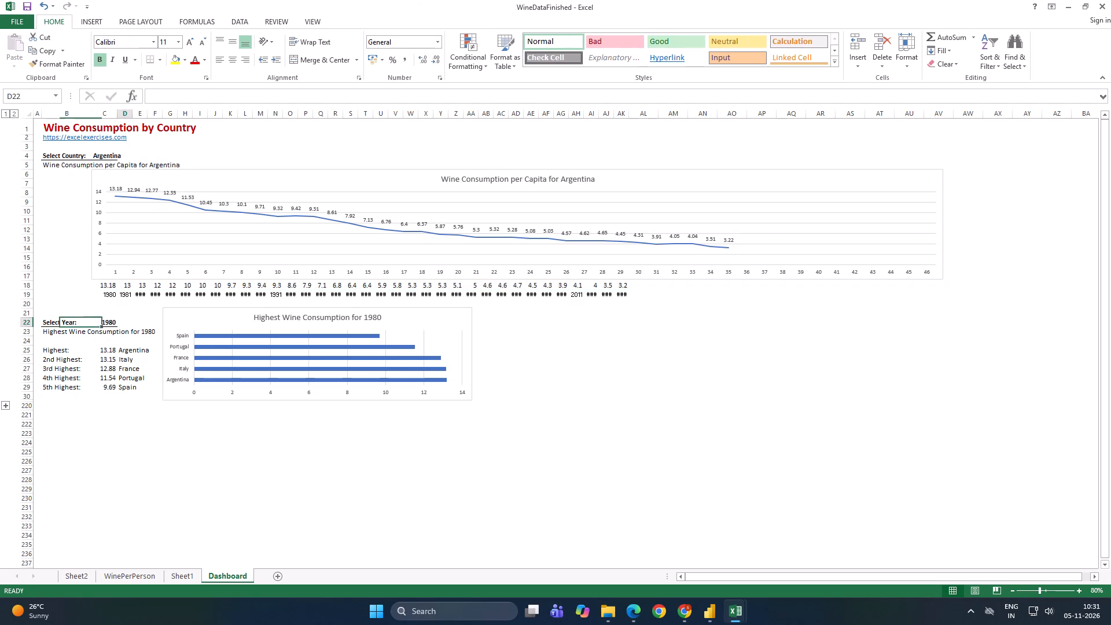
left_click(78, 353)
left_click(129, 356)
left_click(68, 363)
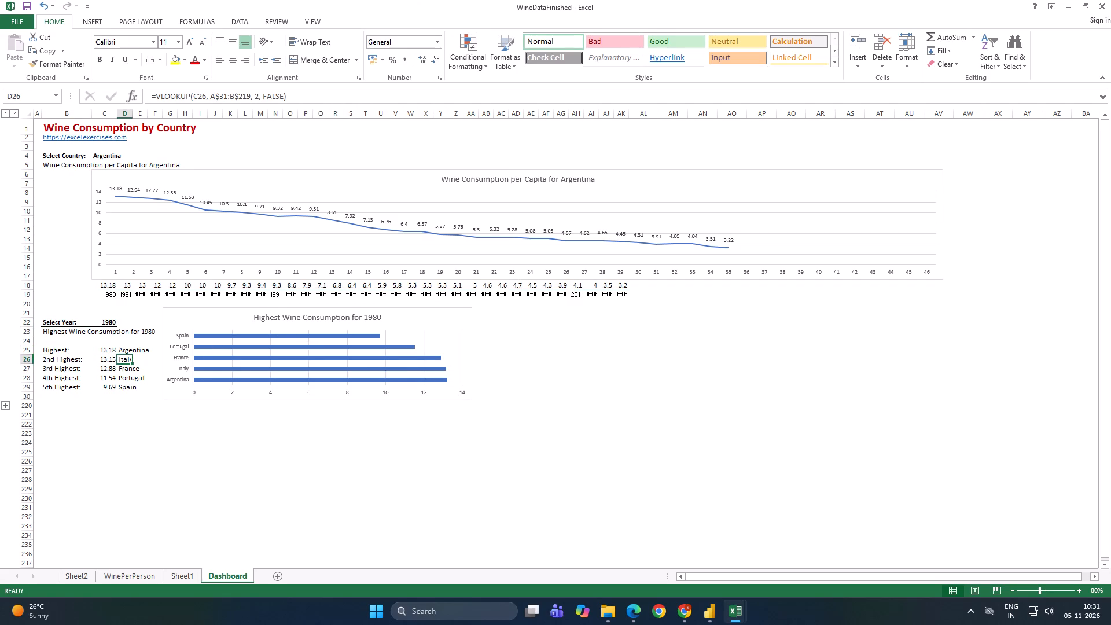
left_click(47, 372)
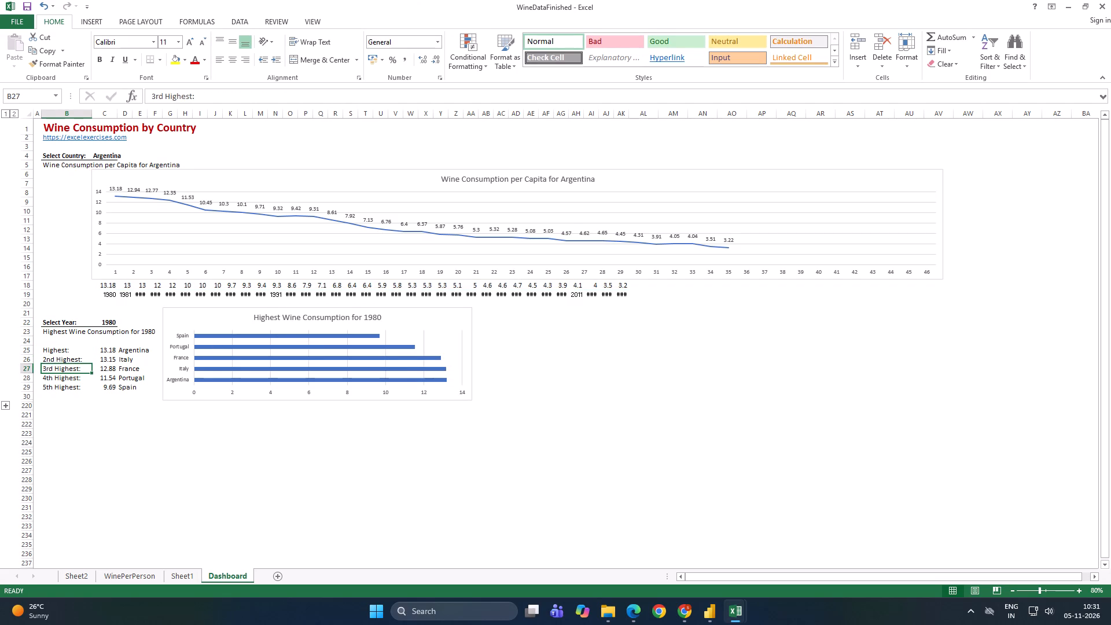
left_click(91, 347)
left_click(111, 358)
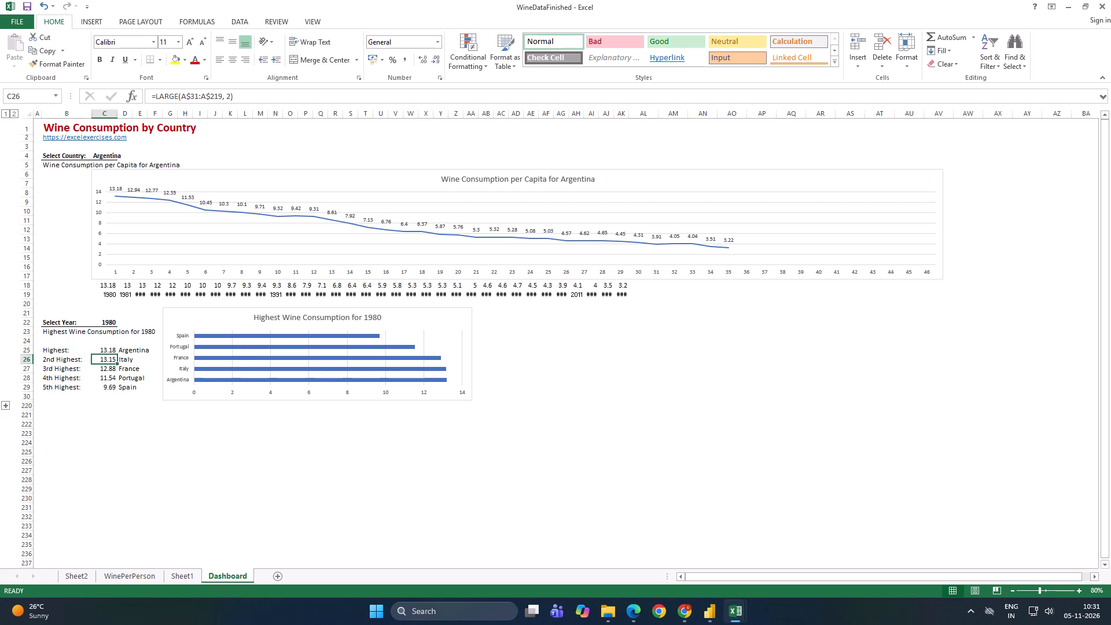
left_click(126, 363)
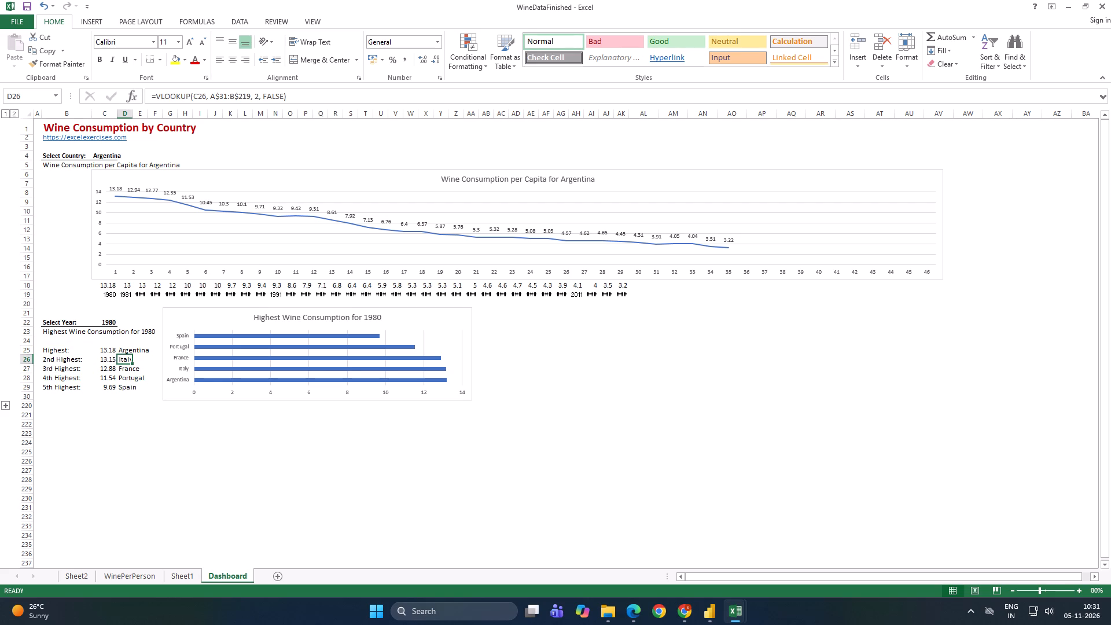
left_click(126, 373)
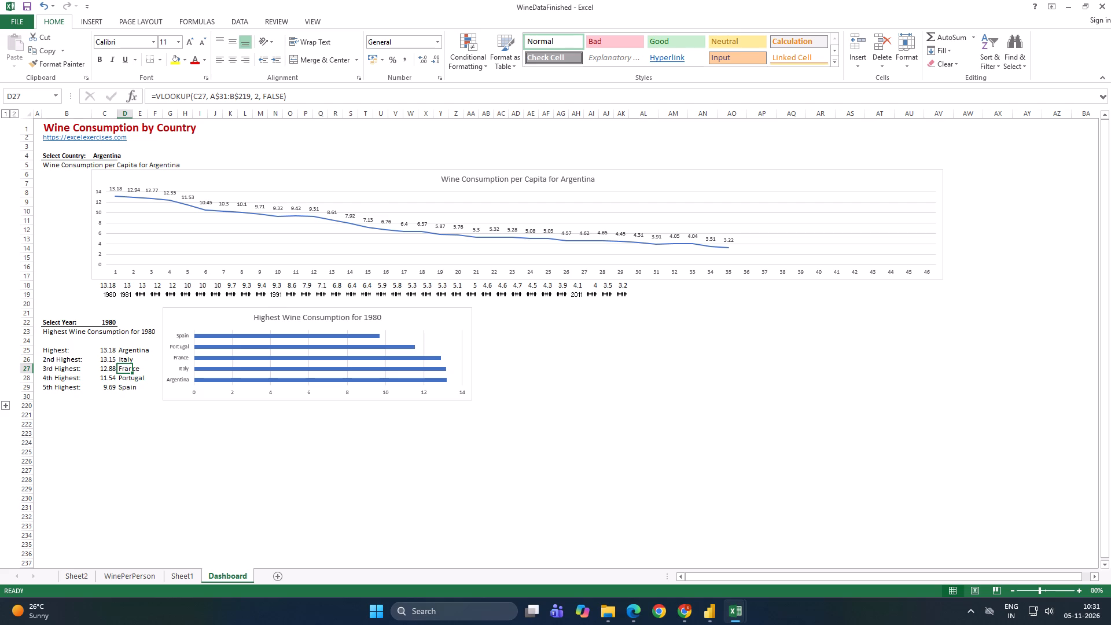
left_click(102, 372)
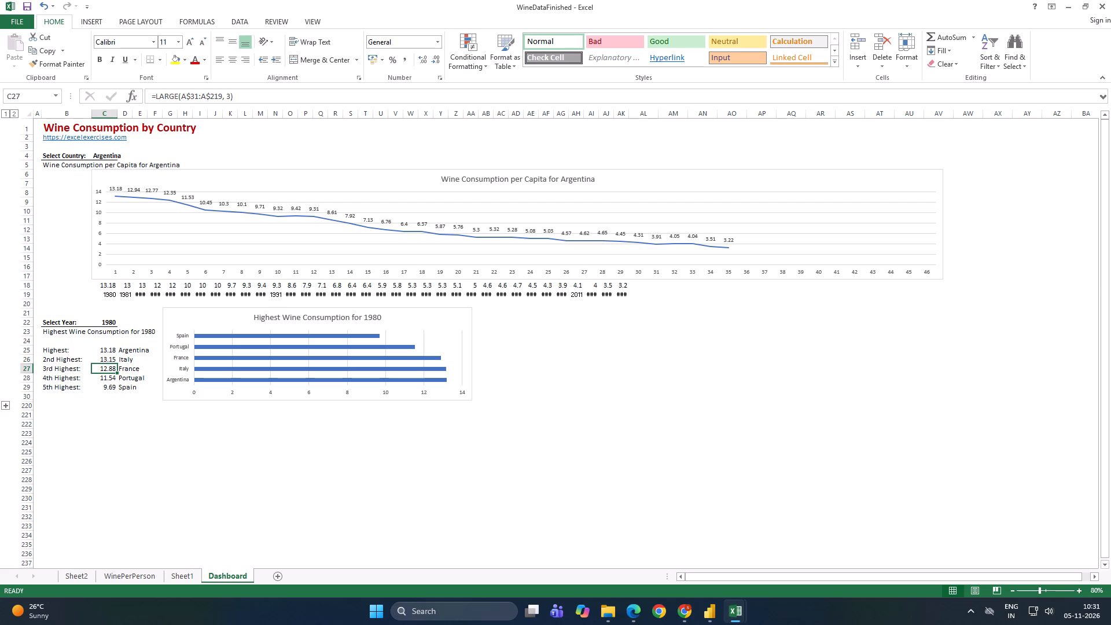
left_click(60, 383)
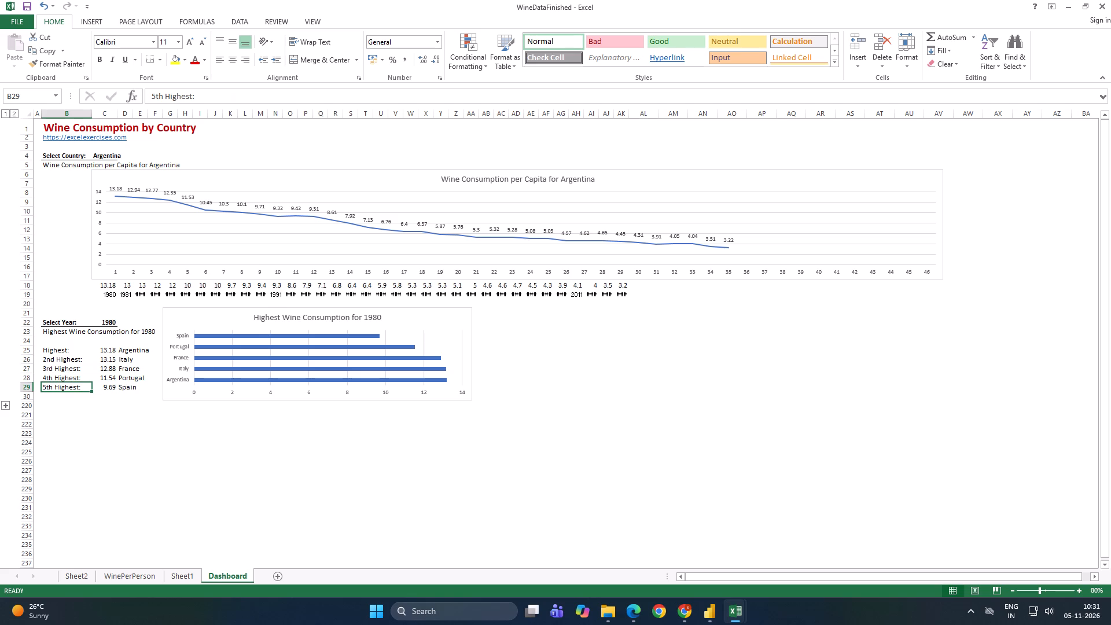
left_click(99, 374)
left_click(108, 388)
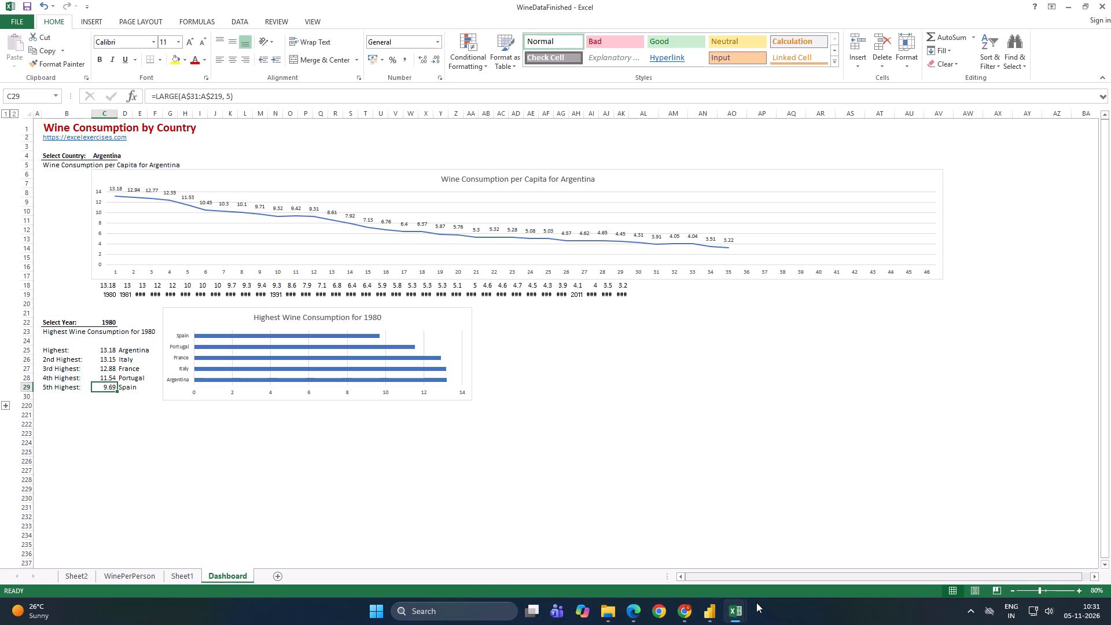
Return to Book1 and look through the country, year and wine per capita source data on Sheet2.
left_click(737, 623)
left_click(832, 547)
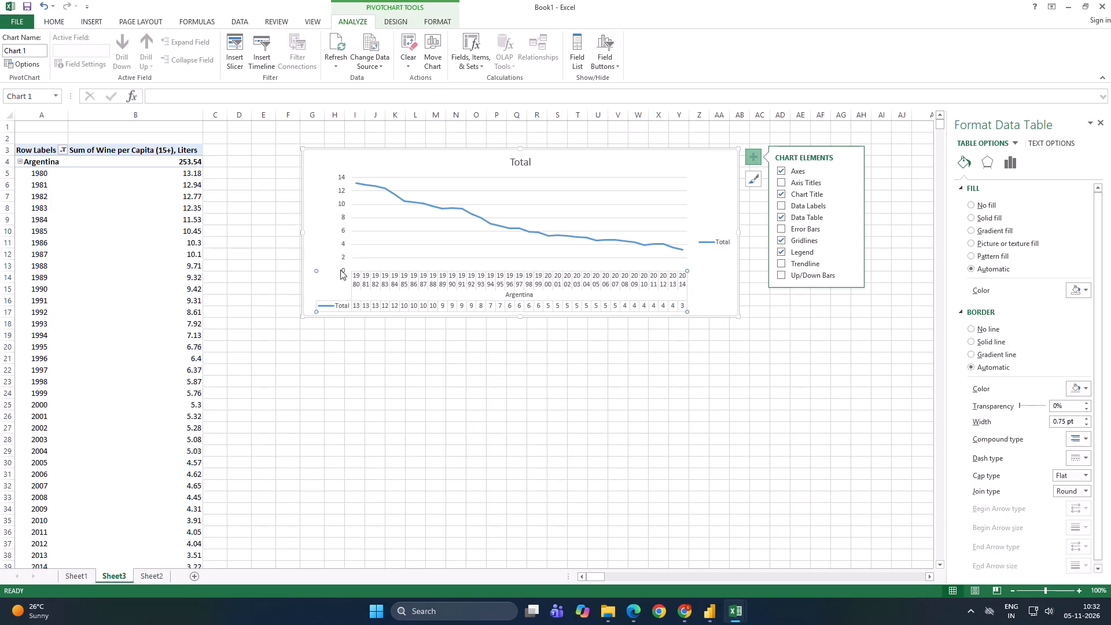
left_click(151, 583)
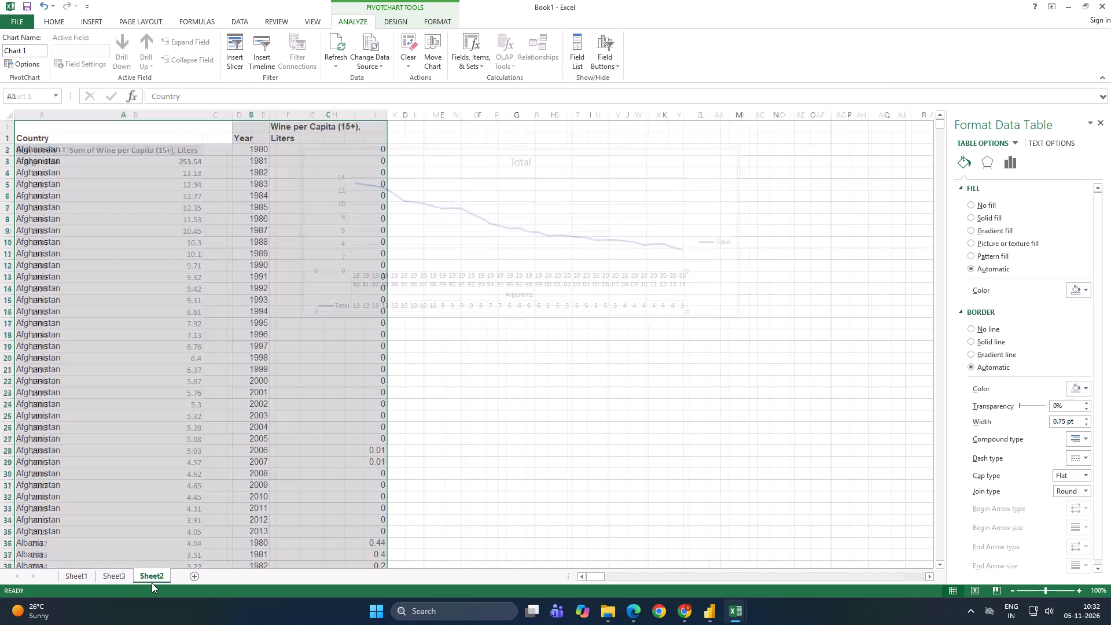
left_click(472, 330)
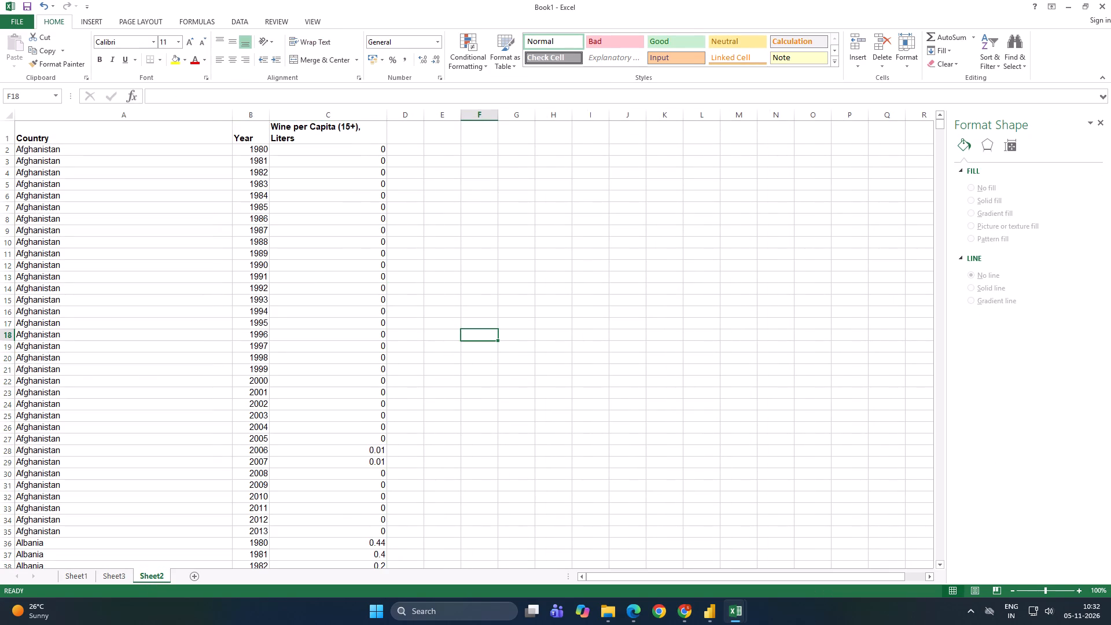
left_click(135, 141)
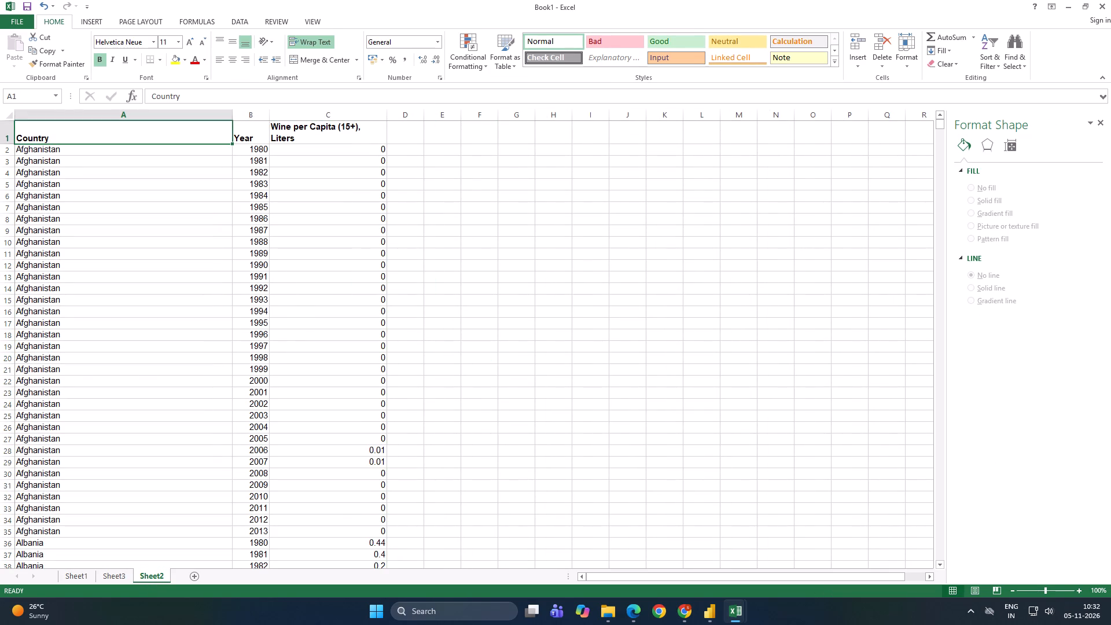
left_click(446, 187)
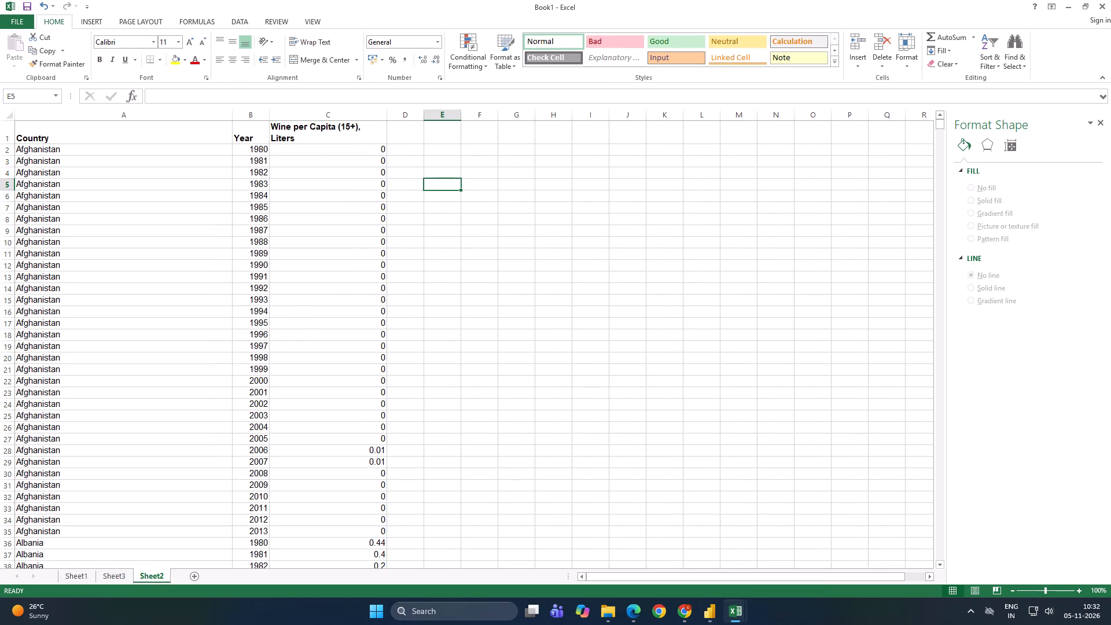
scroll(461, 377, "down", 4)
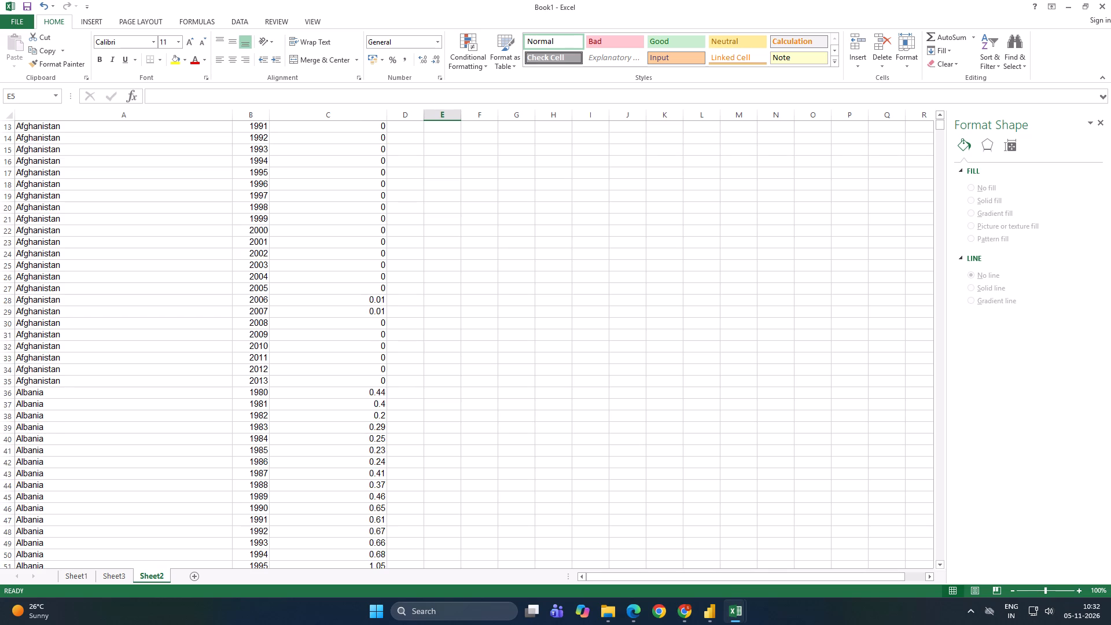
scroll(352, 406, "down", 4)
scroll(352, 406, "down", 20)
scroll(352, 406, "down", 2)
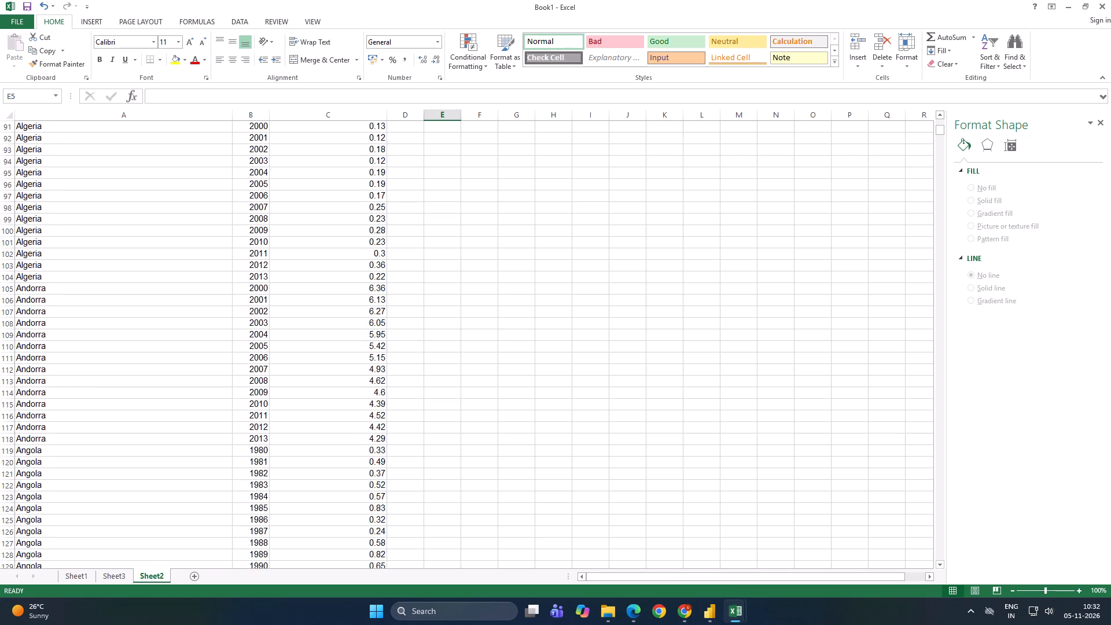
scroll(351, 396, "down", 17)
scroll(350, 388, "up", 3)
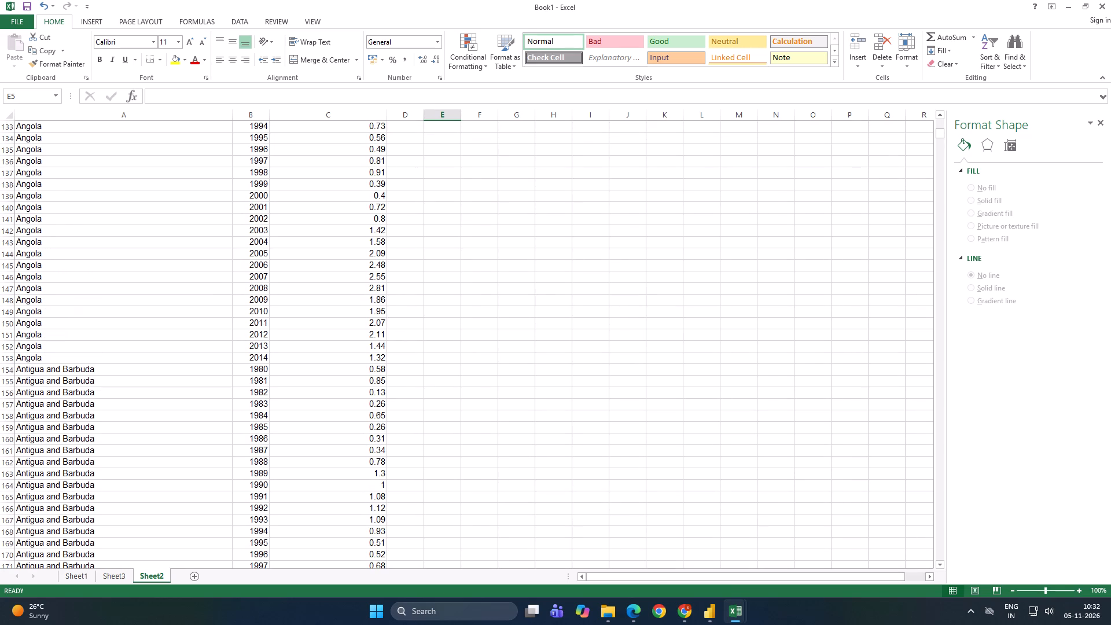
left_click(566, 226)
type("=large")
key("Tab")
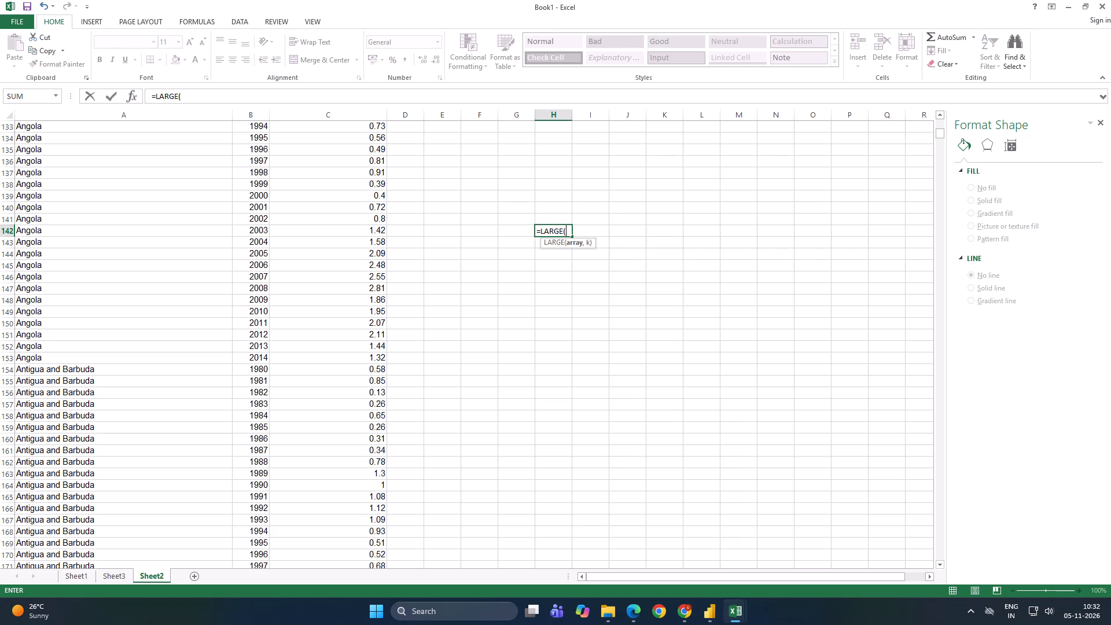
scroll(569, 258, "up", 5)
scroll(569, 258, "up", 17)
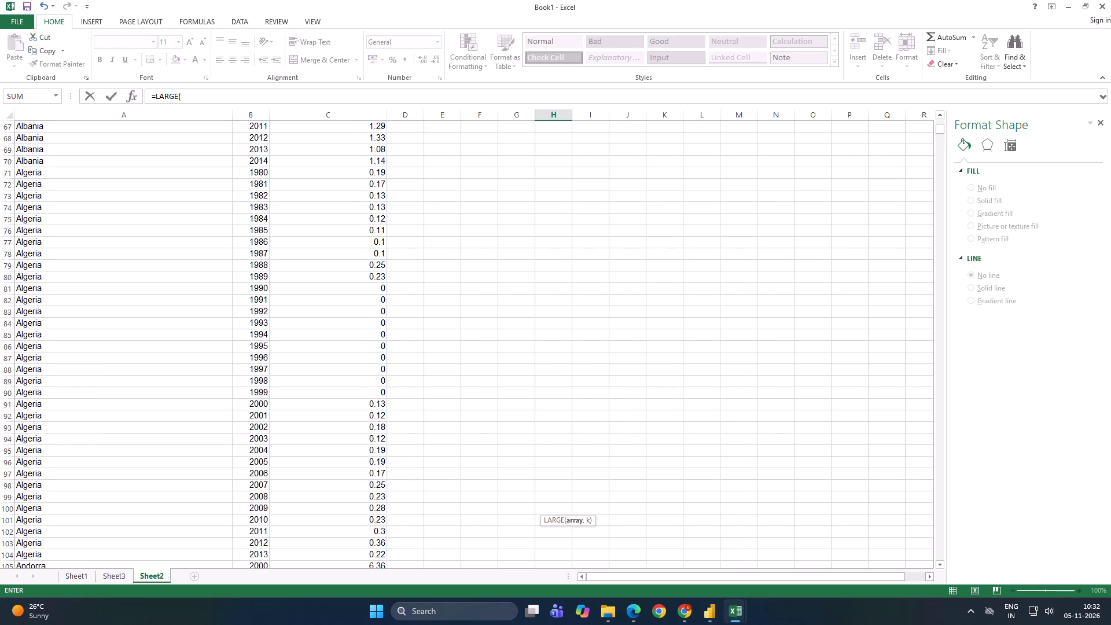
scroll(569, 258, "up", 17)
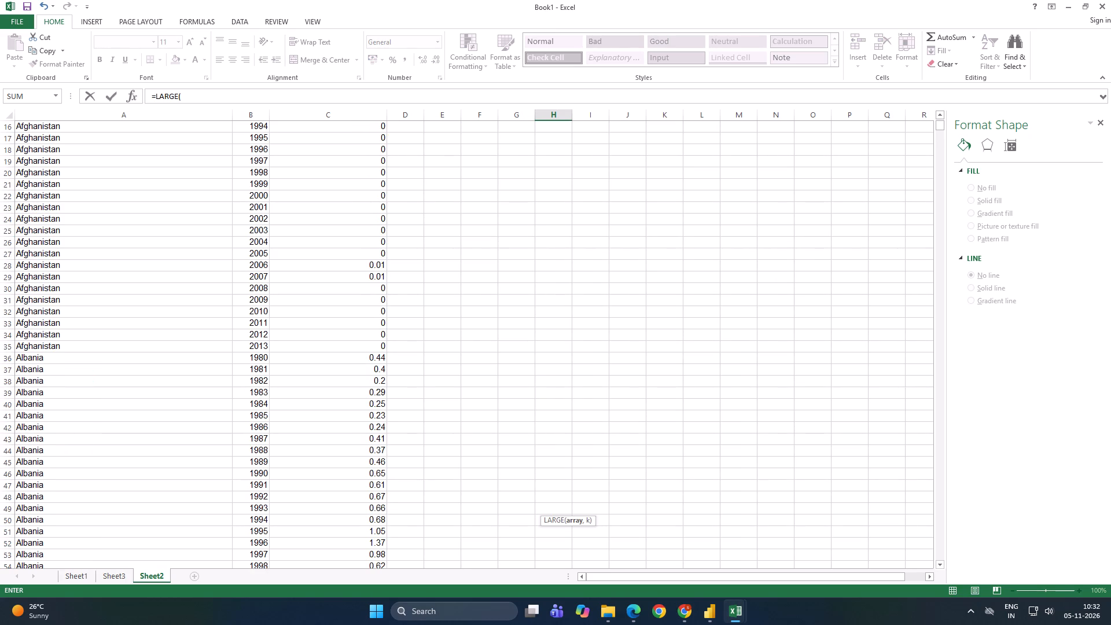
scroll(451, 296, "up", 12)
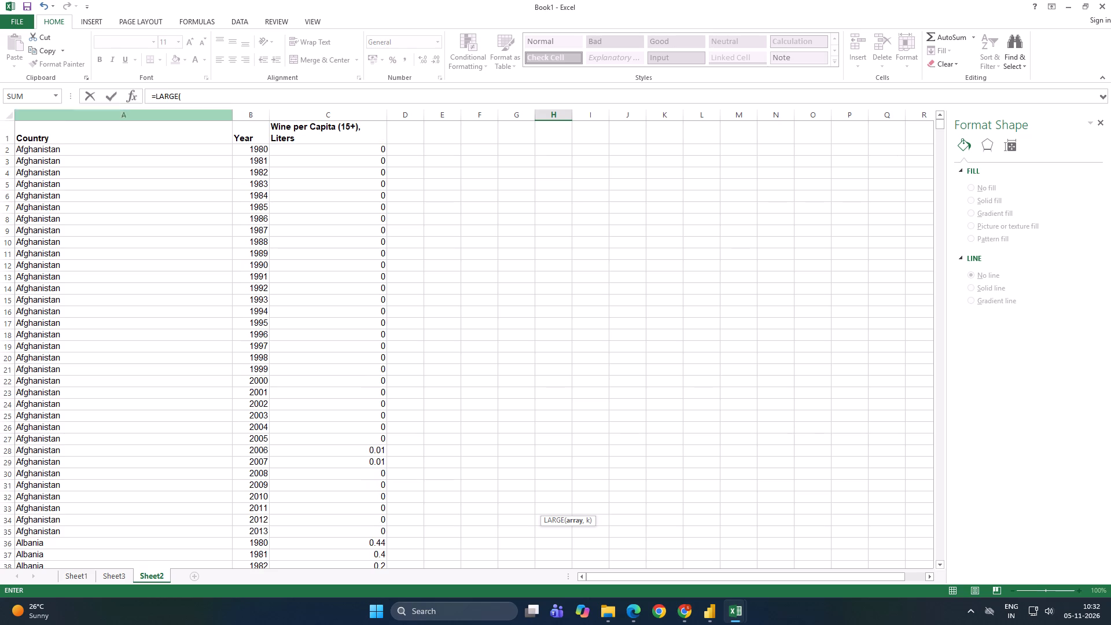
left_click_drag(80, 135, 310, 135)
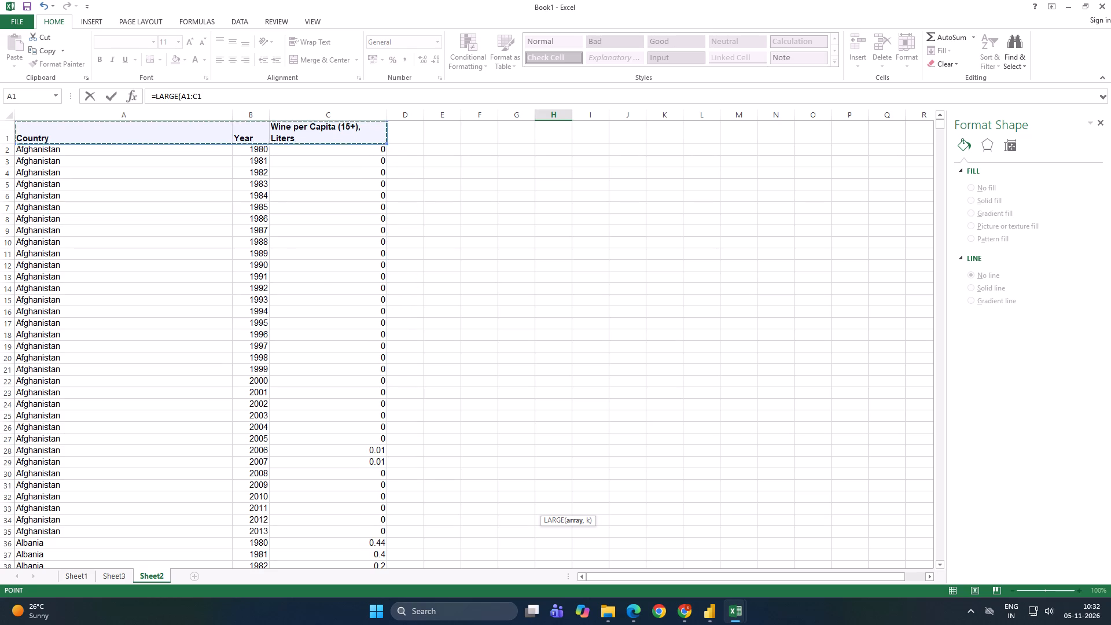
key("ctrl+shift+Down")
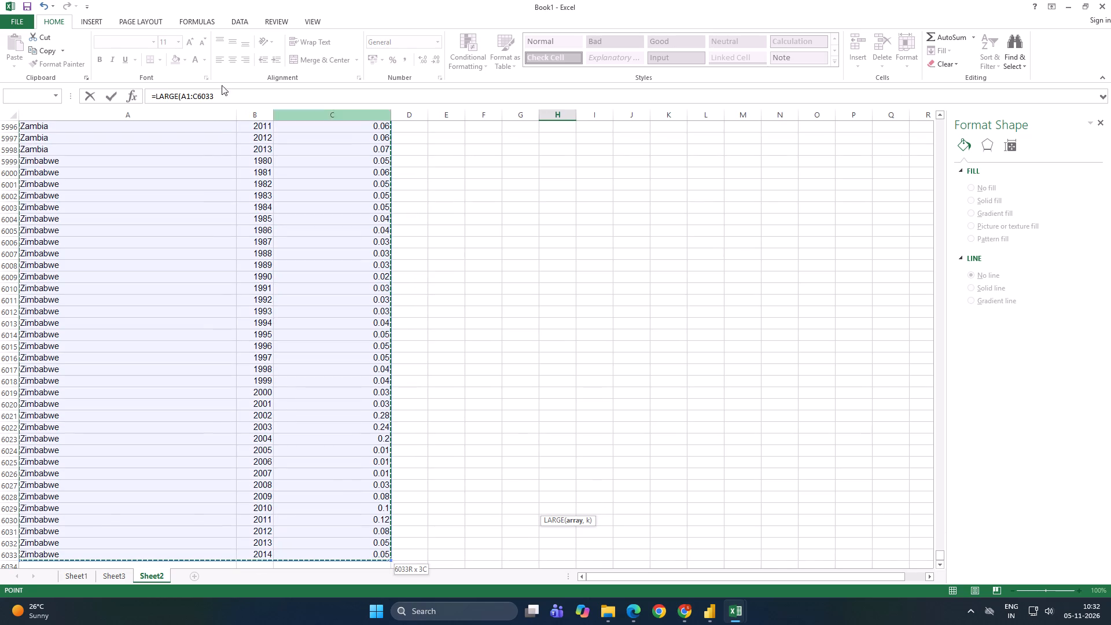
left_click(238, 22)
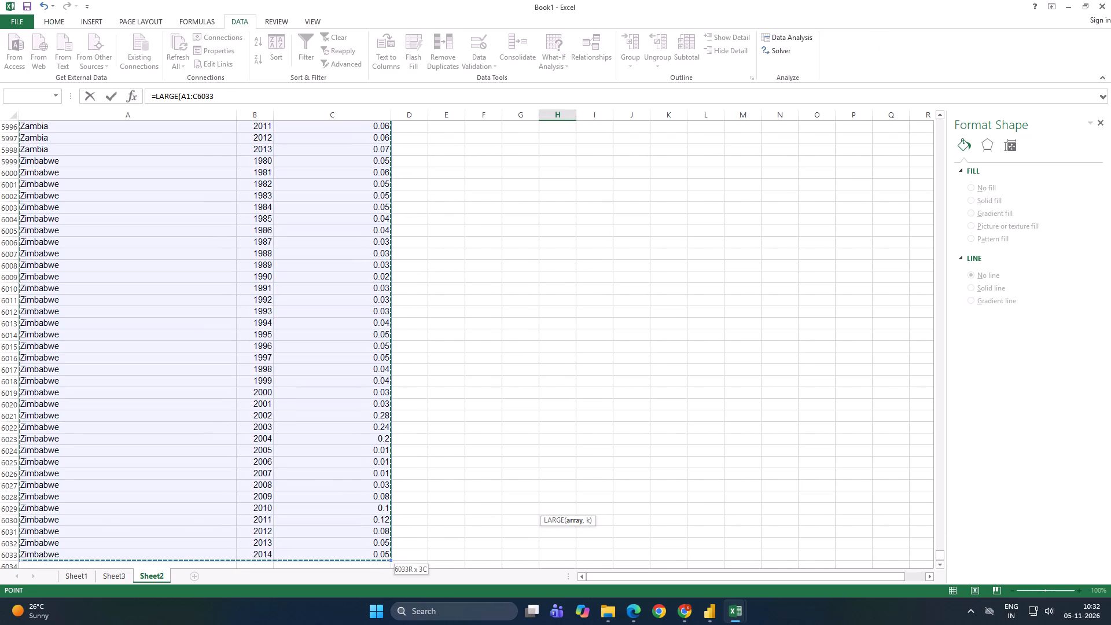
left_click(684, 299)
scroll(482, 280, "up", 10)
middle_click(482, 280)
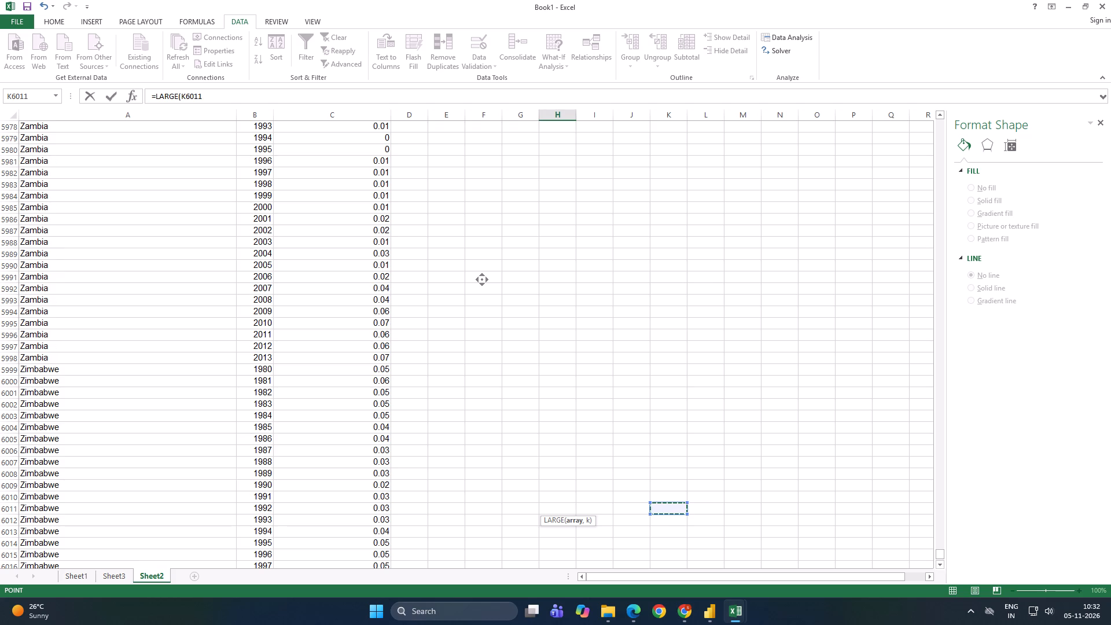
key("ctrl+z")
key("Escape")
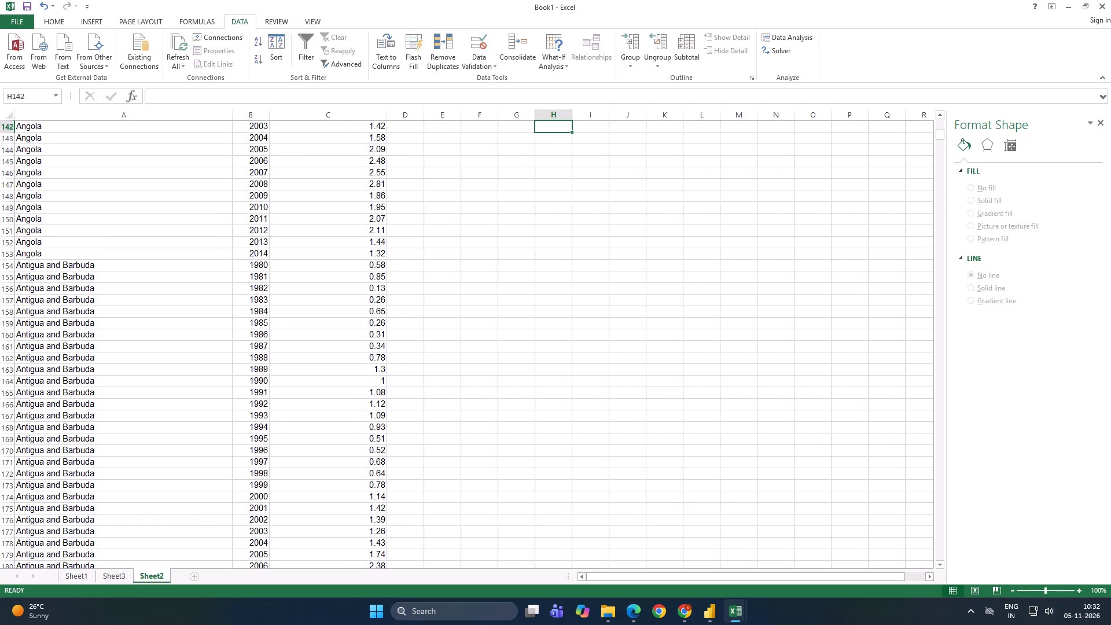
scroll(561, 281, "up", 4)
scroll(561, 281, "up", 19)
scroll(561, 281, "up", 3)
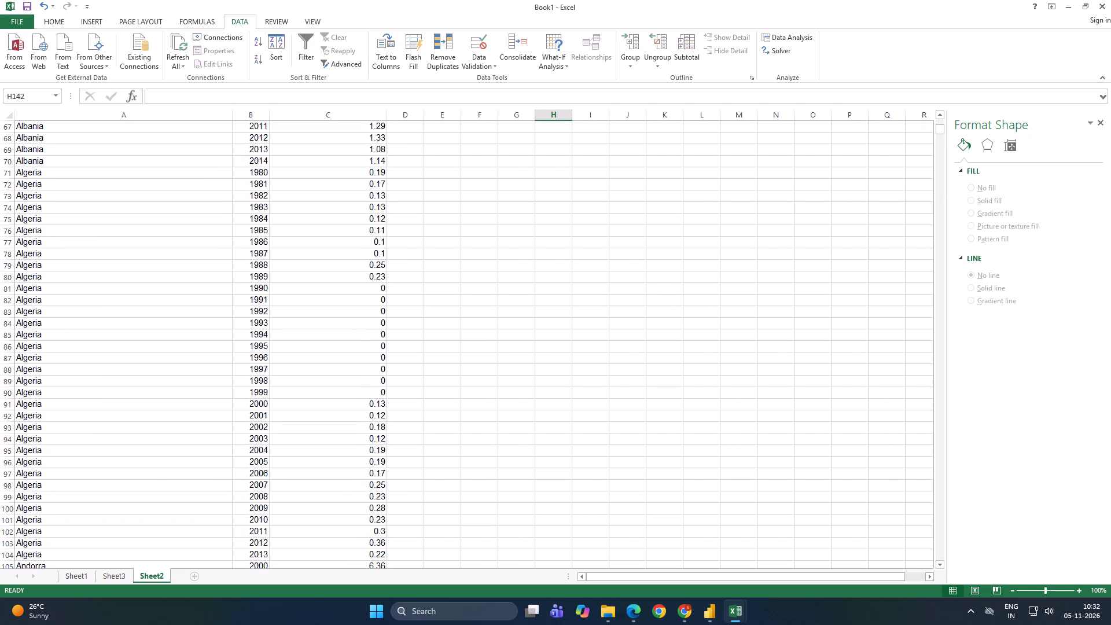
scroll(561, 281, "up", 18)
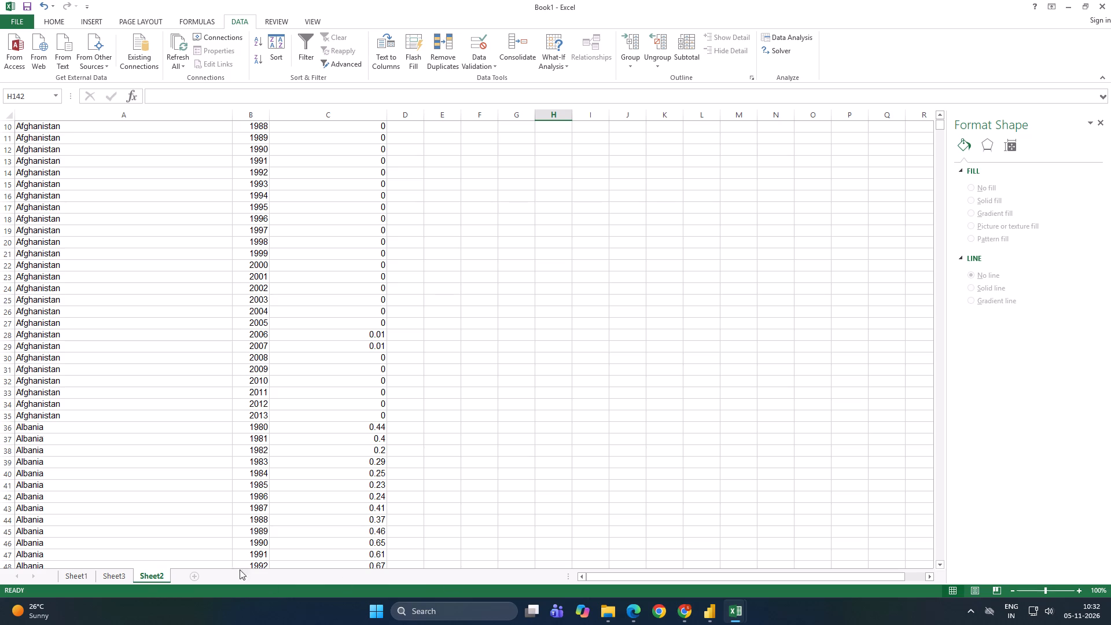
In cell G25 of Sheet3, try entering a LARGE formula over the PivotTable's consumption values, =LARGE(B5:B40).
left_click(126, 580)
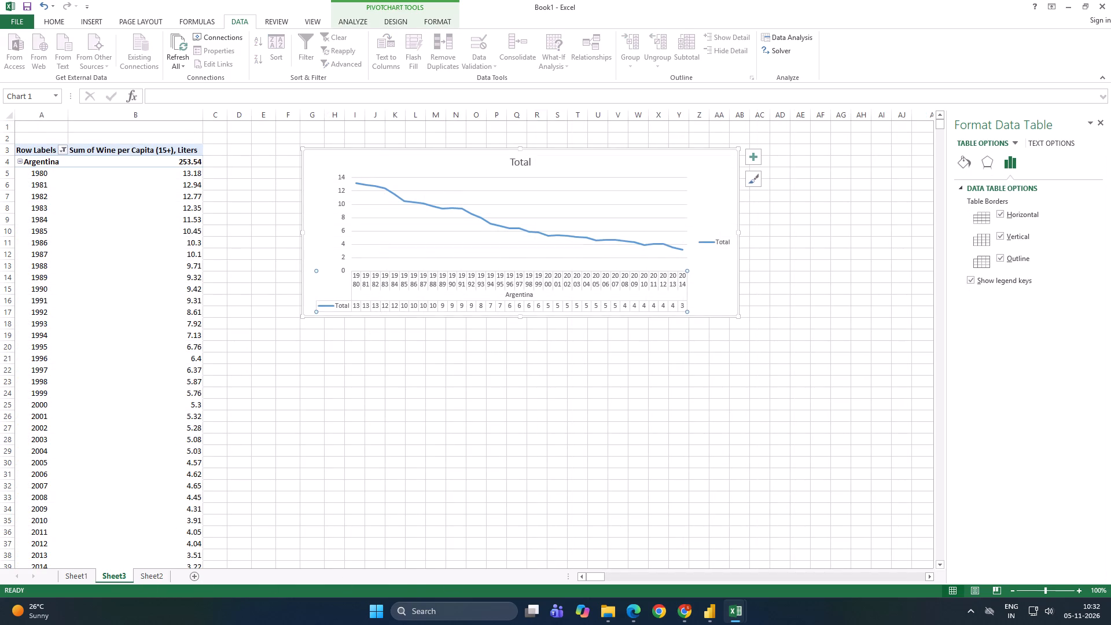
left_click(303, 402)
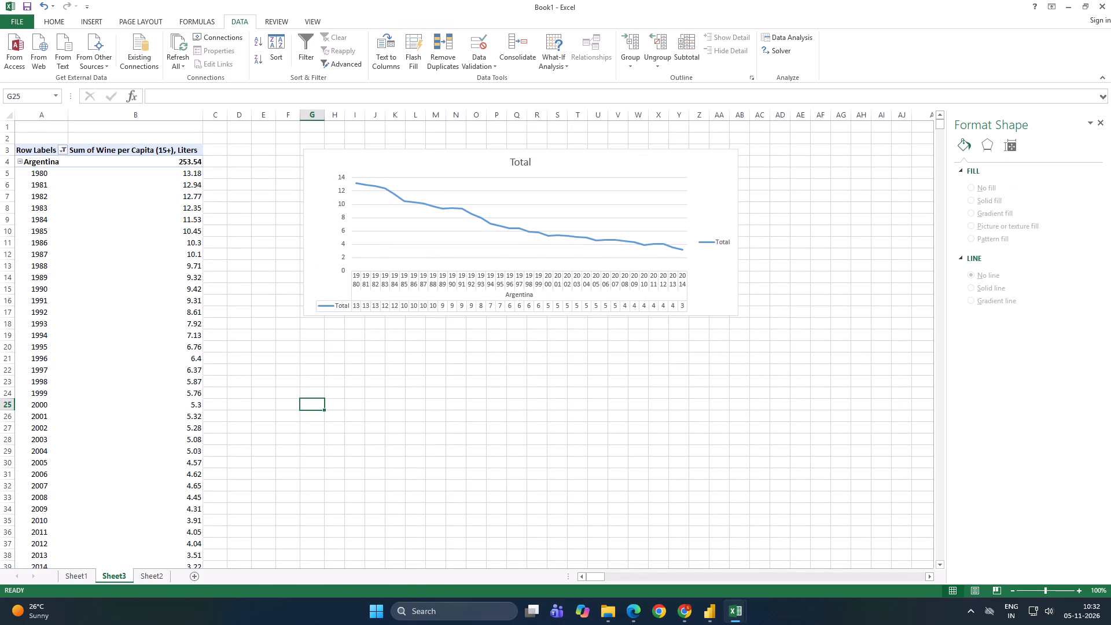
key("equal")
type("la")
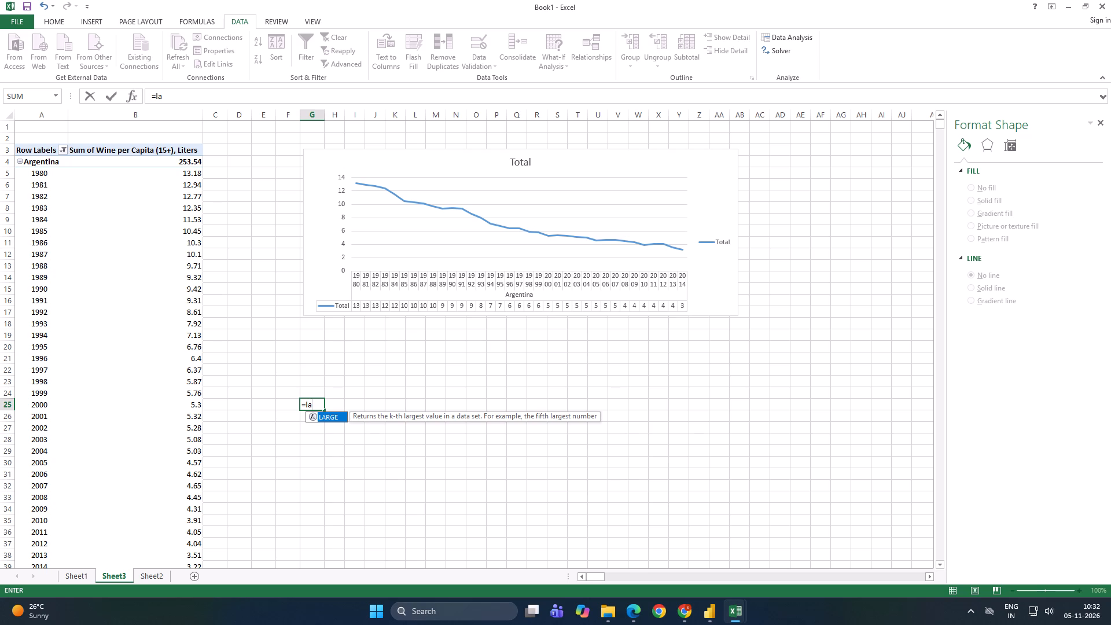
type("rg")
key("Tab")
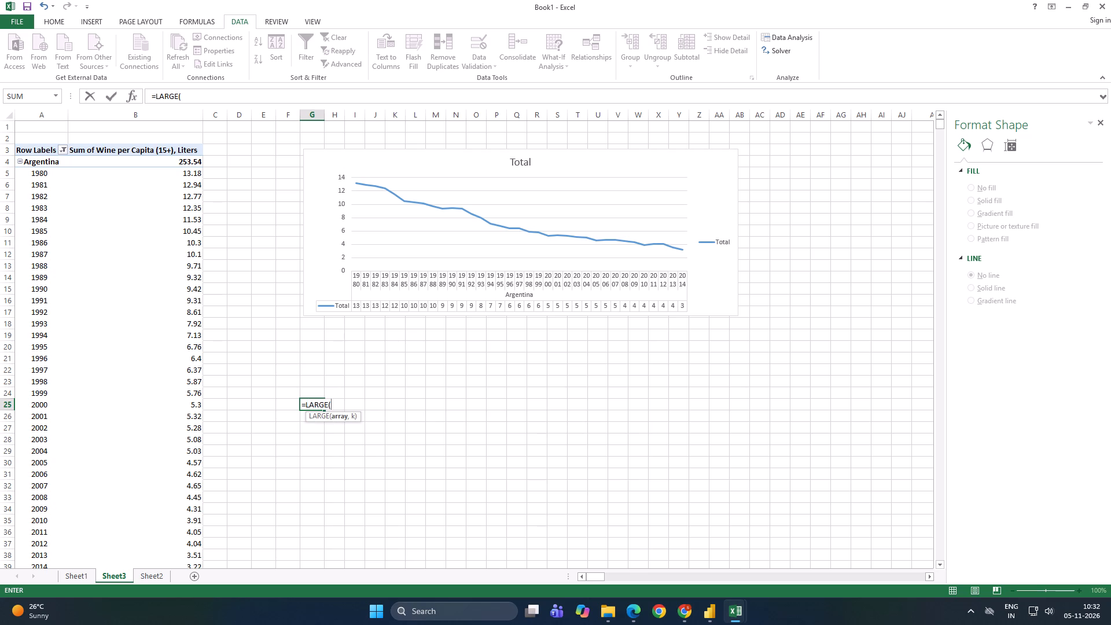
left_click(188, 174)
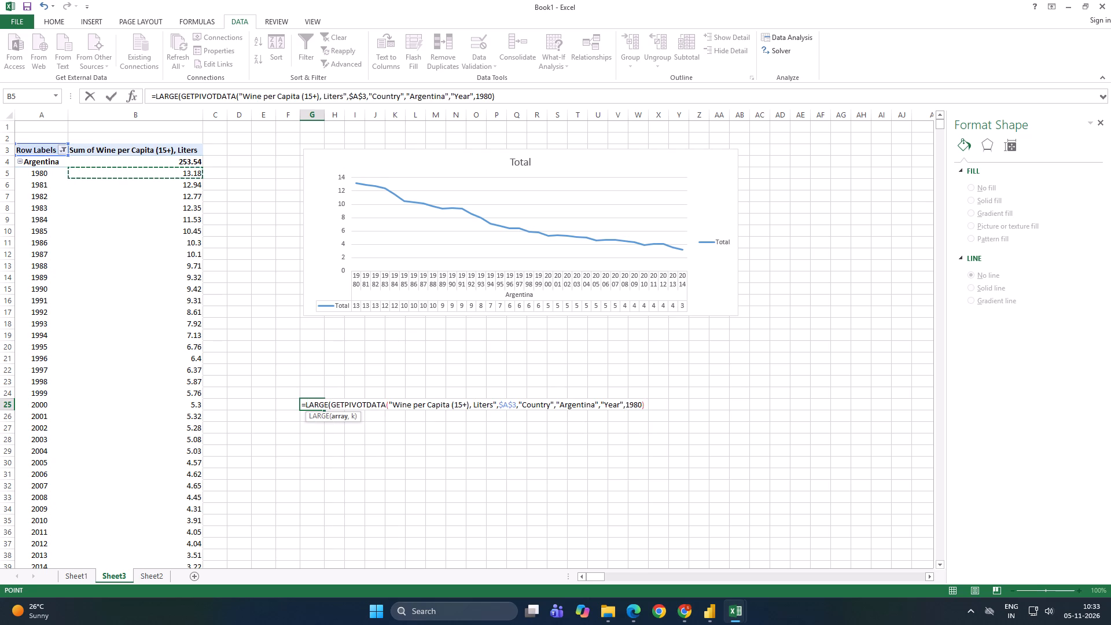
key("ctrl+shift+Down")
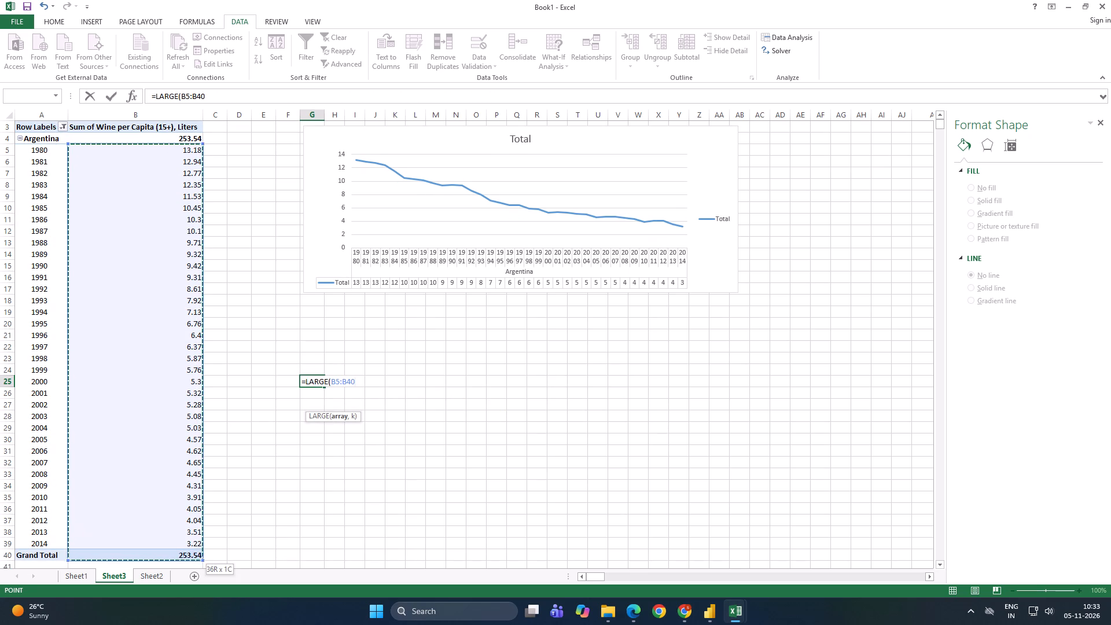
key("shift+parenright")
key("Return")
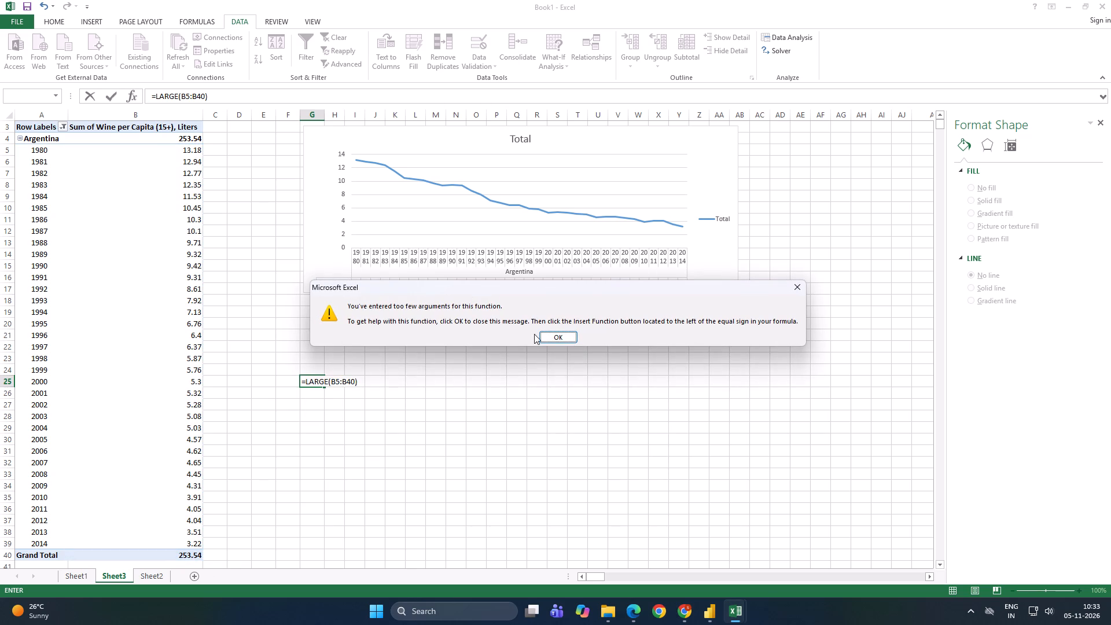
left_click(553, 335)
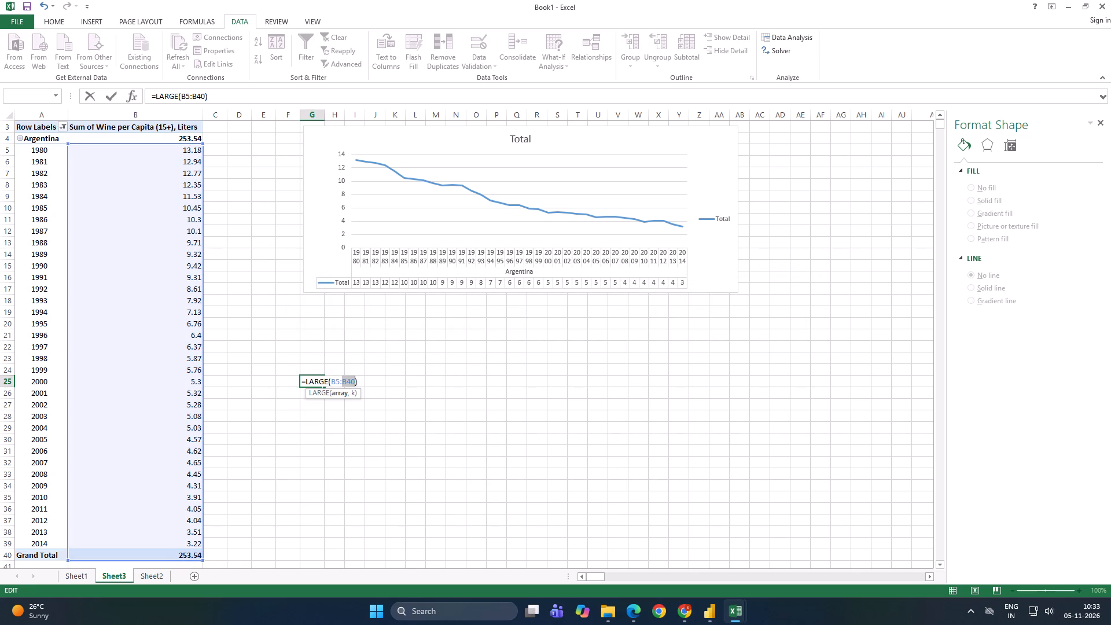
Shorten the LARGE formula's range to B5:B39, excluding the grand total, and try entering it again.
left_click_drag(202, 560, 197, 552)
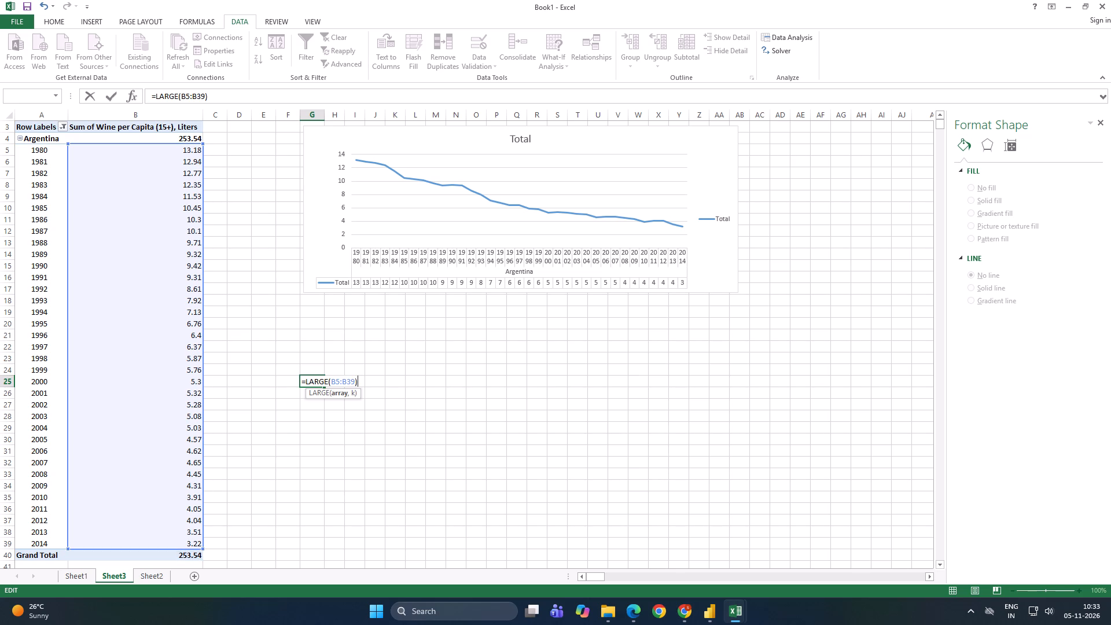
key("Return")
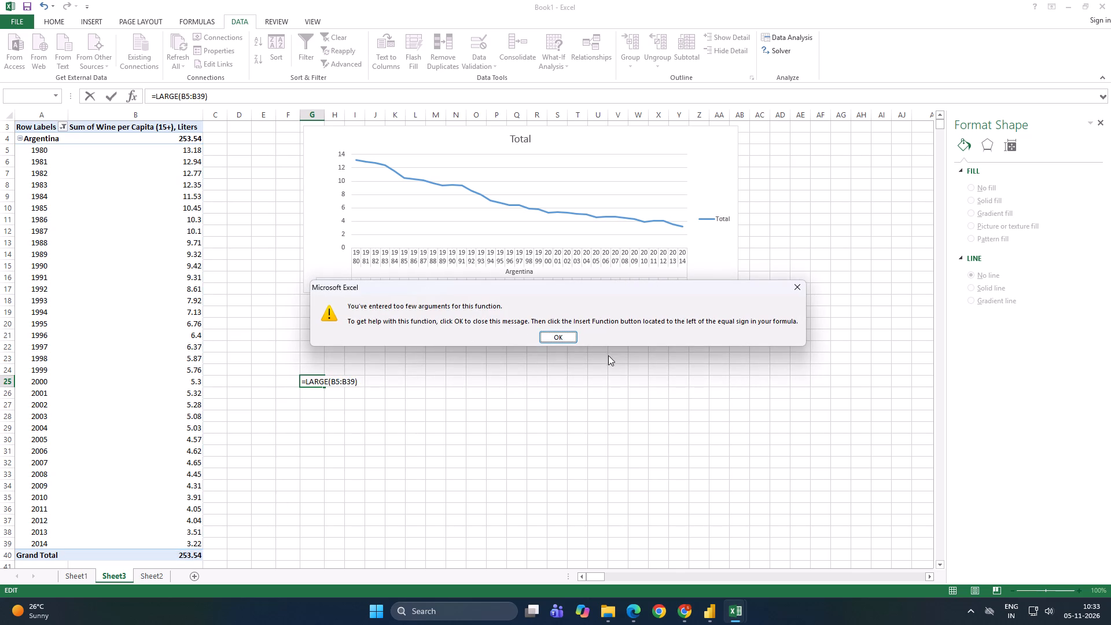
left_click(568, 339)
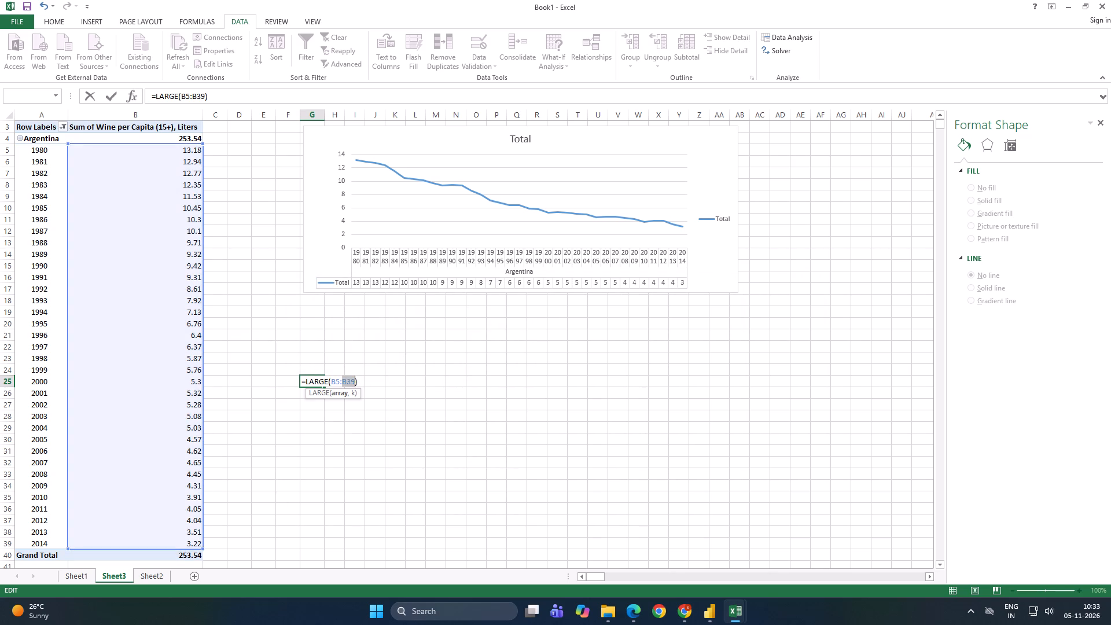
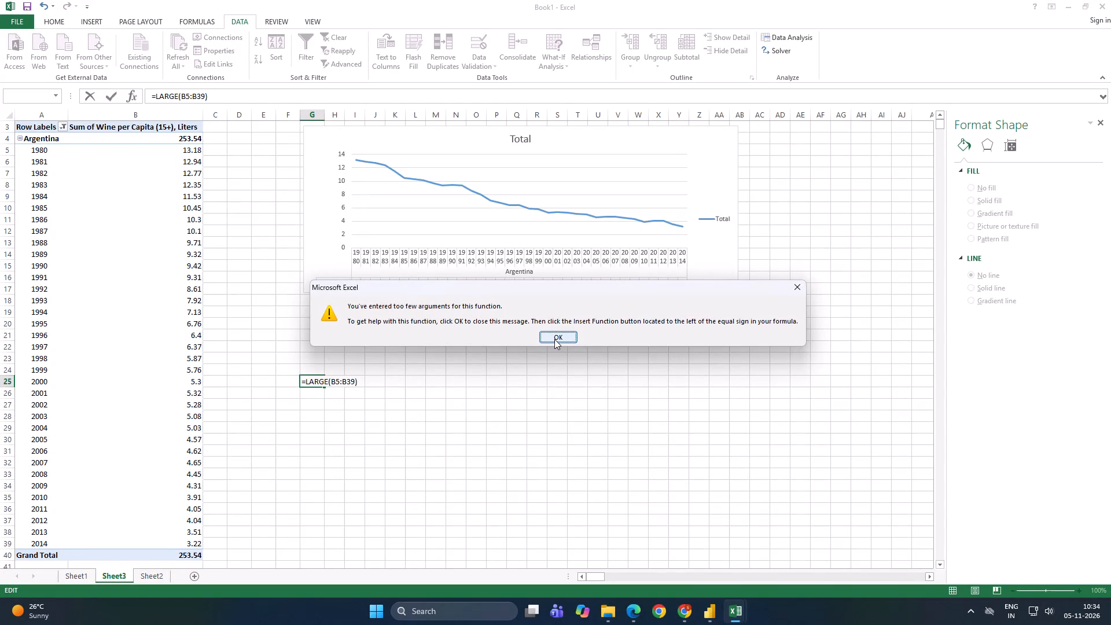
Clear the incomplete LARGE formula from cell G25 of Sheet3, leaving the cell empty.
left_click(554, 339)
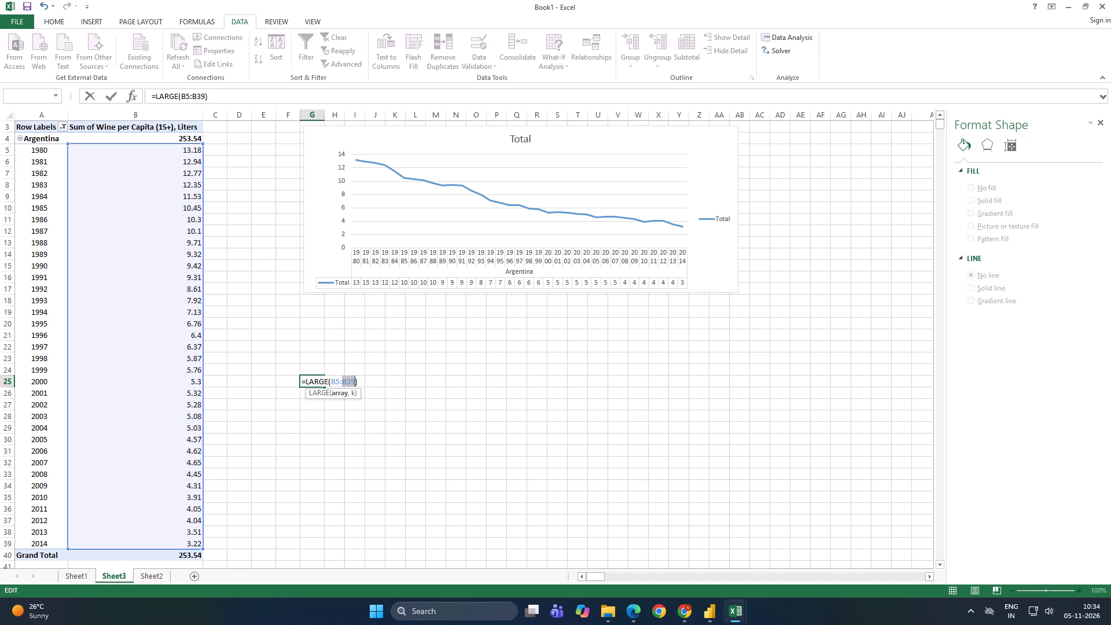
key("comma")
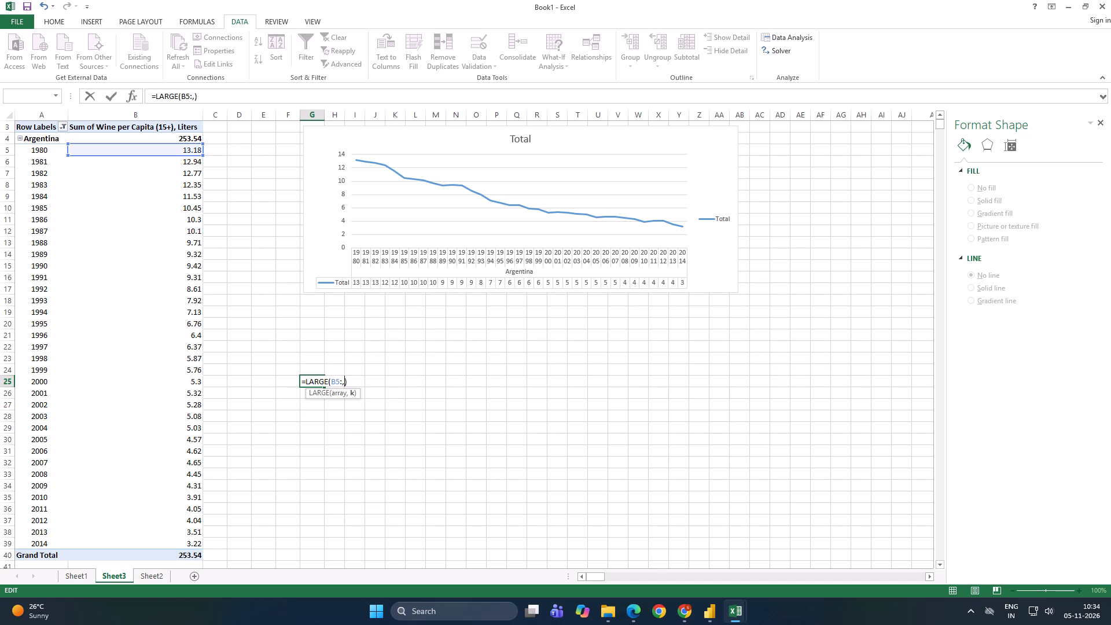
key("BackSpace")
key("ctrl+shift+Down")
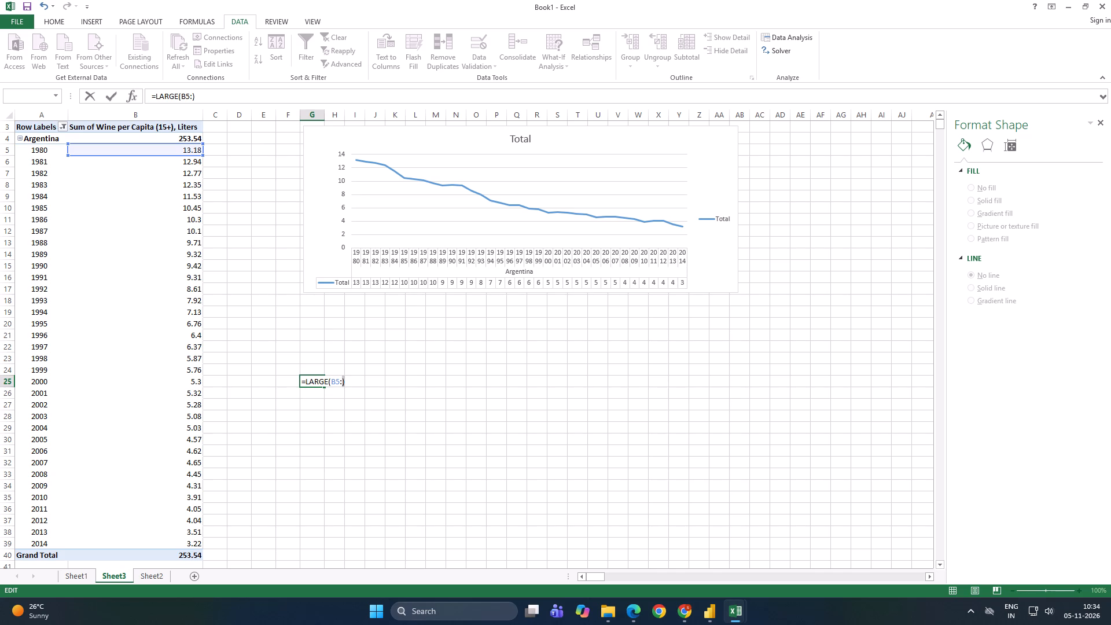
left_click(337, 383)
left_click(340, 383)
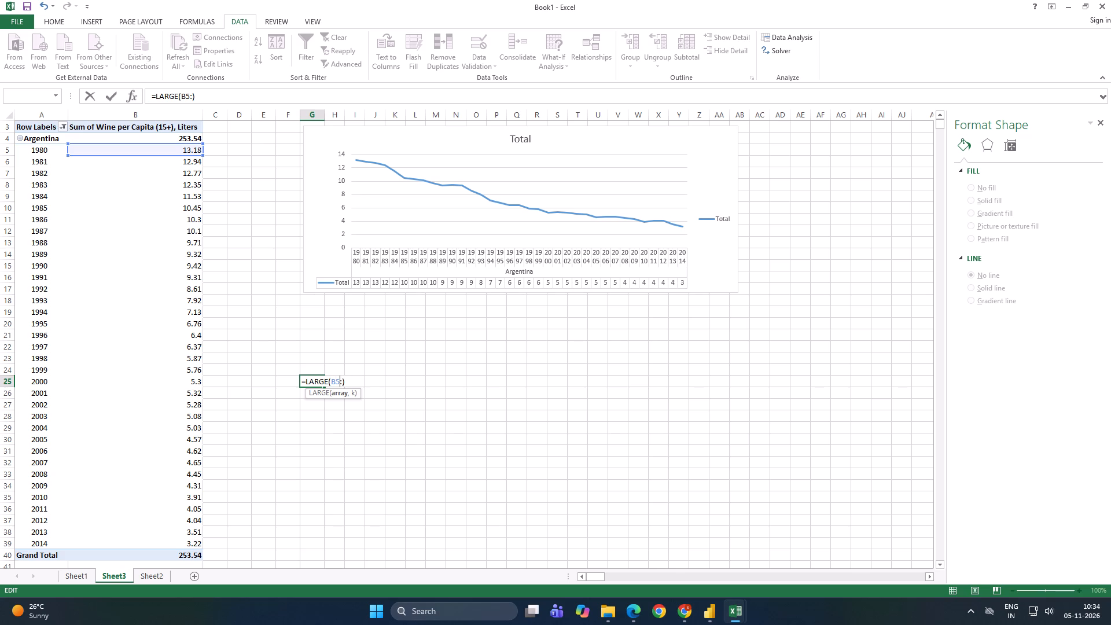
left_click(344, 382)
key("BackSpace")
key("BackSpace")
key("BackSpace")
key("BackSpace")
key("BackSpace")
key("BackSpace")
key("BackSpace")
key("BackSpace")
key("BackSpace")
key("BackSpace")
key("BackSpace")
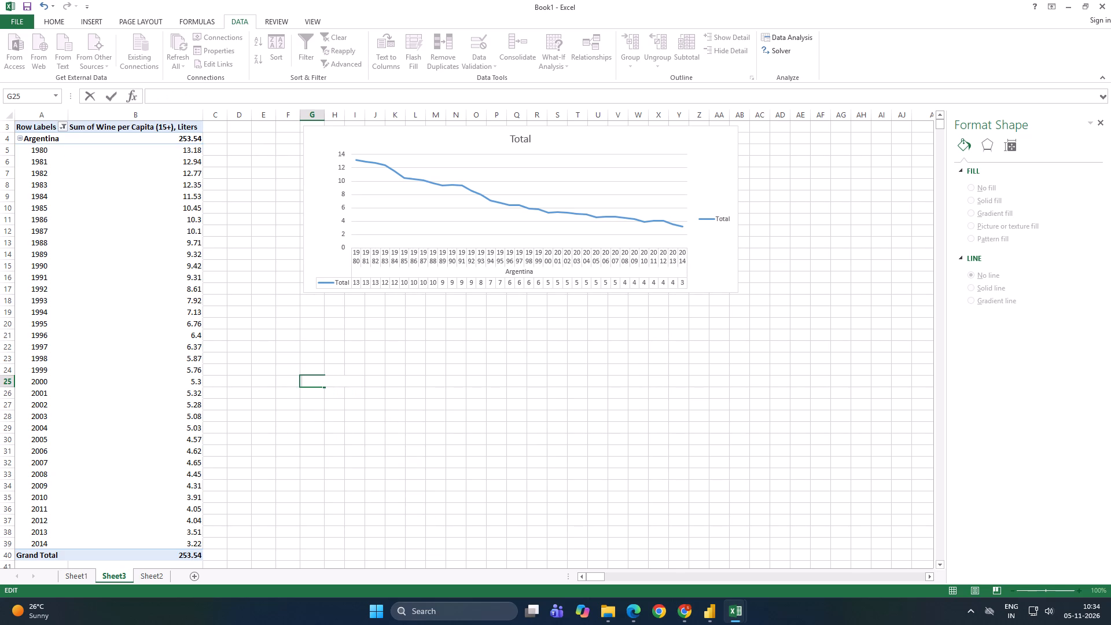
left_click(341, 383)
left_click(325, 411)
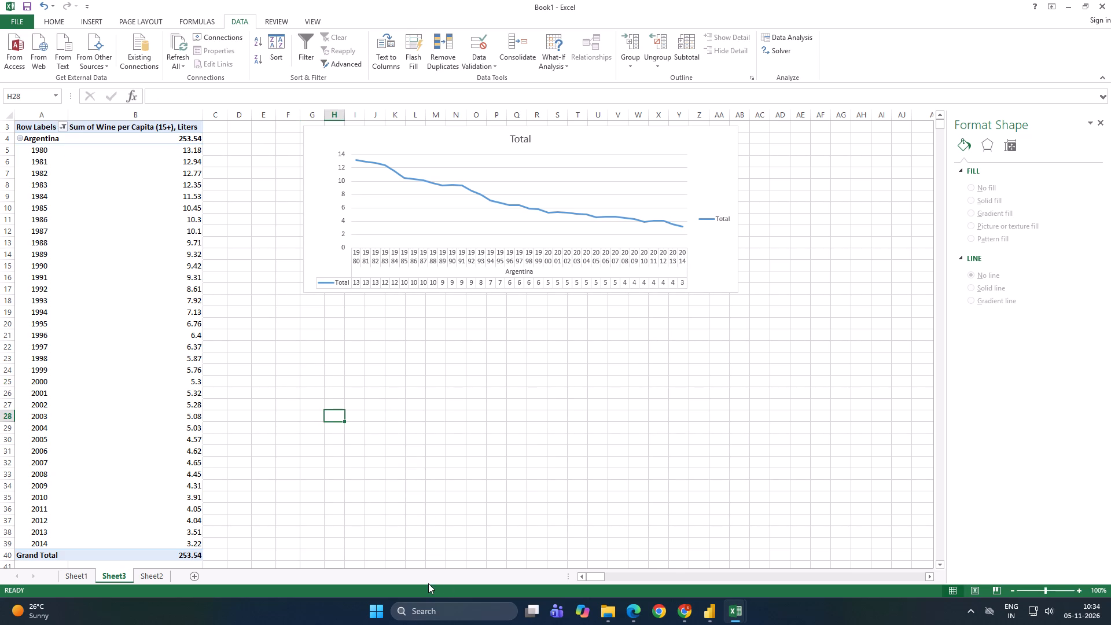
Examine the LARGE formula for the highest consumption value in the WineDataFinished Dashboard, comparing it with Book1's Sheet3, and return to Book1.
left_click(739, 613)
left_click(832, 552)
left_click(727, 614)
left_click(648, 567)
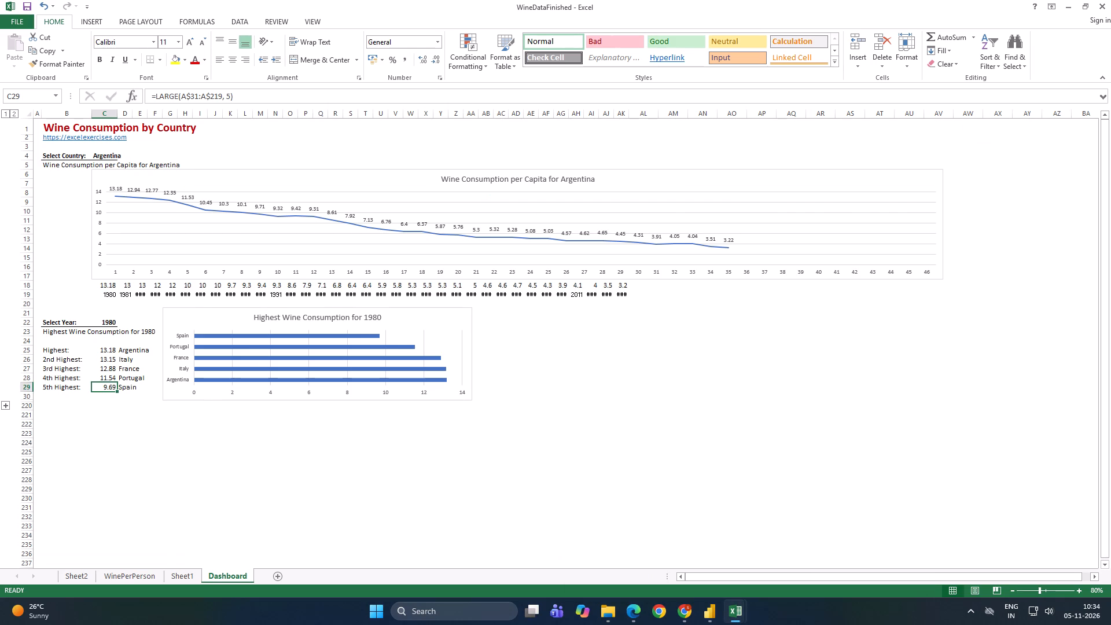
left_click(111, 350)
left_click(742, 613)
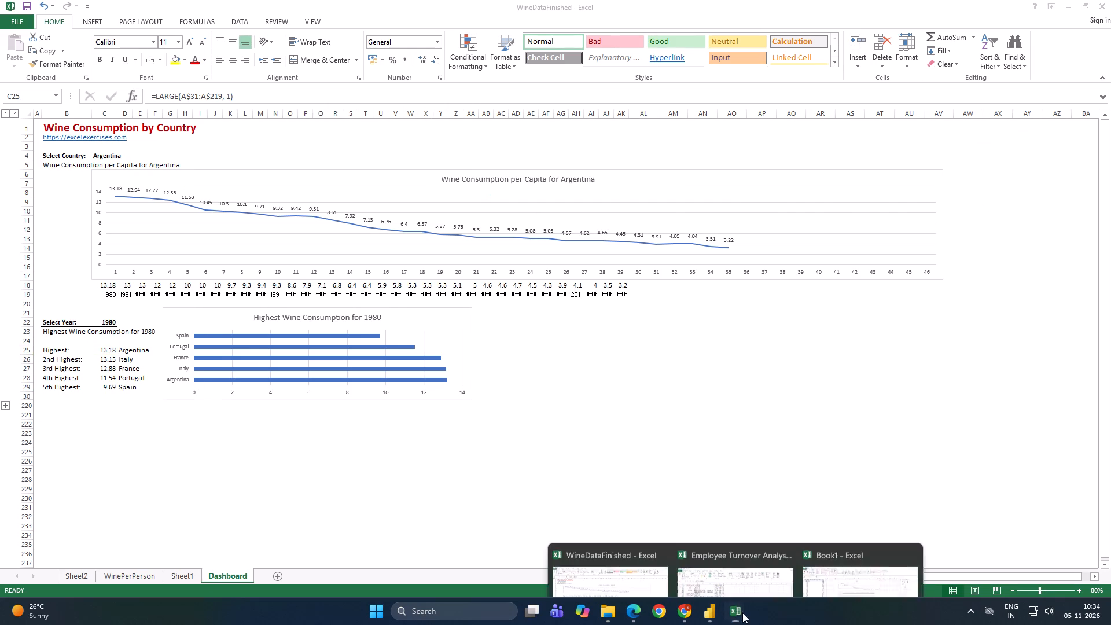
left_click(751, 576)
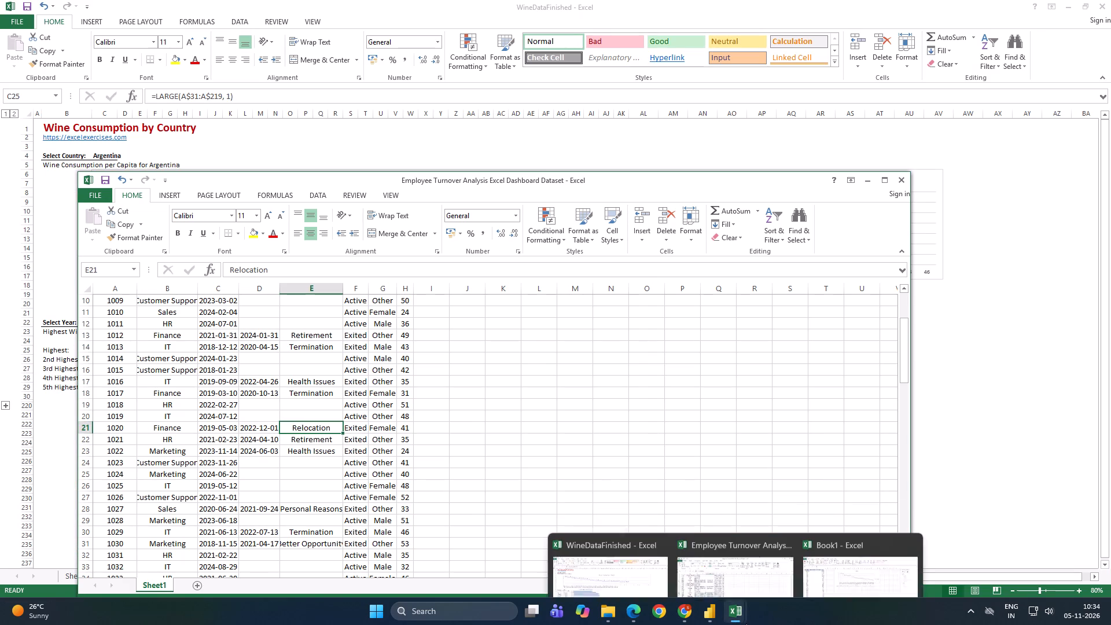
left_click(830, 553)
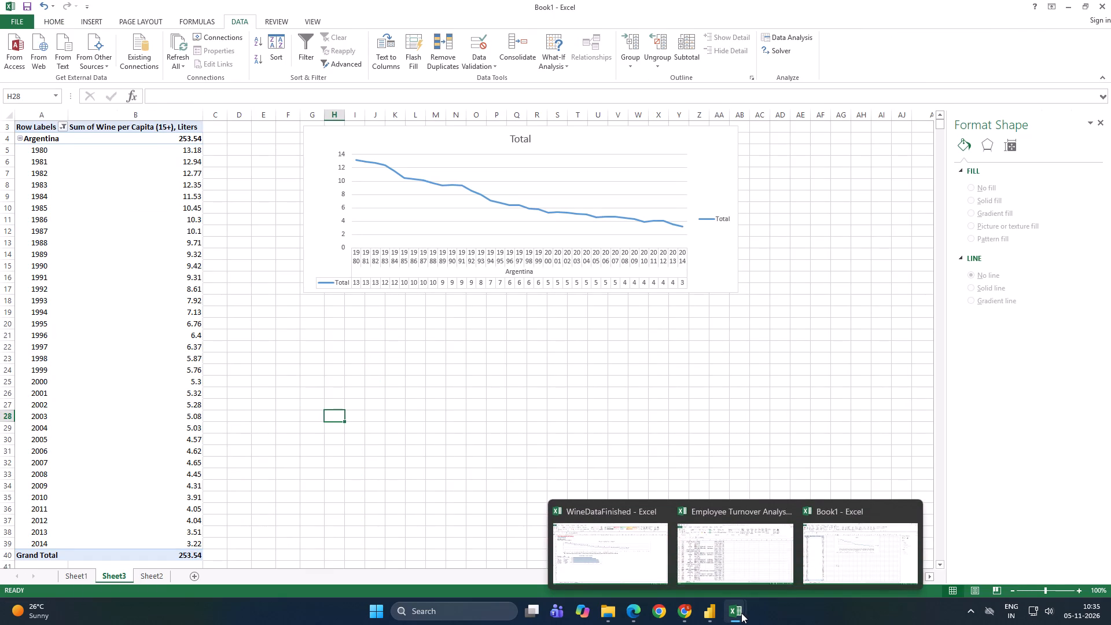
left_click(816, 562)
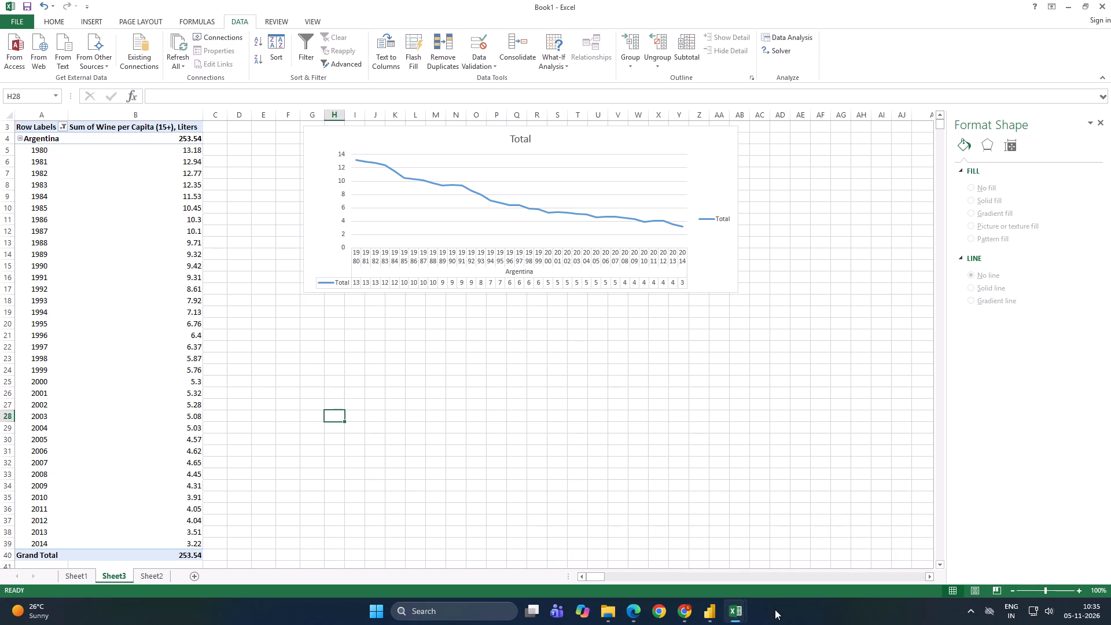
left_click(741, 615)
left_click(739, 570)
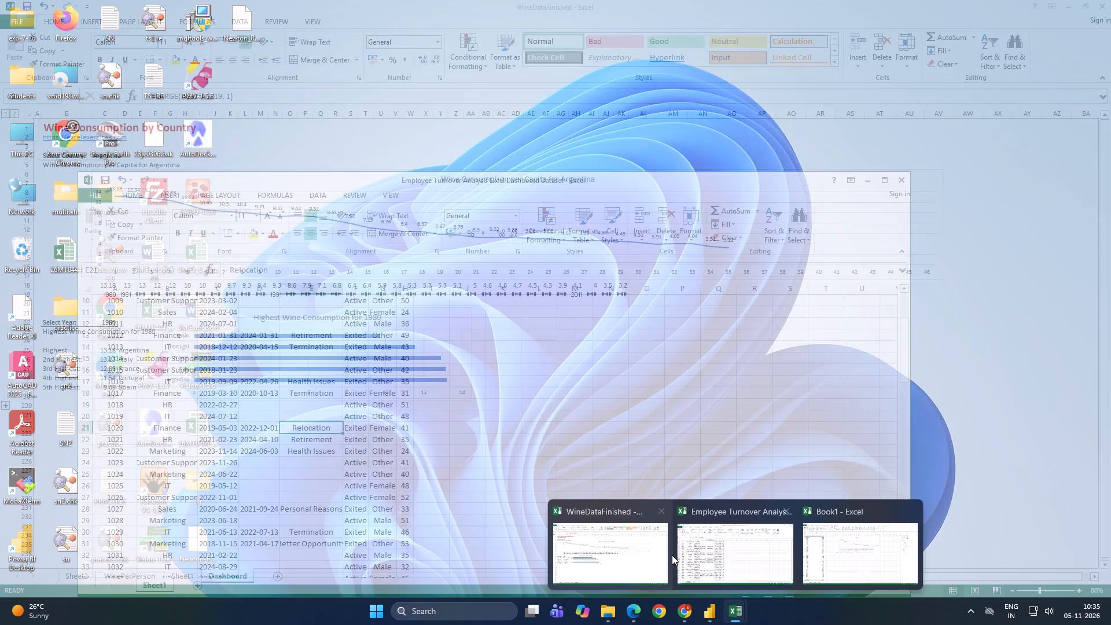
left_click(637, 549)
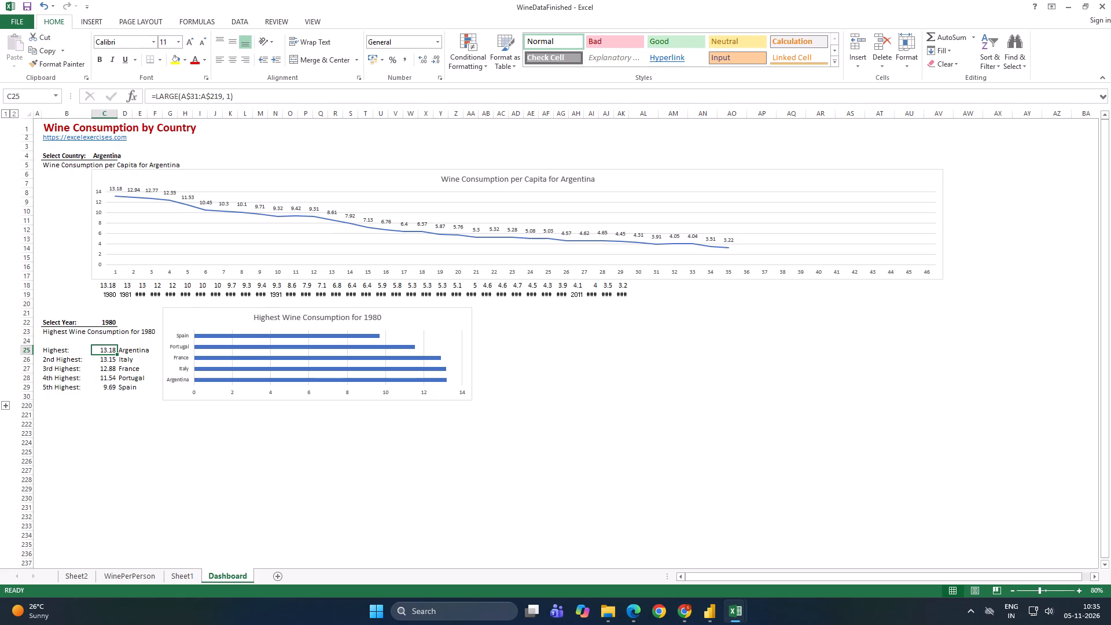
left_click(735, 608)
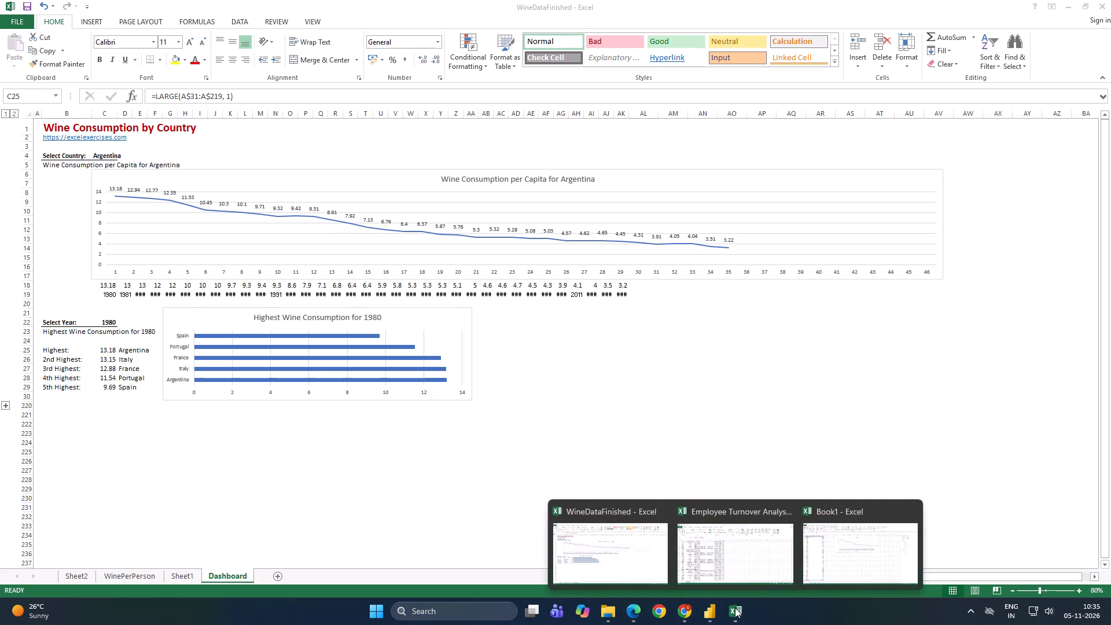
left_click(191, 96)
left_click(213, 96)
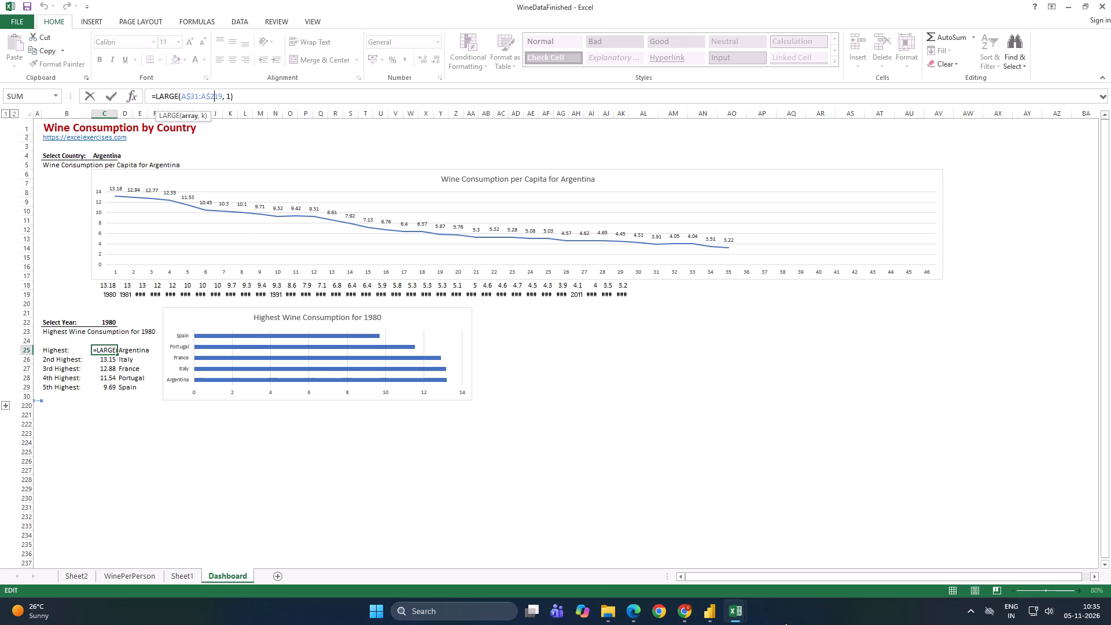
left_click(736, 618)
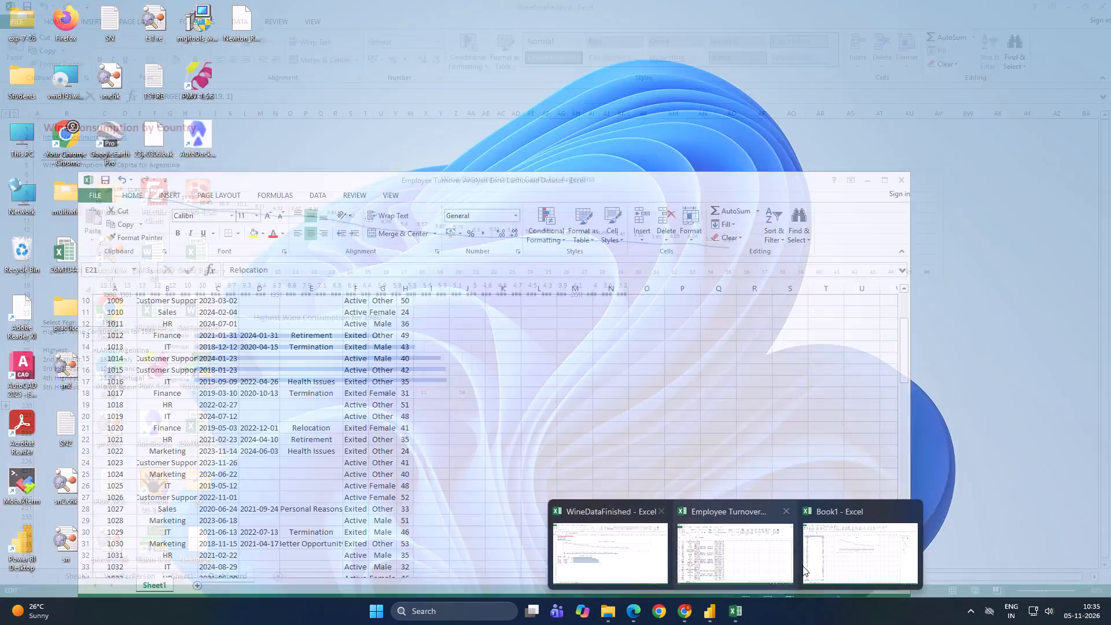
left_click(827, 561)
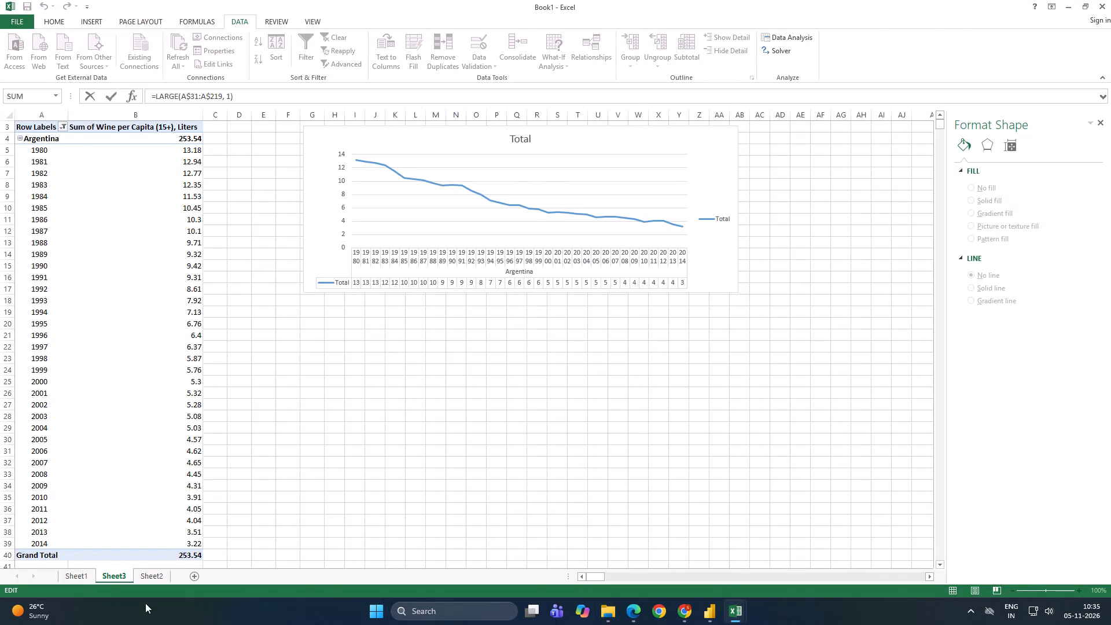
left_click(84, 574)
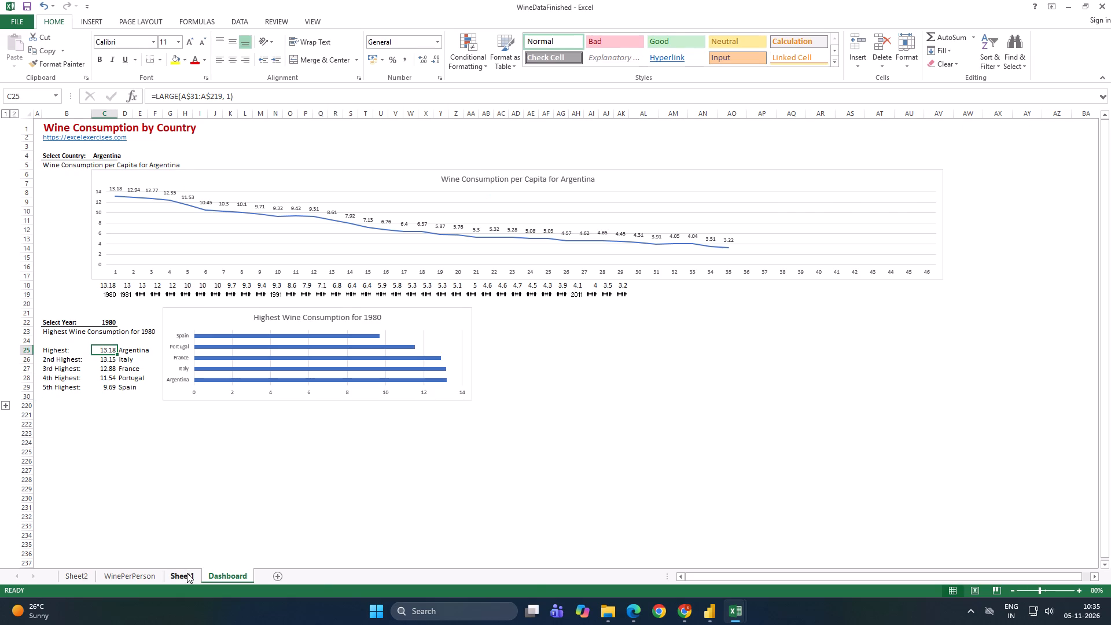
left_click(731, 624)
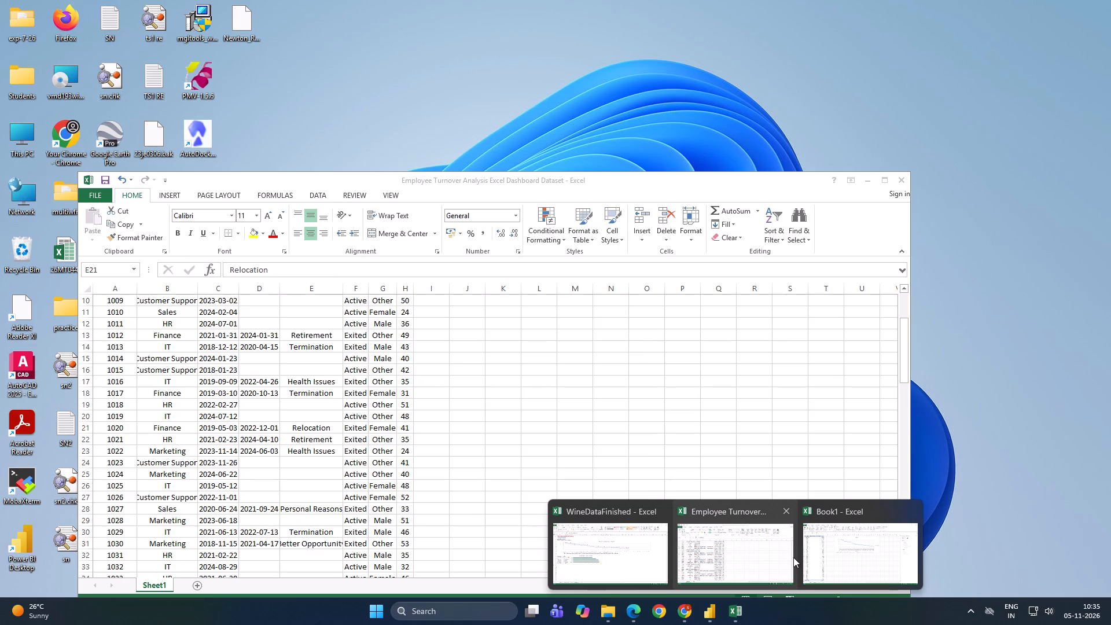
left_click(804, 547)
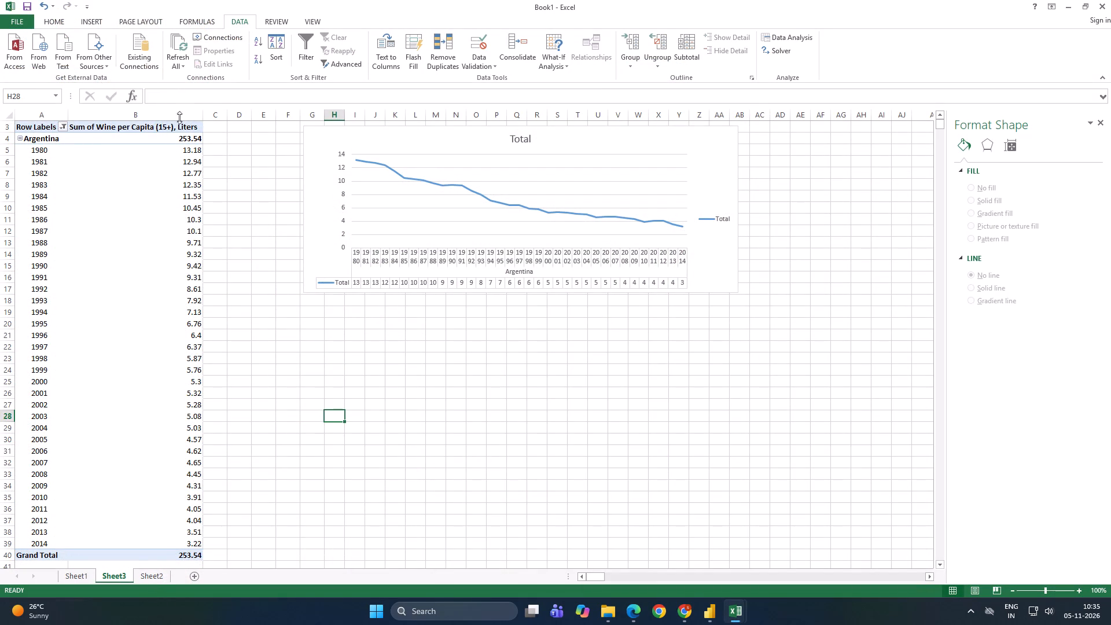
Insert a PivotTable from the Sheet2 wine data, range A1:C6033, placed on the existing worksheet Sheet3 at cell G20.
left_click(88, 20)
left_click(61, 23)
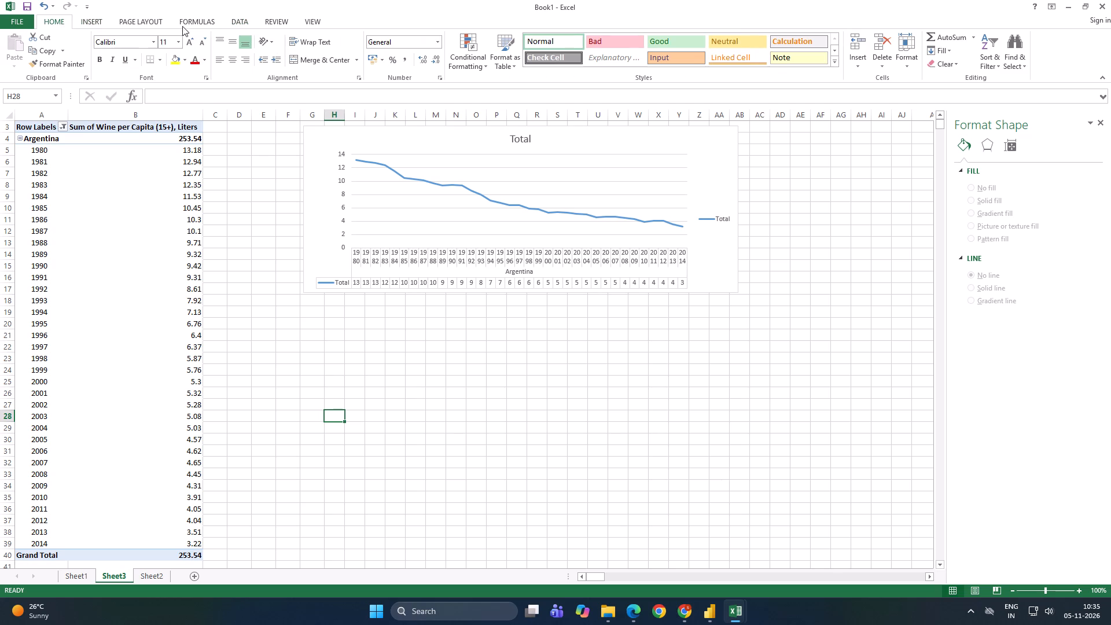
left_click(93, 21)
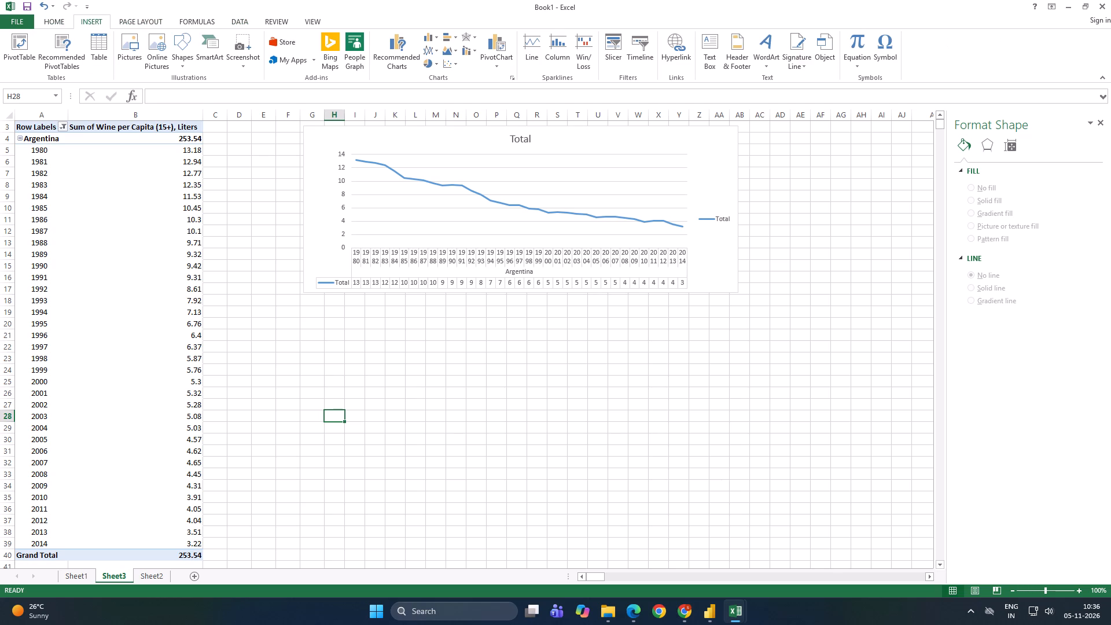
left_click(83, 573)
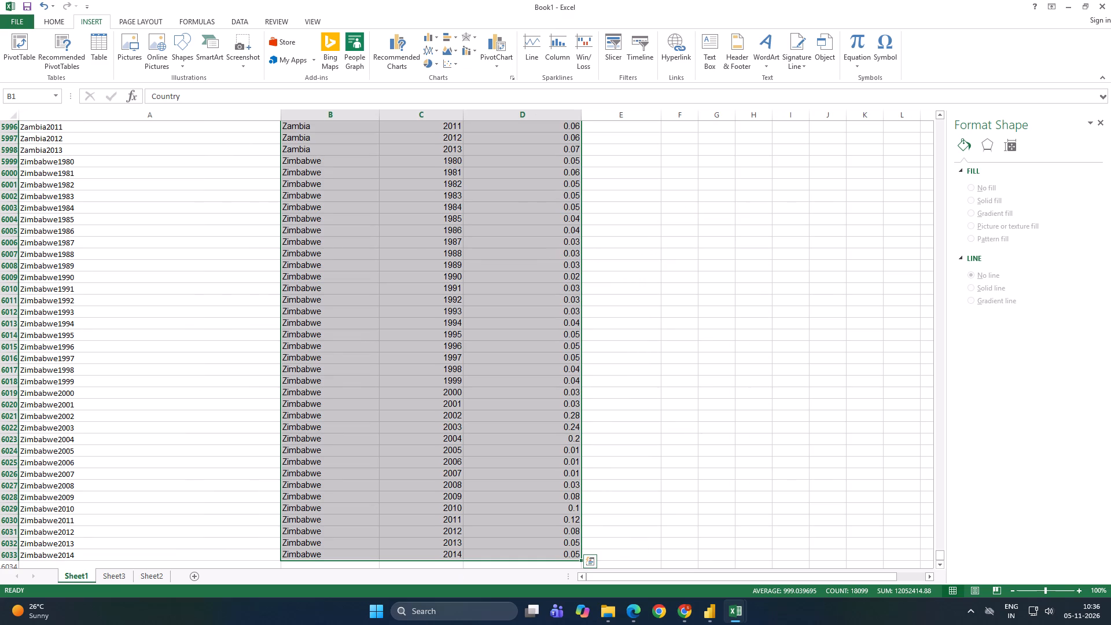
left_click(159, 587)
left_click(149, 575)
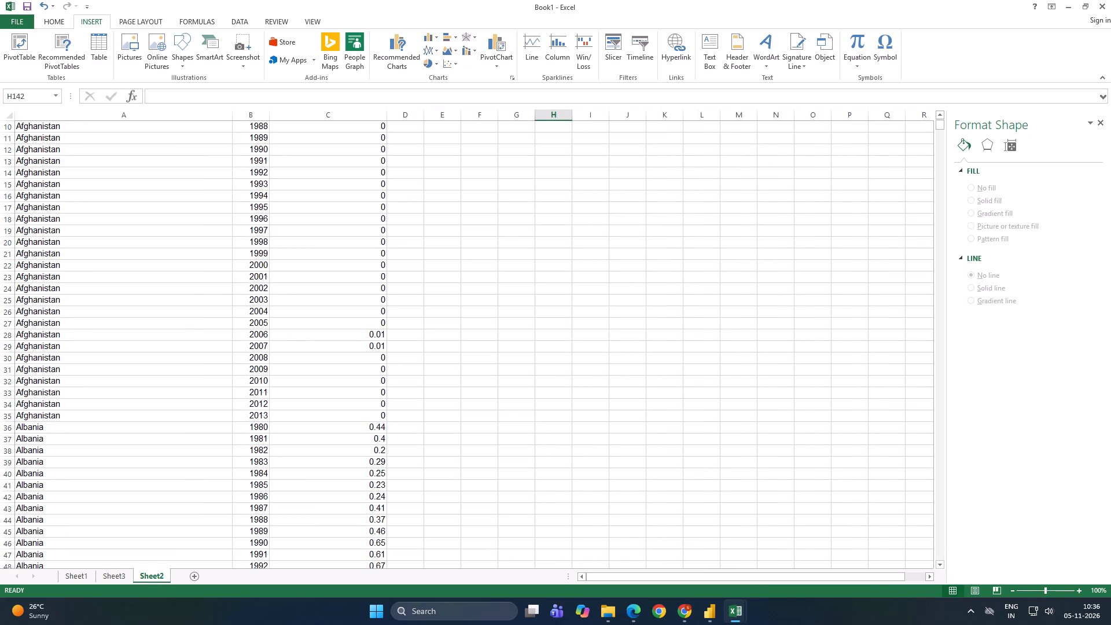
scroll(178, 433, "up", 9)
right_click(178, 433)
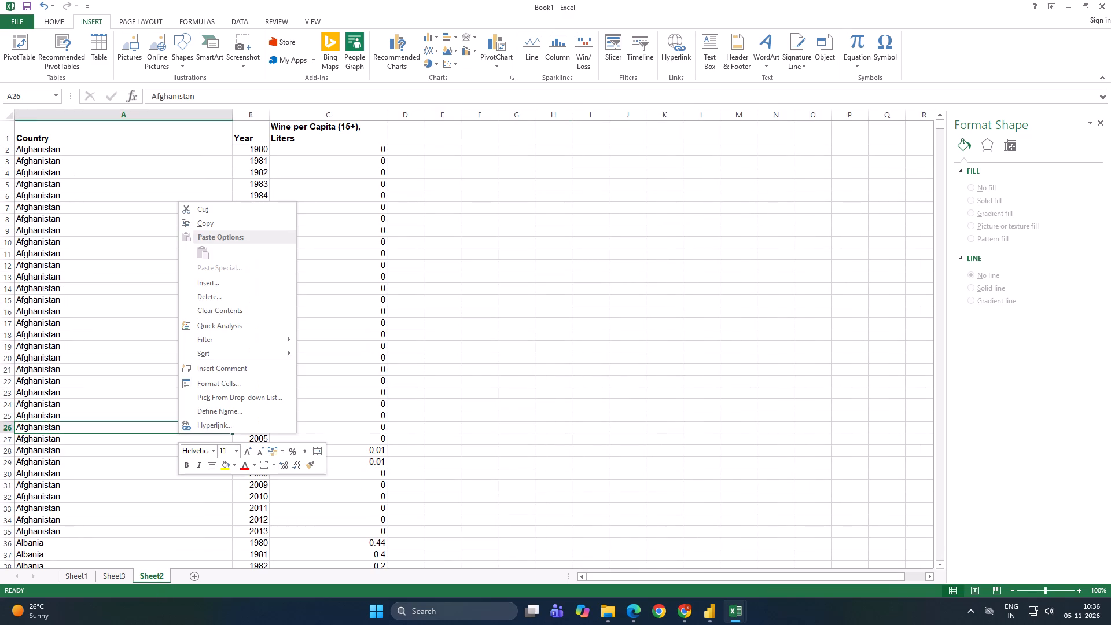
key("ctrl+a")
left_click(505, 396)
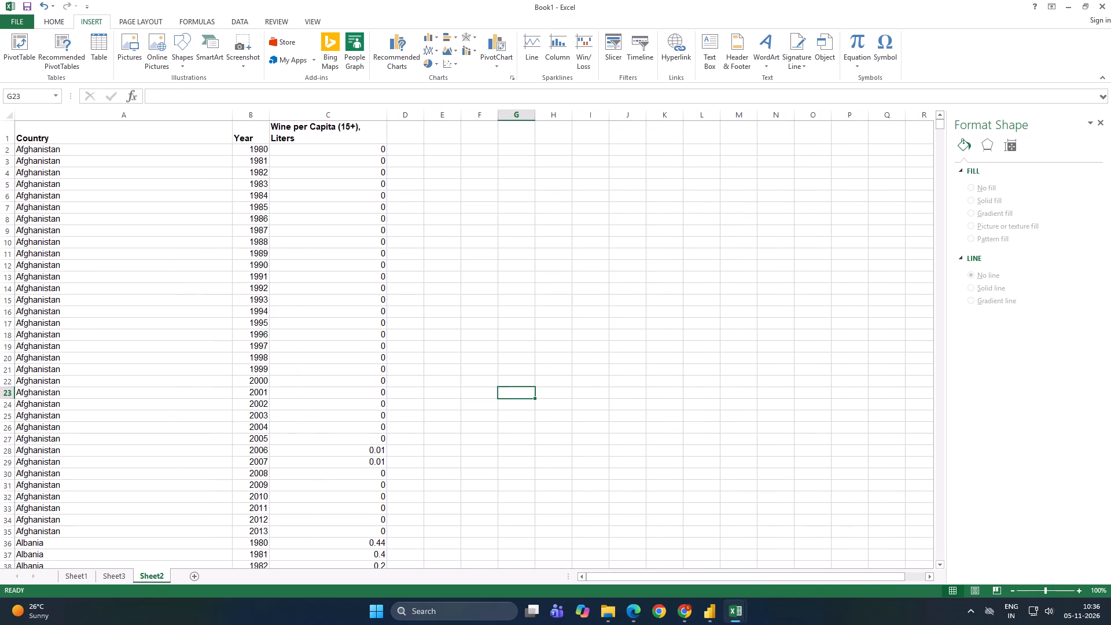
key("ctrl+a")
left_click(591, 438)
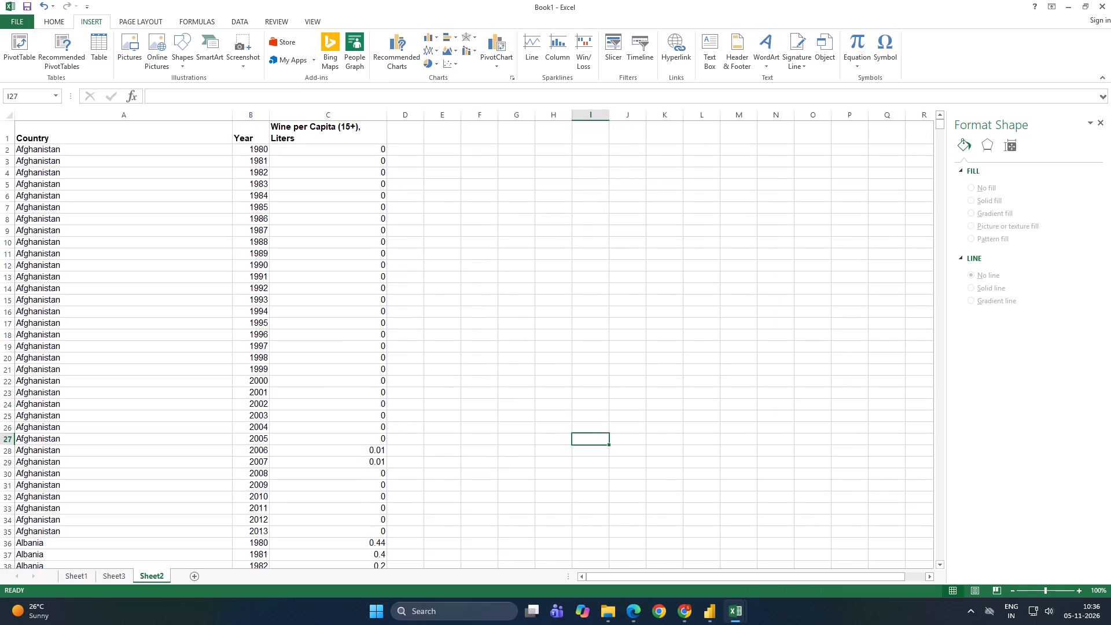
left_click(38, 144)
key("ctrl+a")
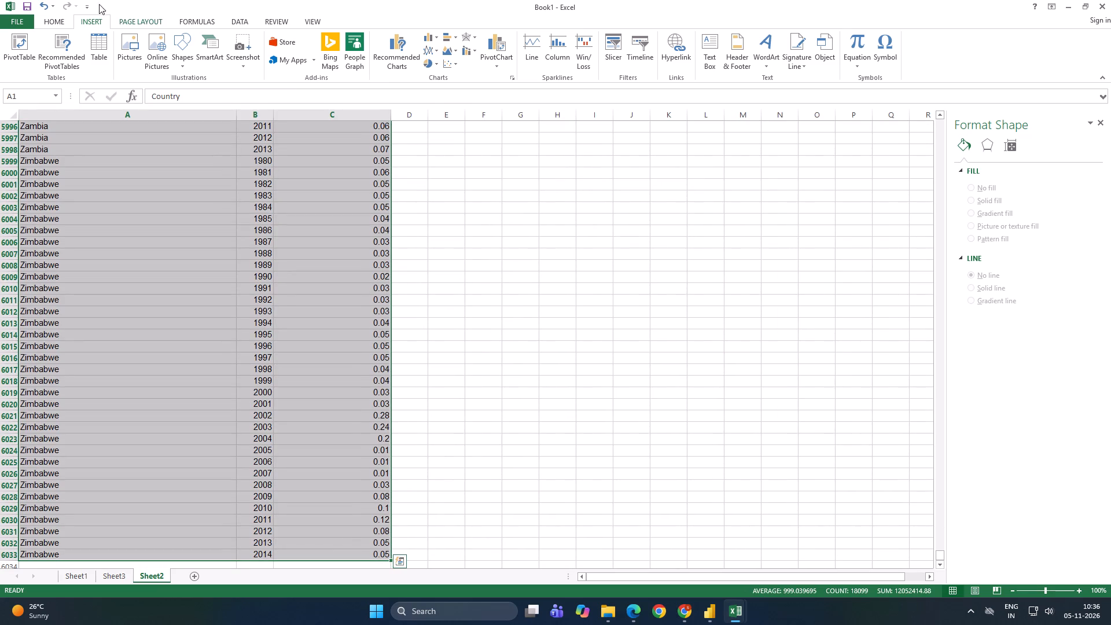
left_click(27, 54)
left_click(199, 307)
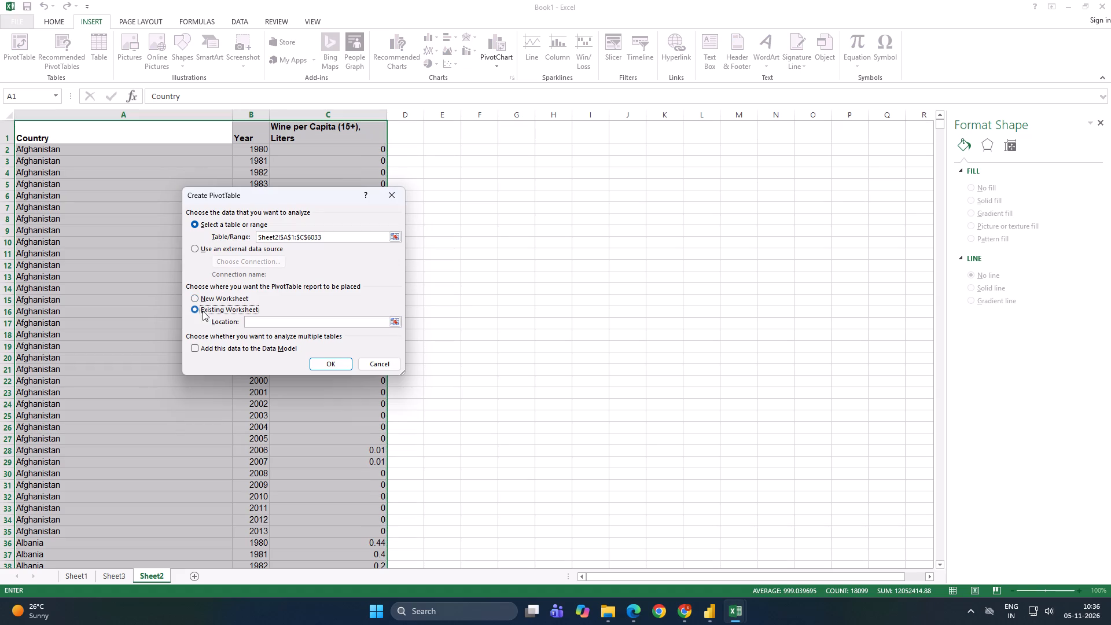
left_click(396, 323)
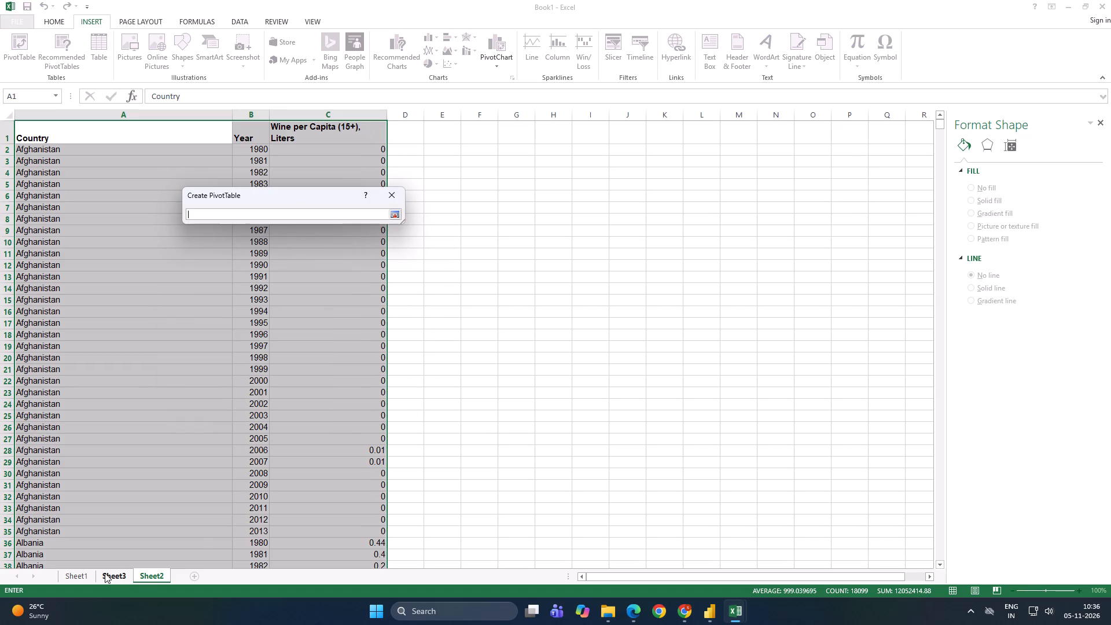
left_click(105, 573)
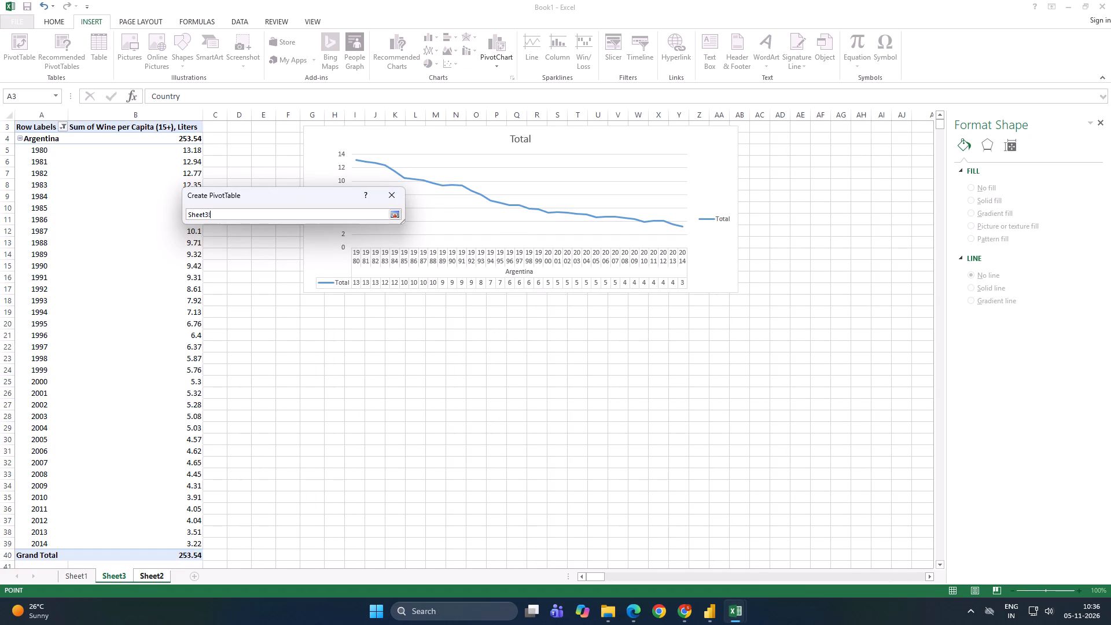
left_click(317, 328)
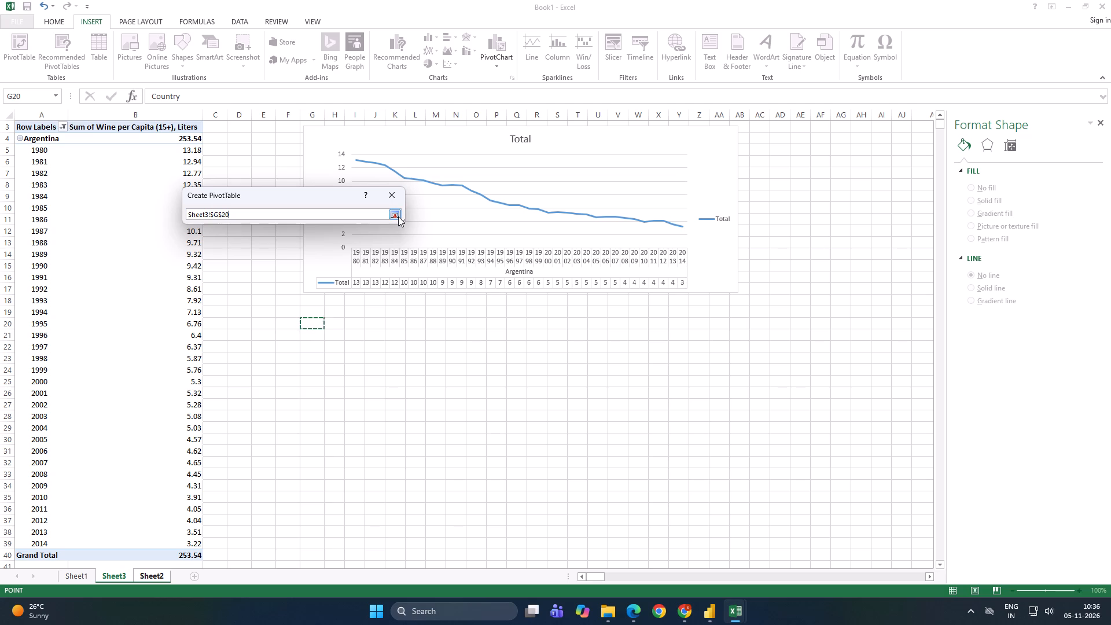
left_click(398, 216)
left_click(331, 365)
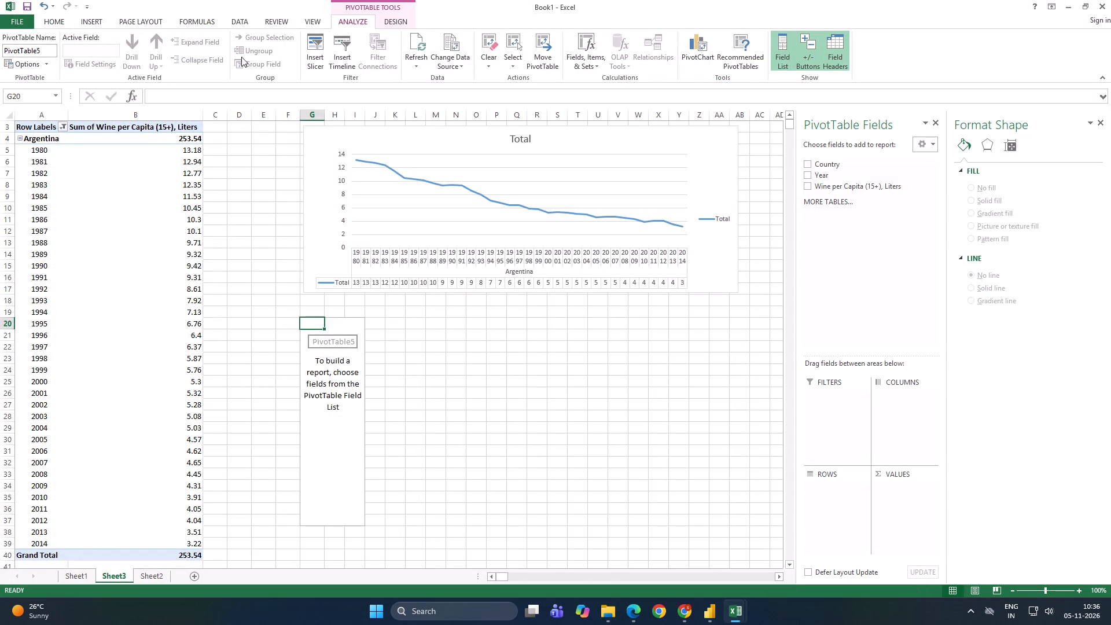
Add the Year field to the columns of the new PivotTable.
left_click_drag(830, 172, 830, 172)
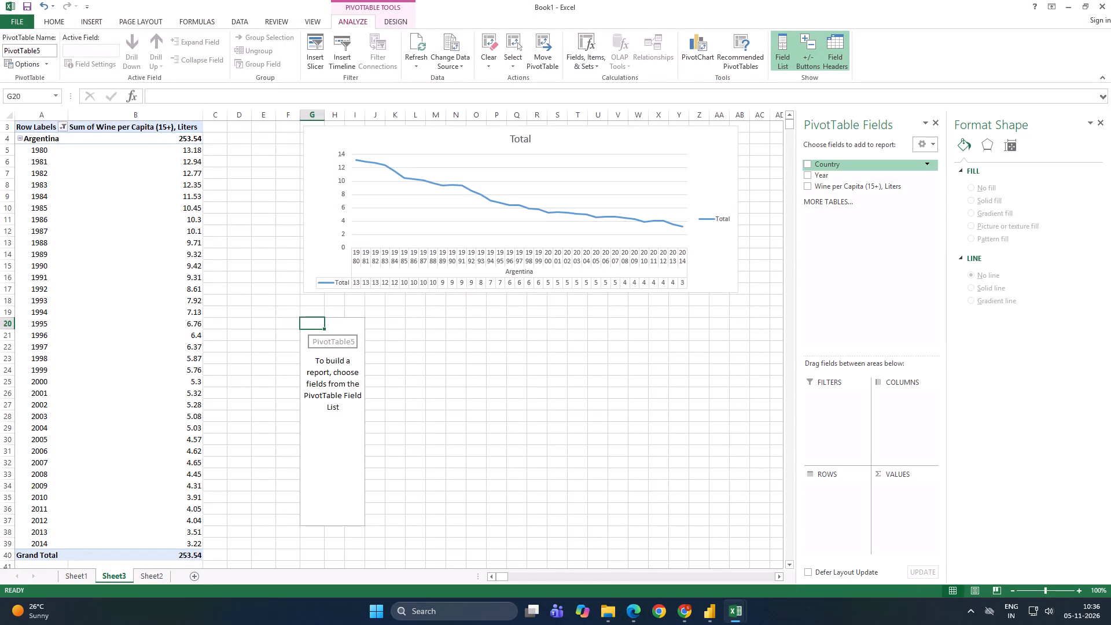
left_click_drag(830, 172, 889, 405)
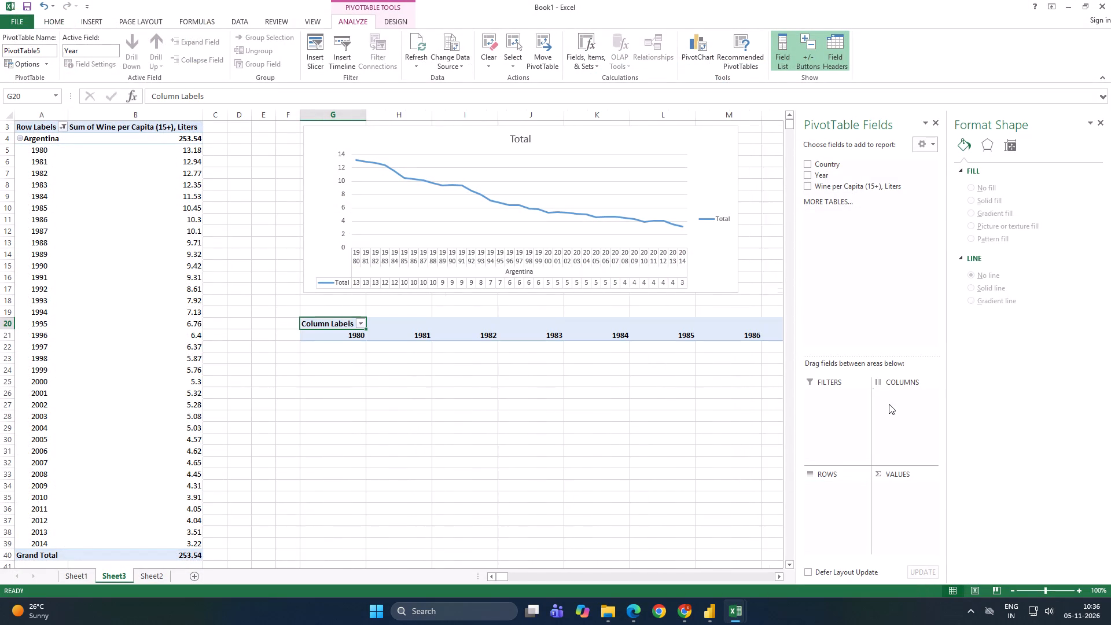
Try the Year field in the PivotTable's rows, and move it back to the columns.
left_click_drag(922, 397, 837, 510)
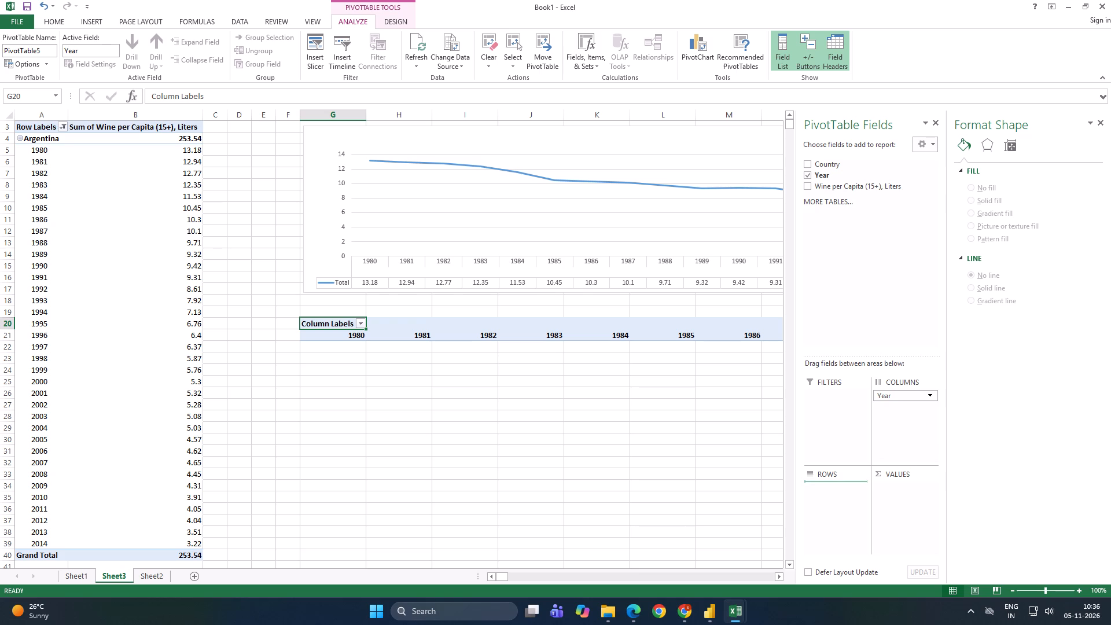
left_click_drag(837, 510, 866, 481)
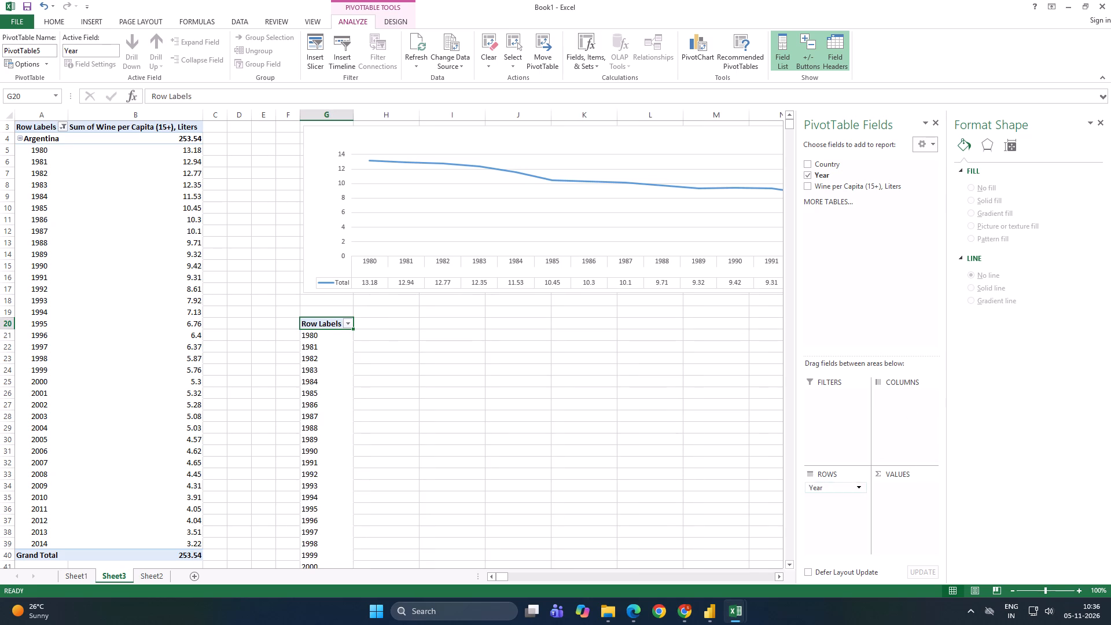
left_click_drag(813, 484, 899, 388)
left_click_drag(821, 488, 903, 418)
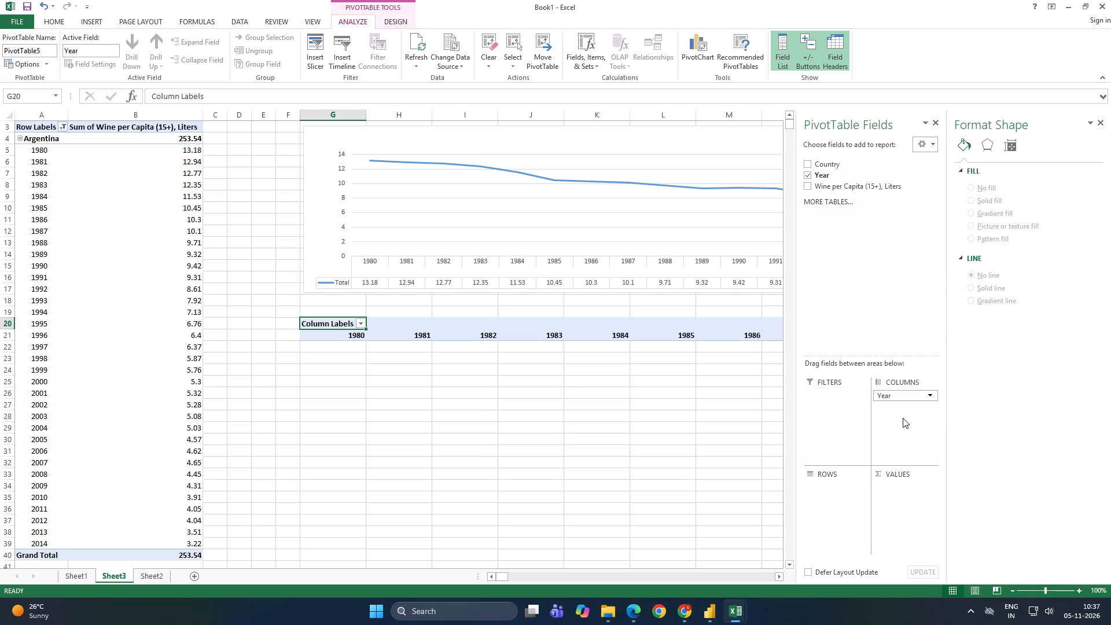
Filter the new PivotTable's column labels to show only the year 1980.
left_click(930, 392)
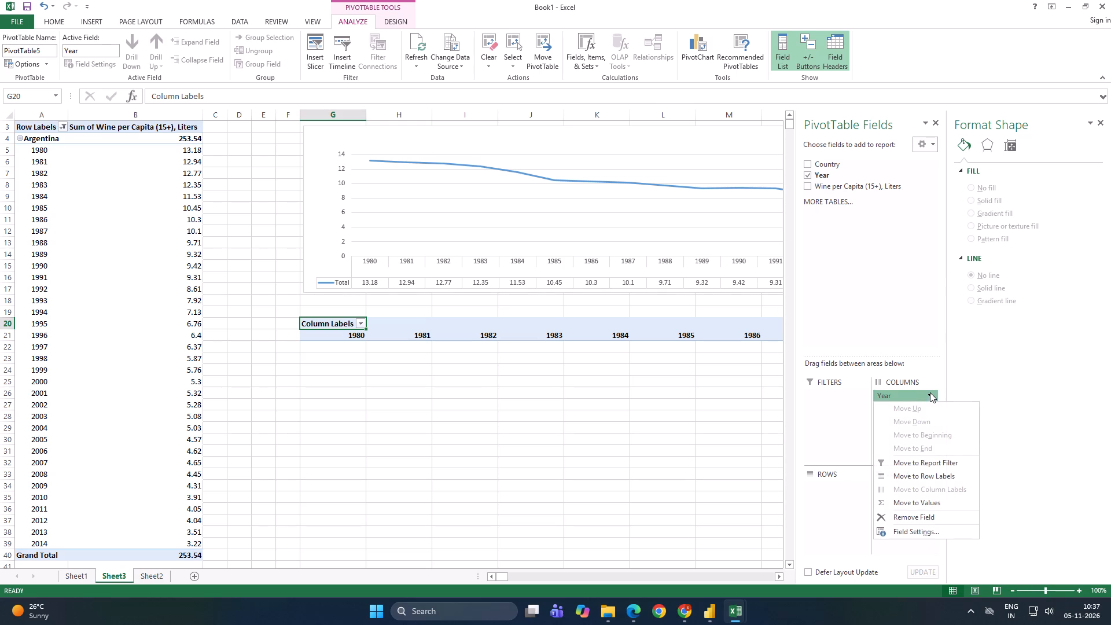
left_click(358, 324)
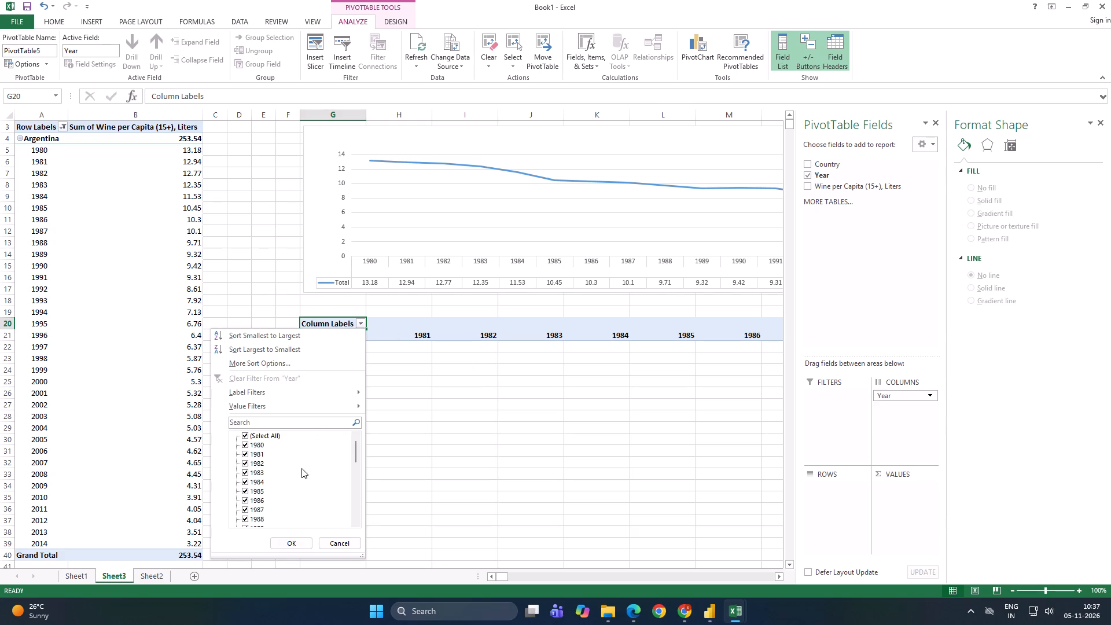
left_click(247, 437)
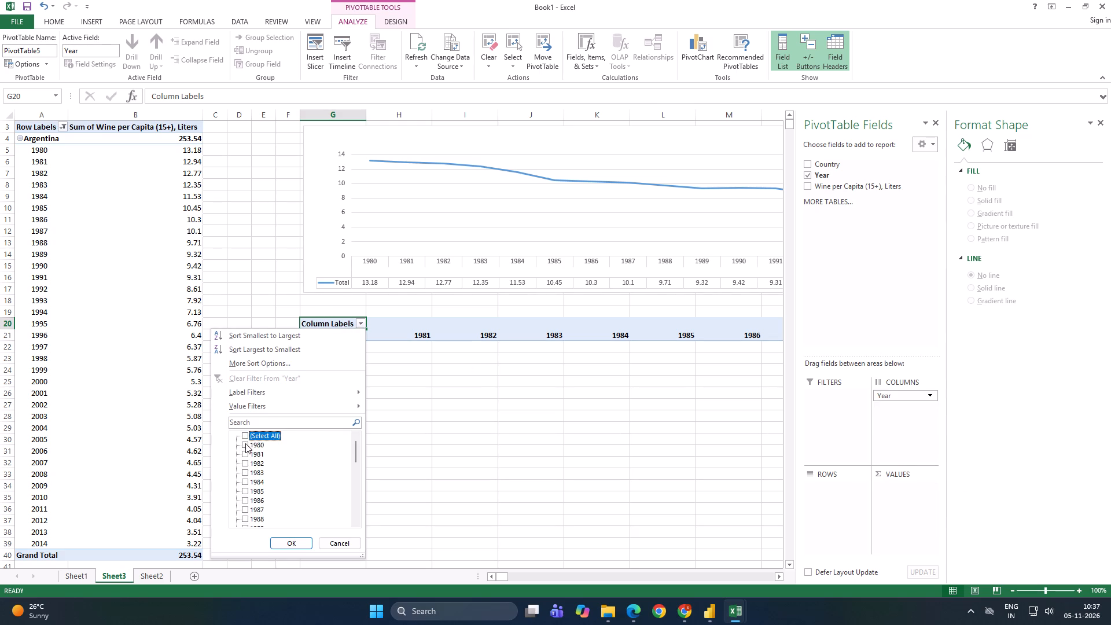
left_click(245, 443)
left_click(293, 541)
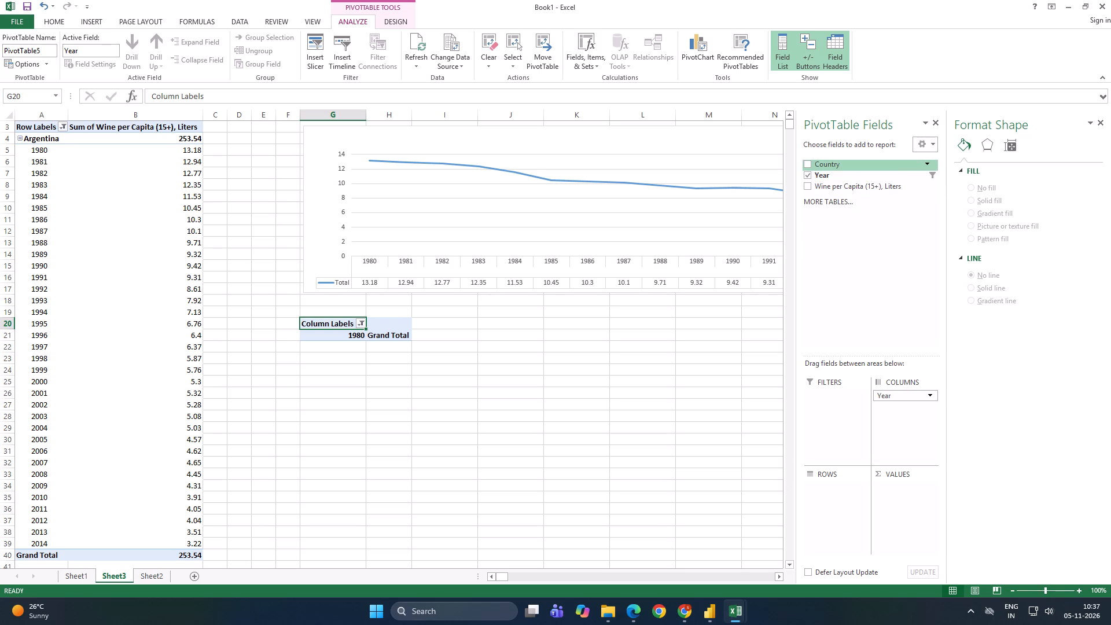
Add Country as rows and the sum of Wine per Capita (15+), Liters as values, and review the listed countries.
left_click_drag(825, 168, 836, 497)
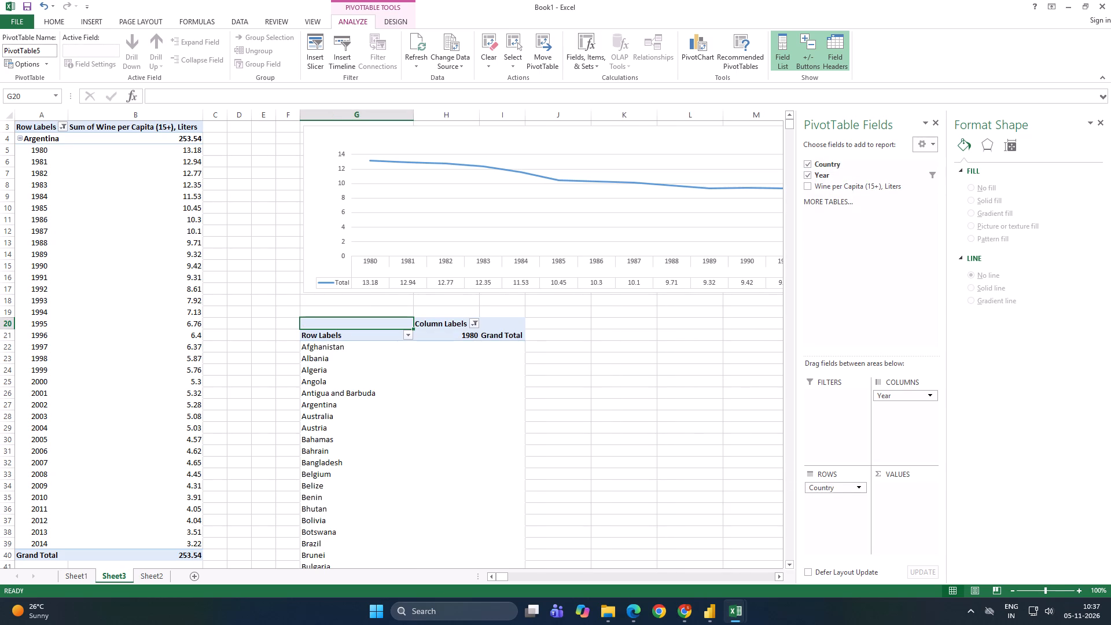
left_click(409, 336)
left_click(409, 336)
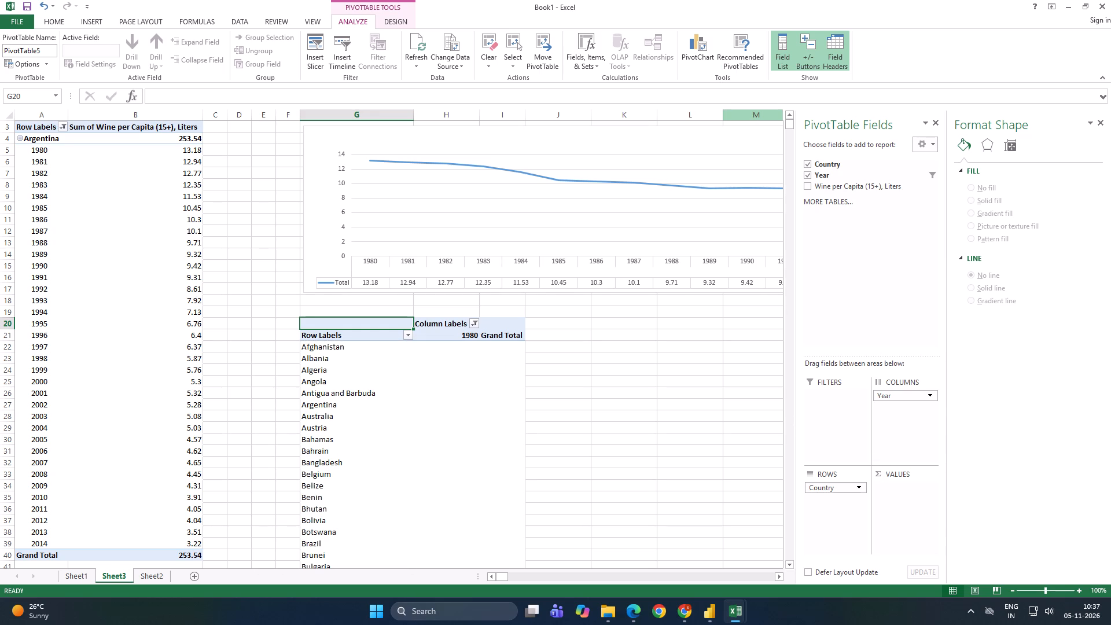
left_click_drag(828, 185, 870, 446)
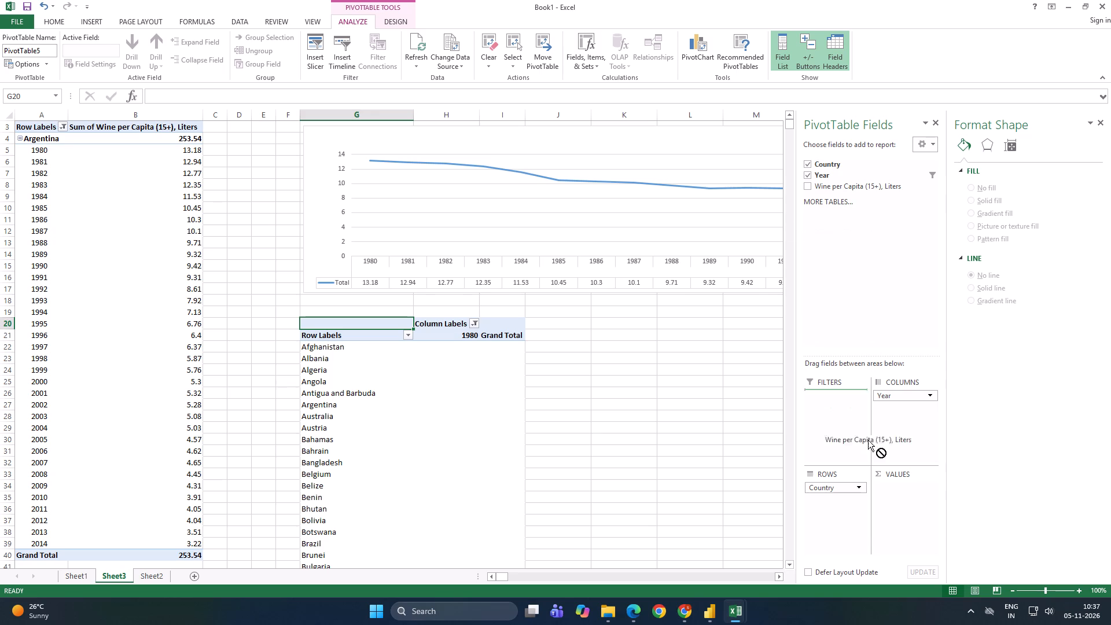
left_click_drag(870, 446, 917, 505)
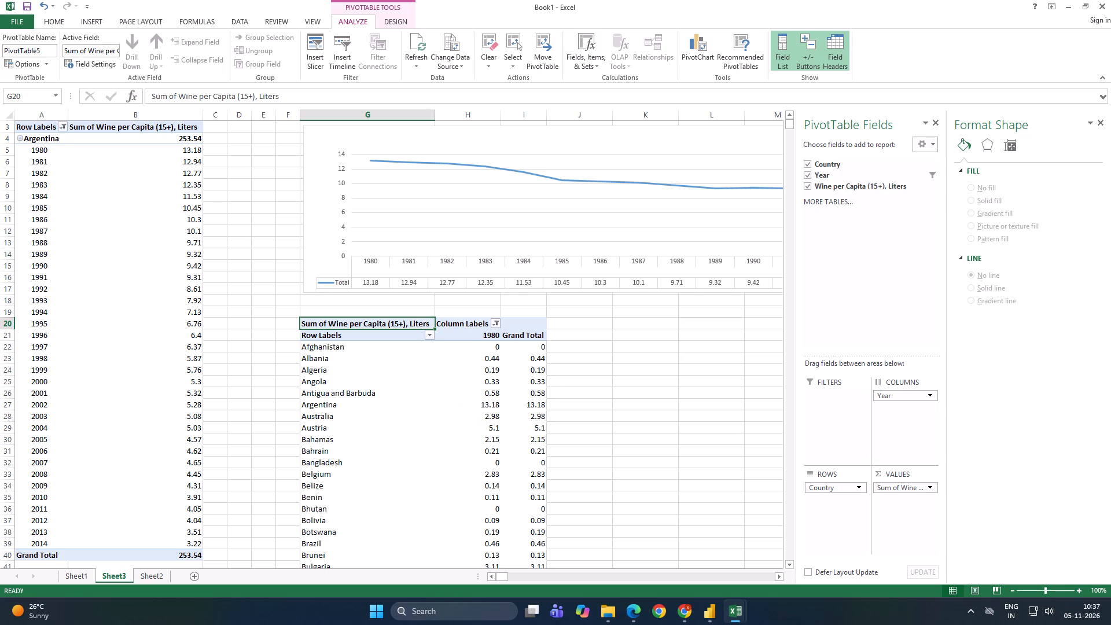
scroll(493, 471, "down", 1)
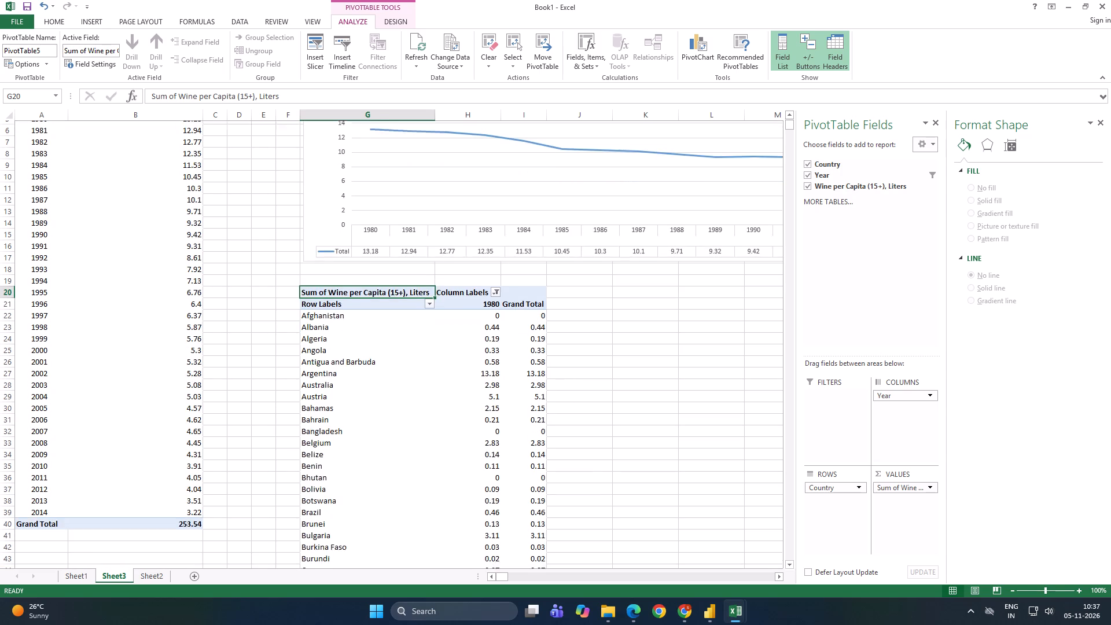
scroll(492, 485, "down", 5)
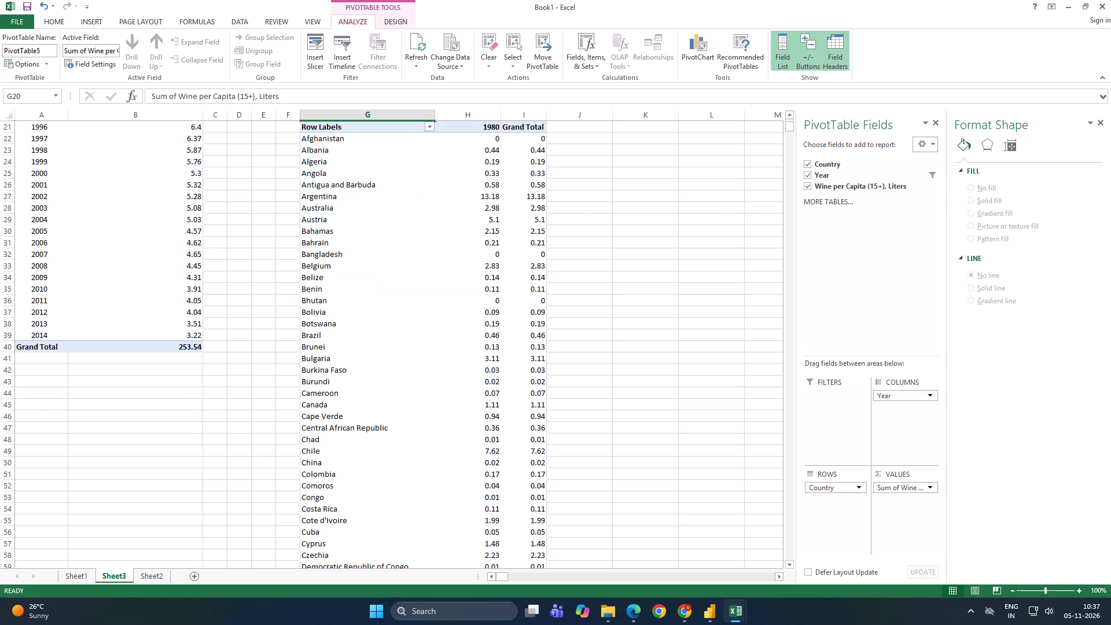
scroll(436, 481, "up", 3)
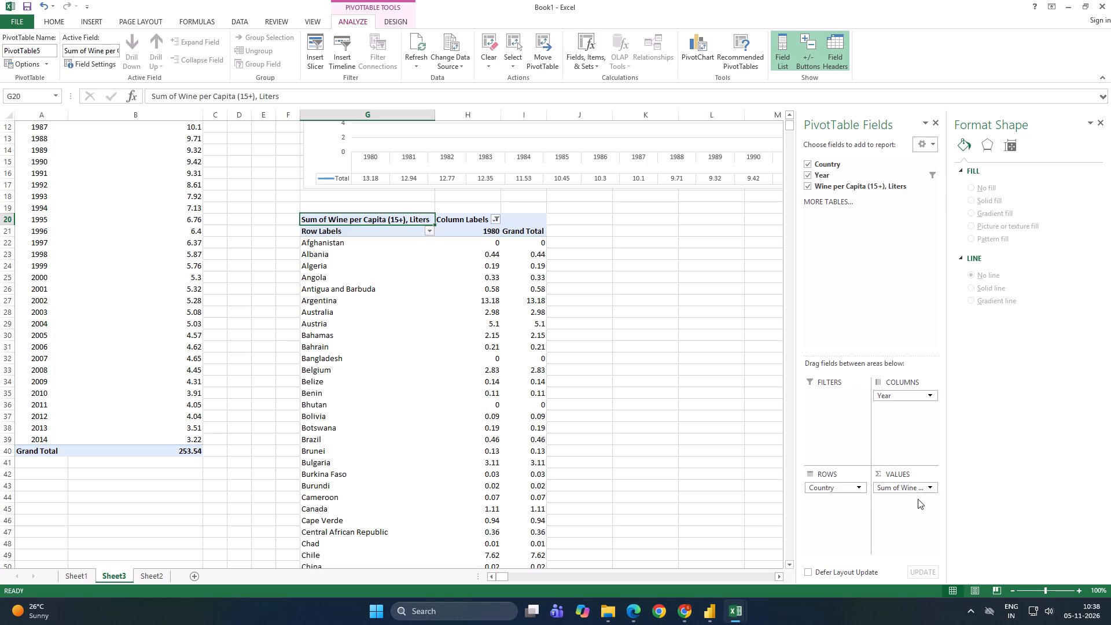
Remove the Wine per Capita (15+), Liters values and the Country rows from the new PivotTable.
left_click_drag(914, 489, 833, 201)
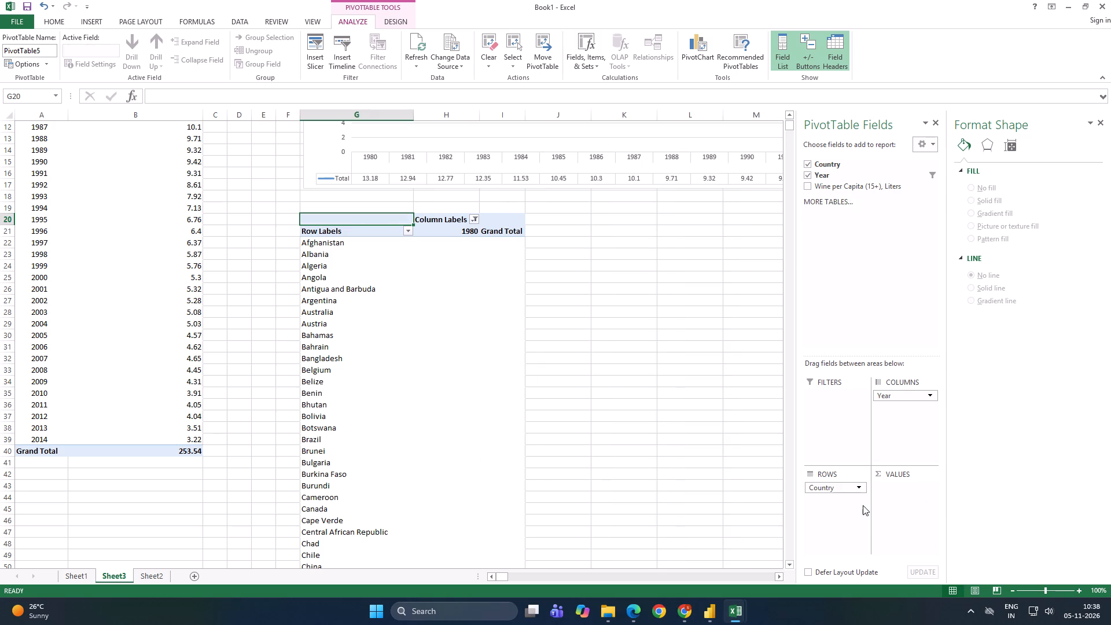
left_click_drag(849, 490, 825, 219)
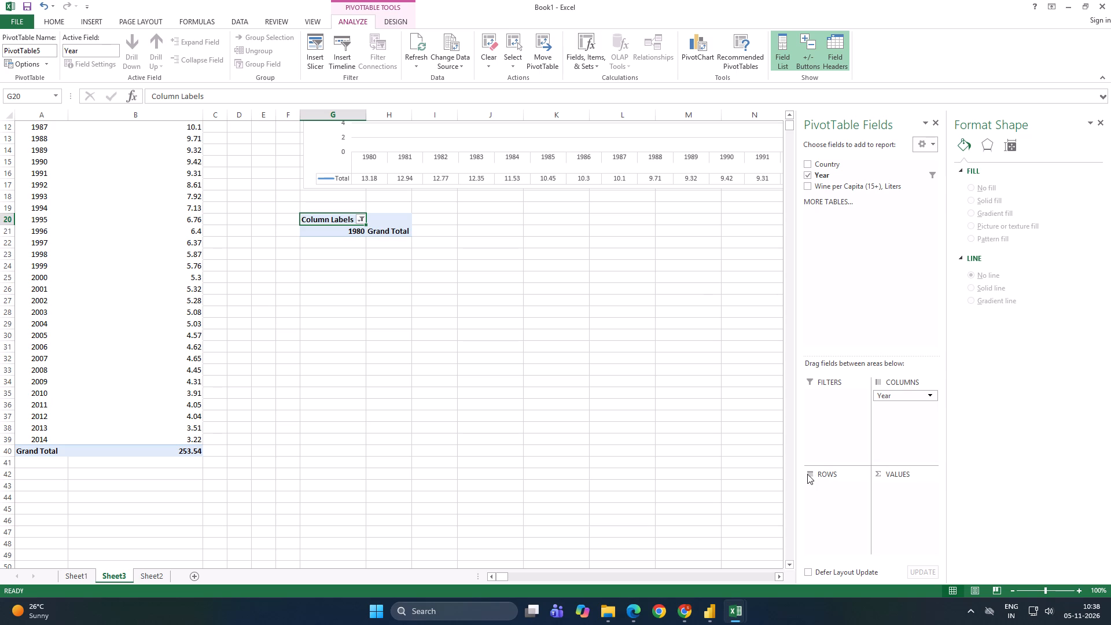
Enter the ranking labels highest, 2nd highest and 3rd hifhest in cells F22 to F24, beside the second PivotTable.
left_click(295, 247)
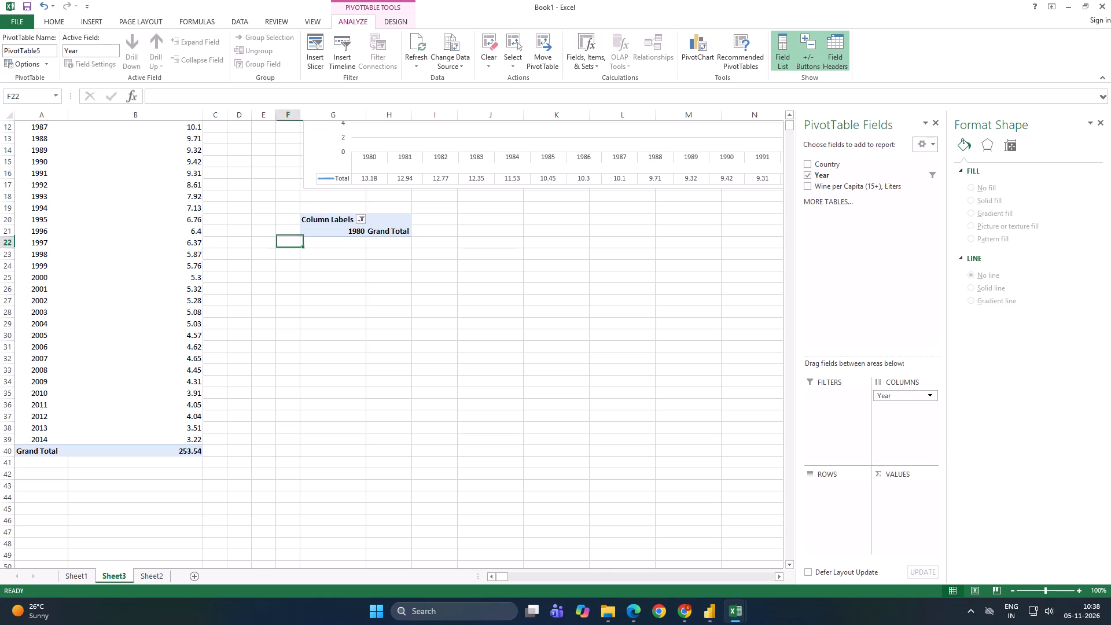
type("hi")
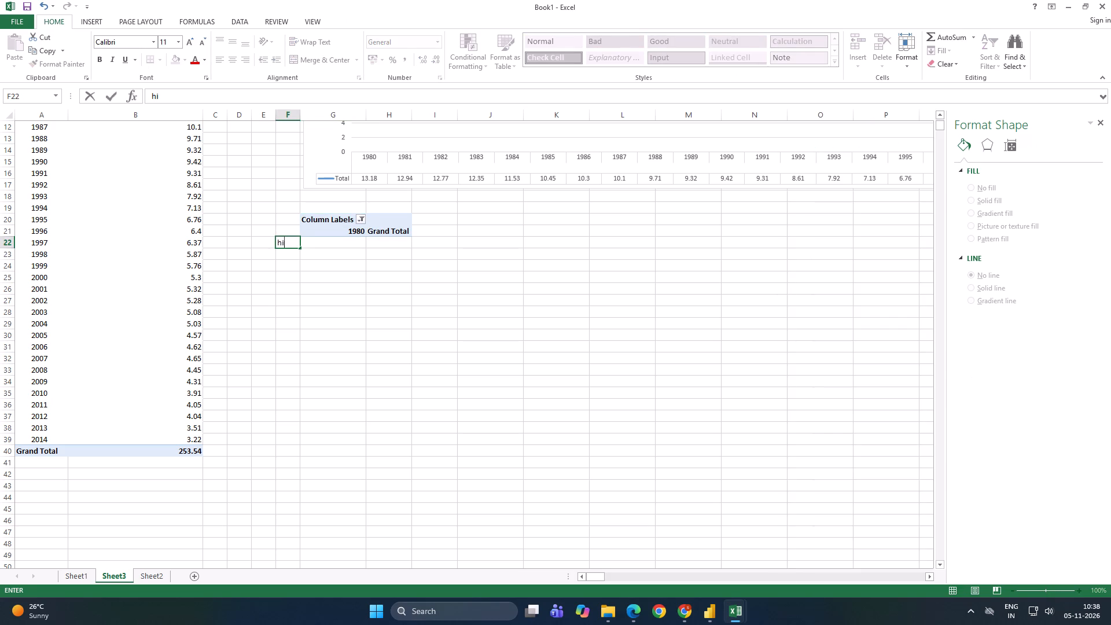
type("ghest")
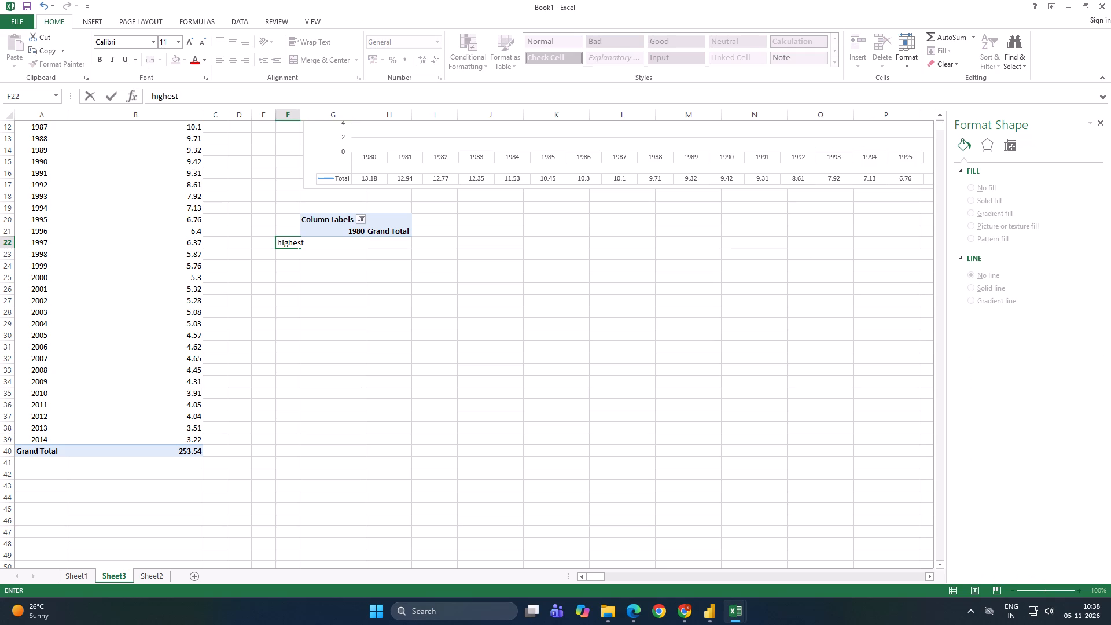
left_click(288, 256)
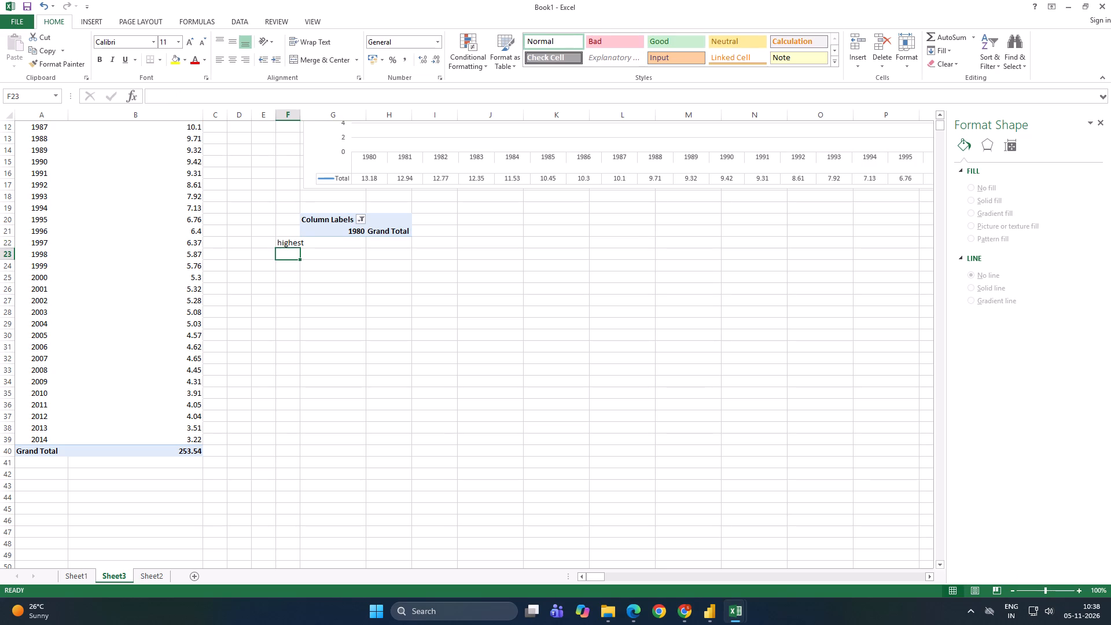
type("2nd highest")
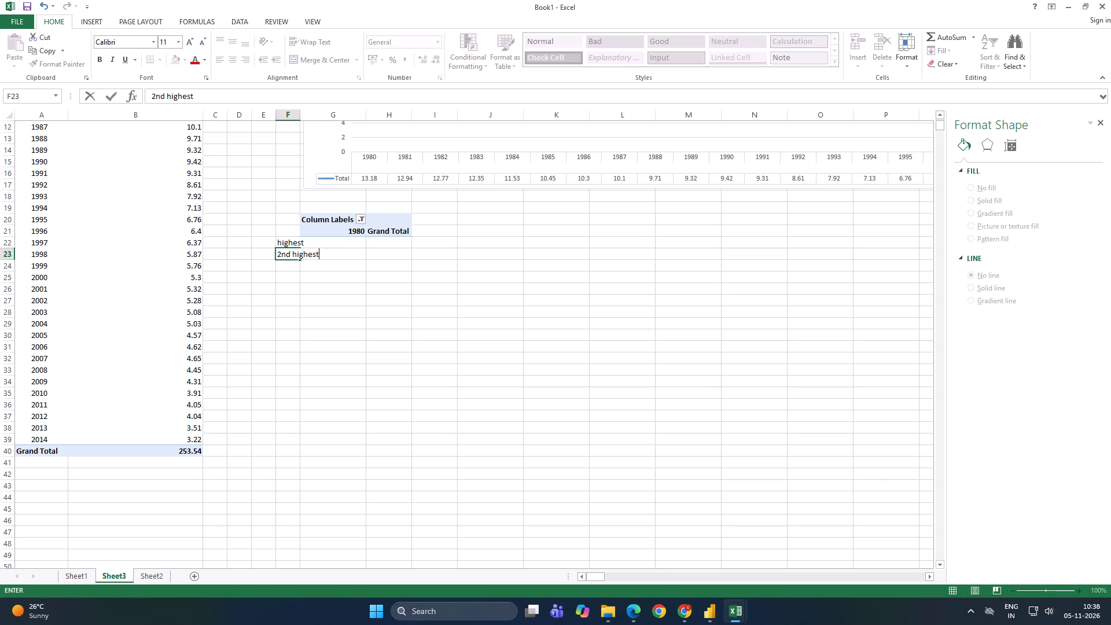
key("Return")
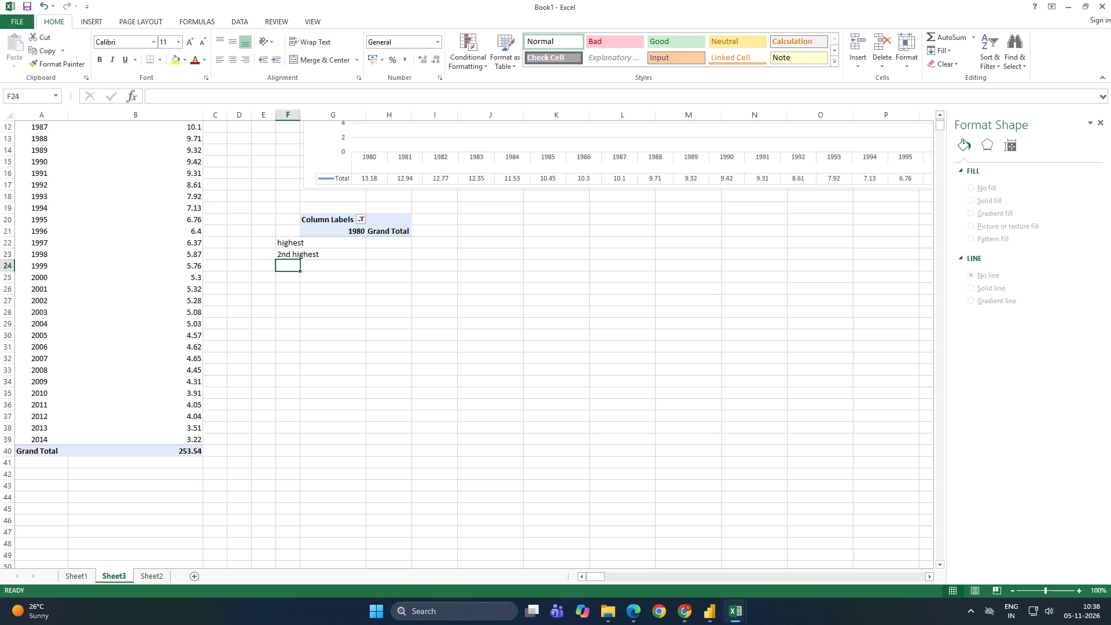
type("3rd")
key("space")
type("hifhest")
key("space")
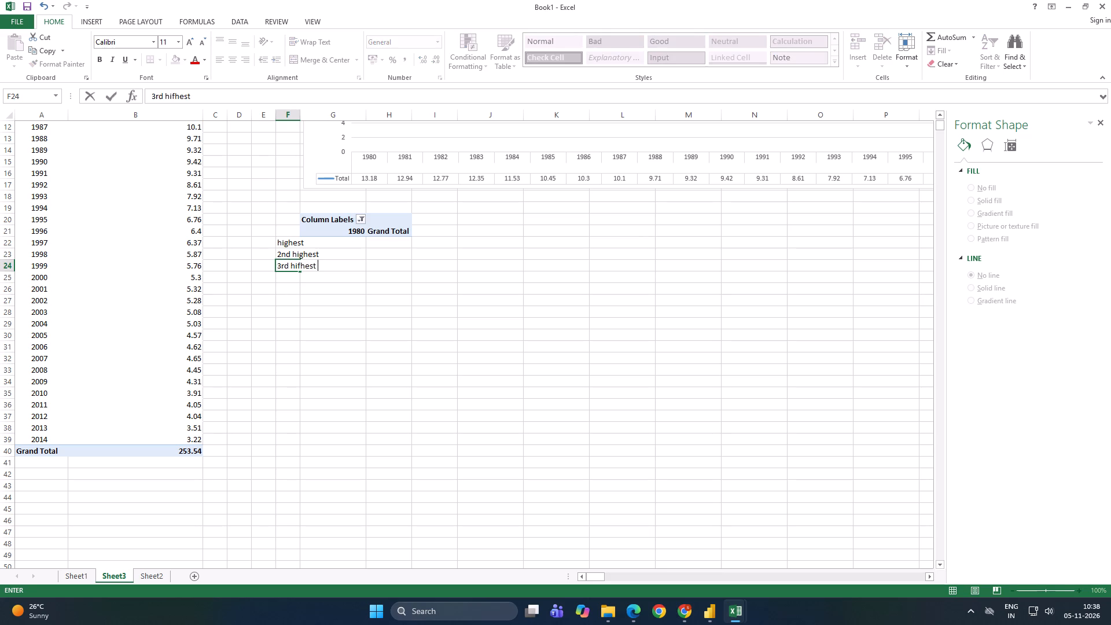
key("Return")
Enter the ranking labels 4th highest and 5th highest in cells F25 and F26.
type("4th")
key("space")
type("highes")
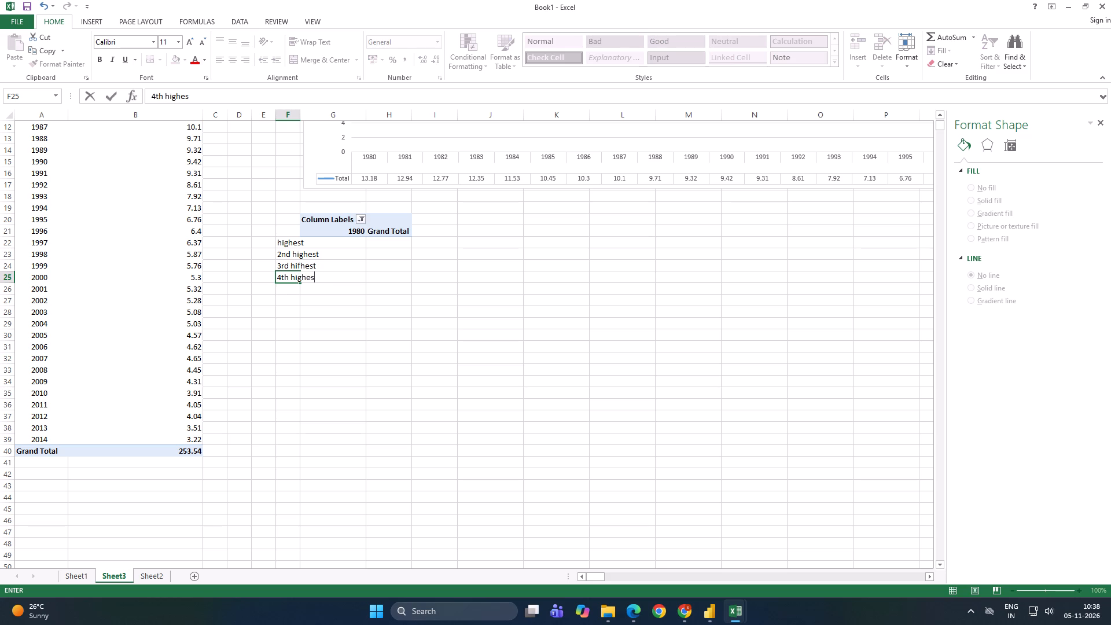
key("t")
key("Return")
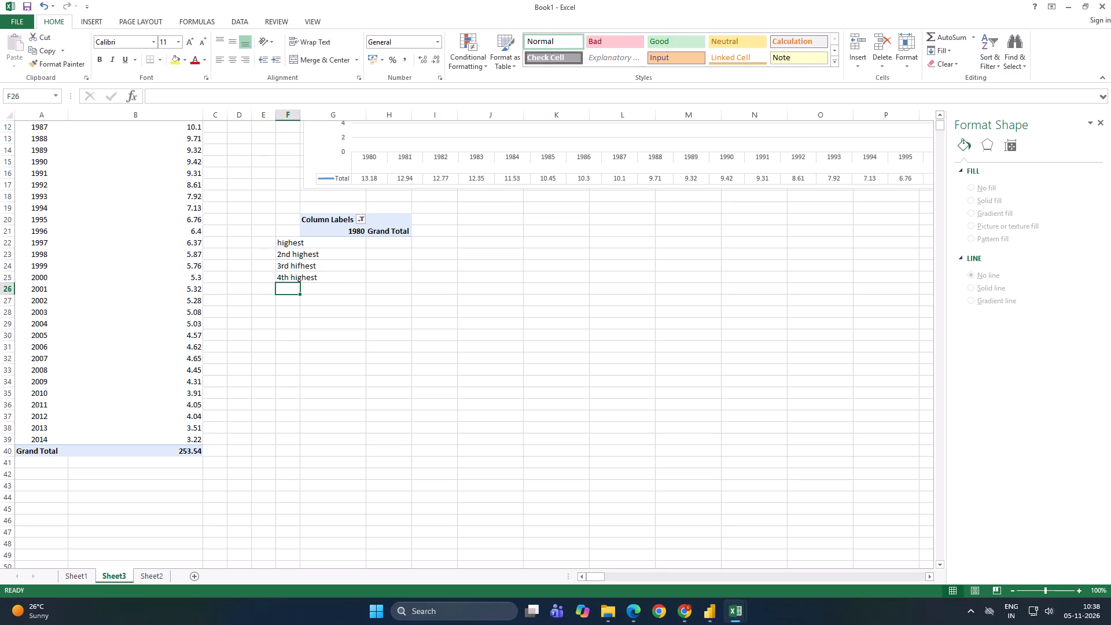
type("5th highest")
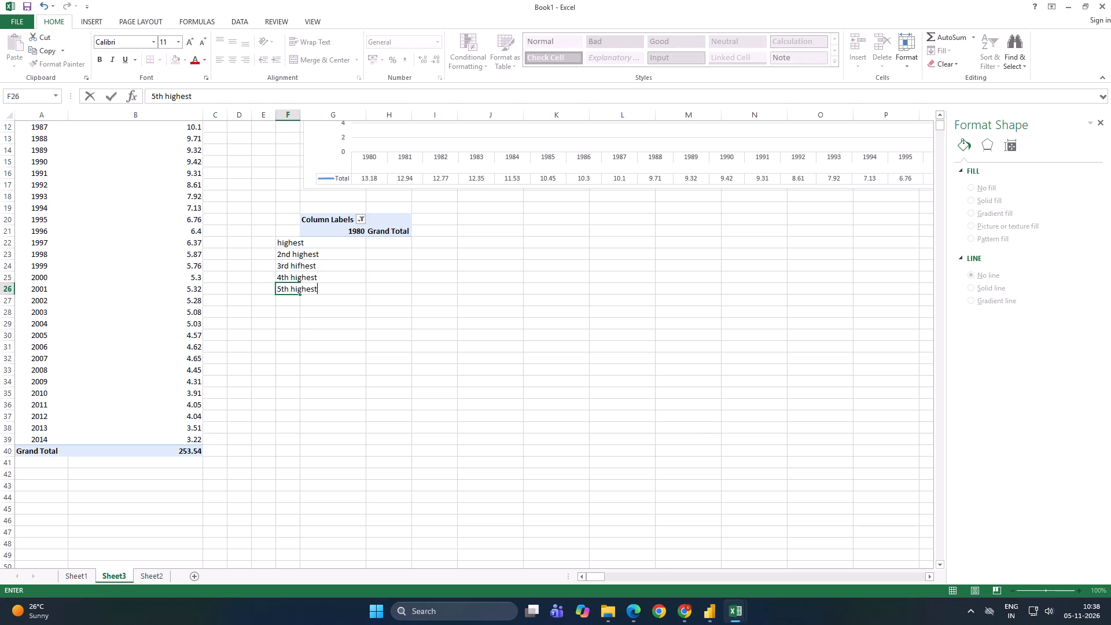
left_click(281, 307)
Copy the Select Year heading and Highest Wine Consumption caption, B22:F23, from the WineDataFinished dashboard, and return to Book1.
left_click(341, 246)
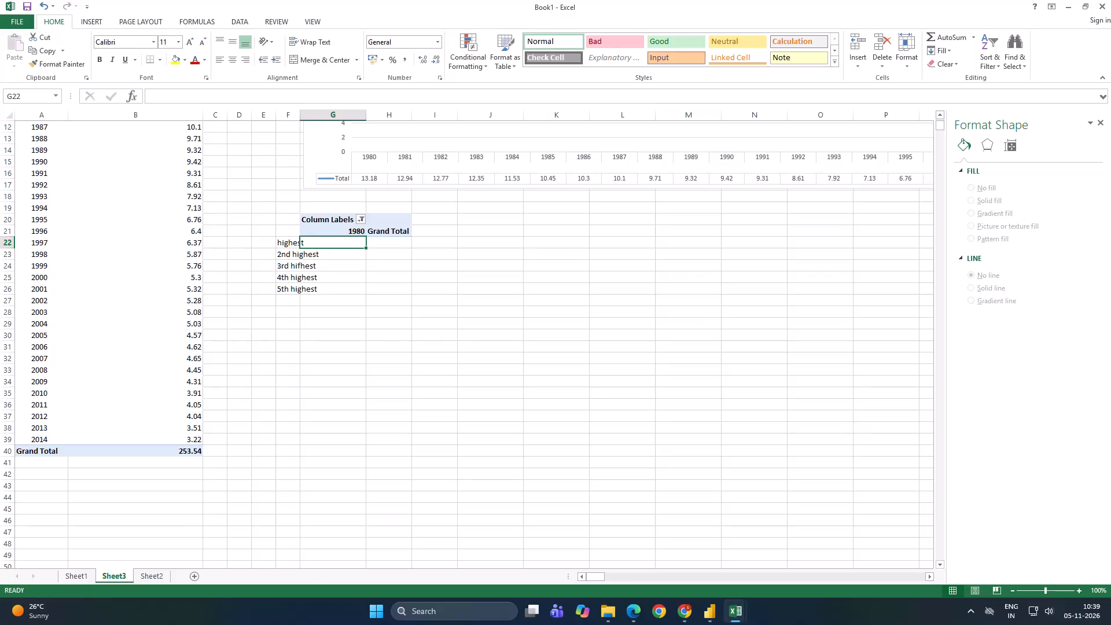
left_click(745, 615)
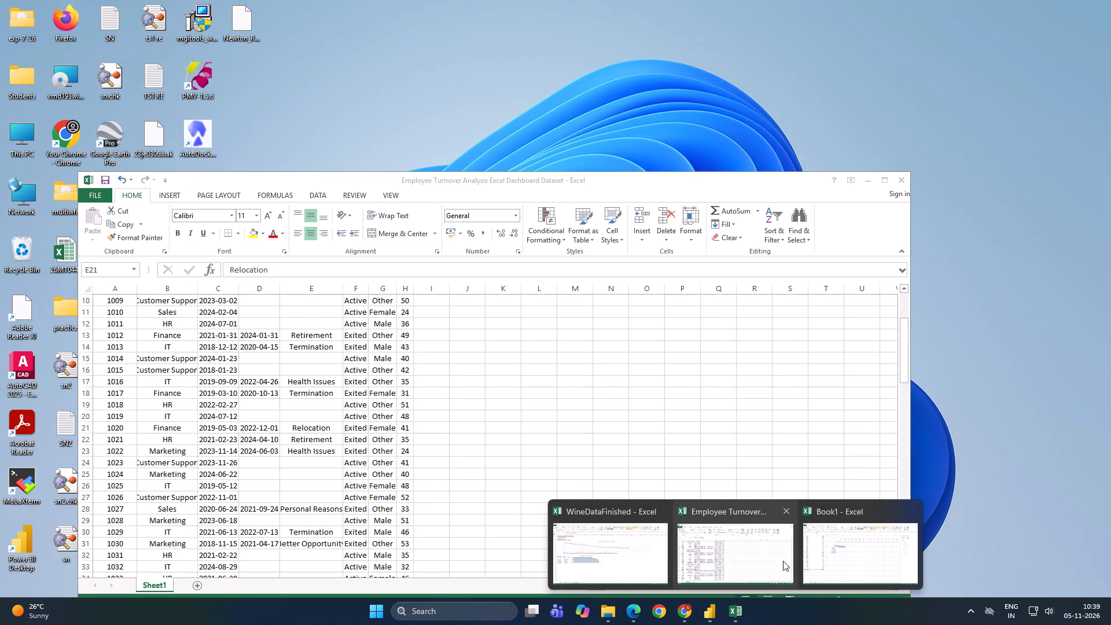
left_click(613, 562)
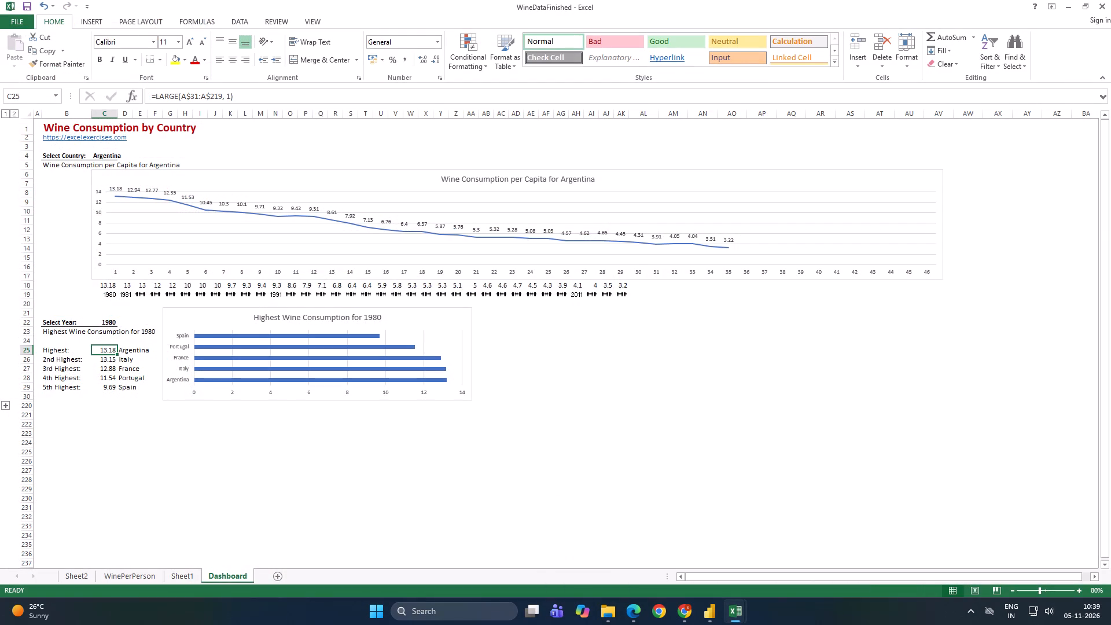
left_click_drag(43, 323, 159, 335)
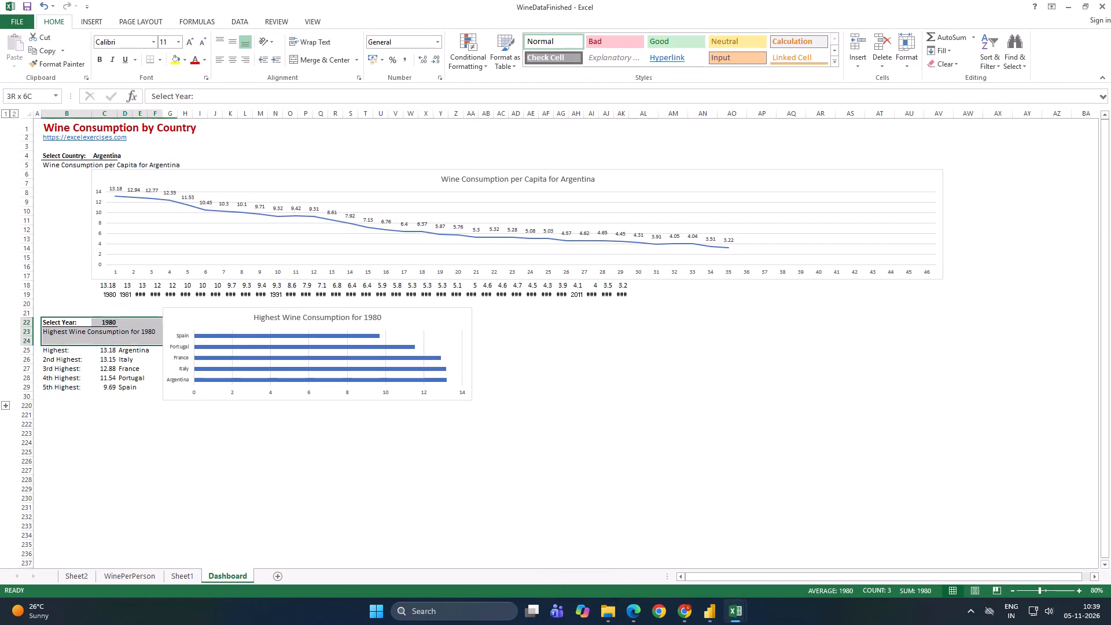
left_click_drag(159, 335, 157, 333)
key("ctrl+c")
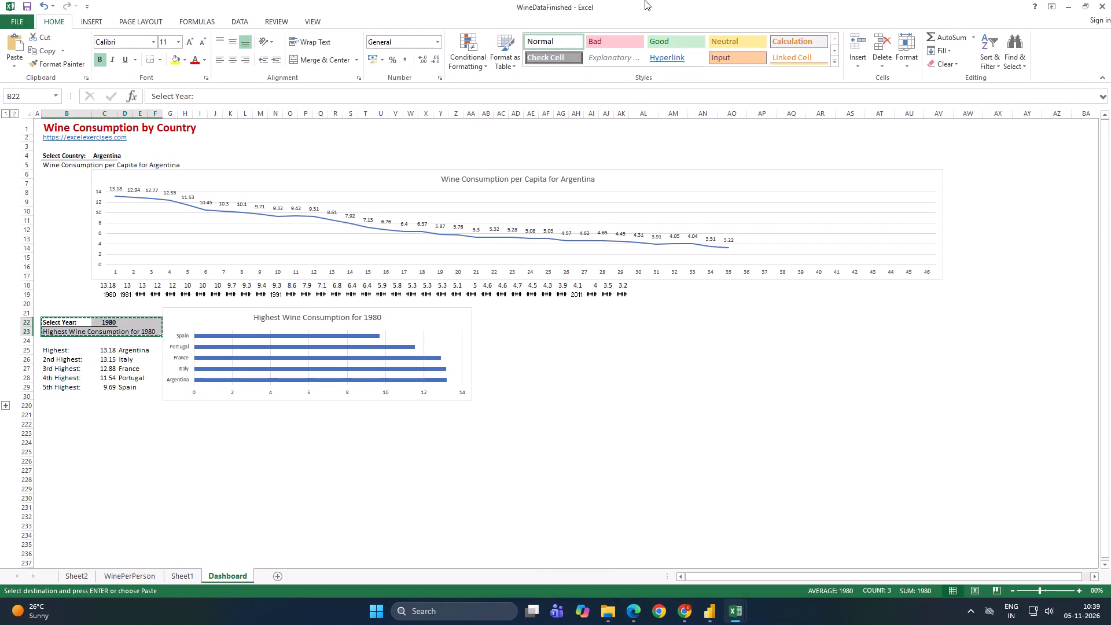
left_click(1076, 2)
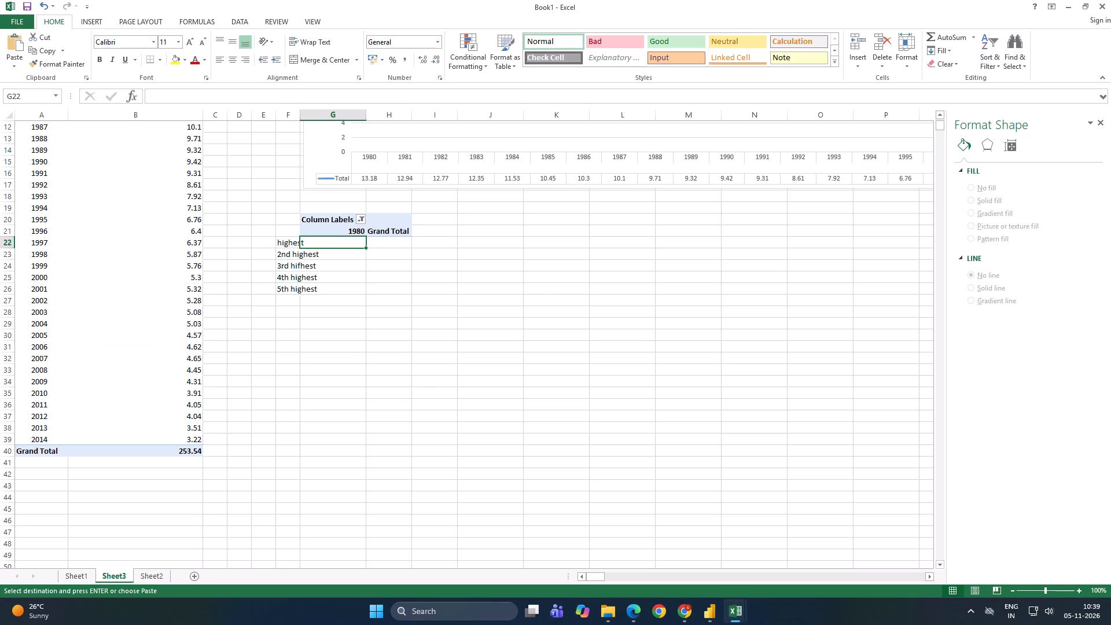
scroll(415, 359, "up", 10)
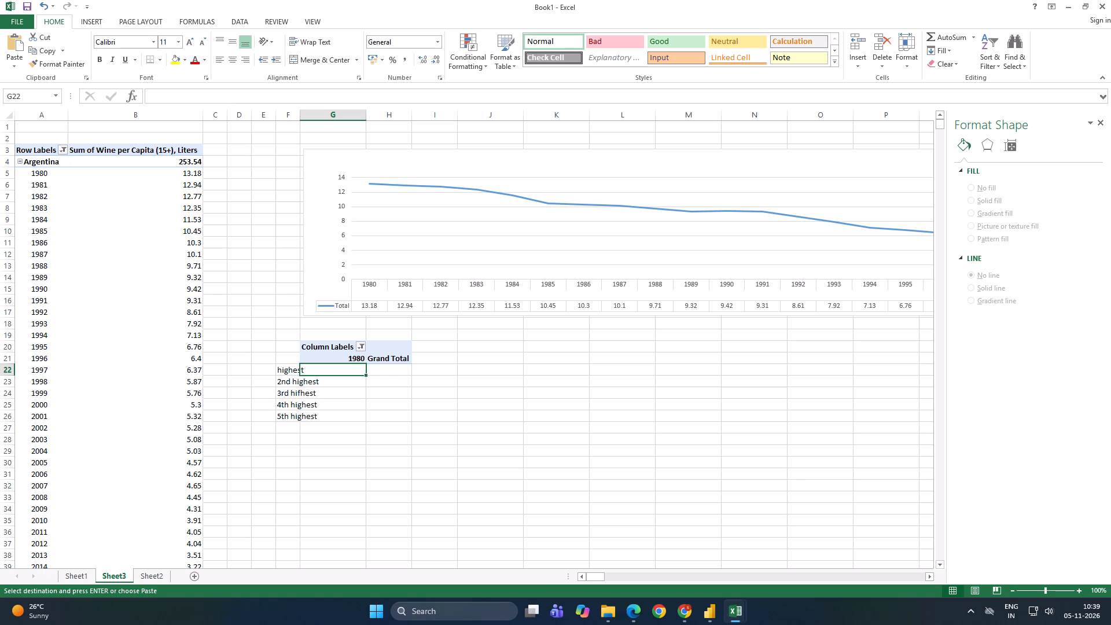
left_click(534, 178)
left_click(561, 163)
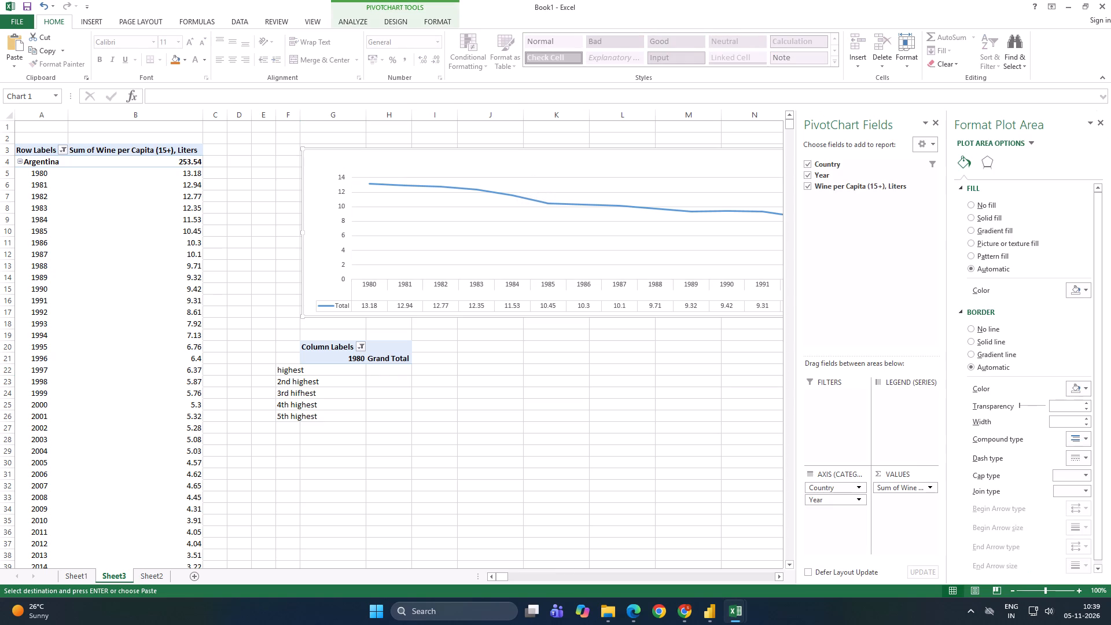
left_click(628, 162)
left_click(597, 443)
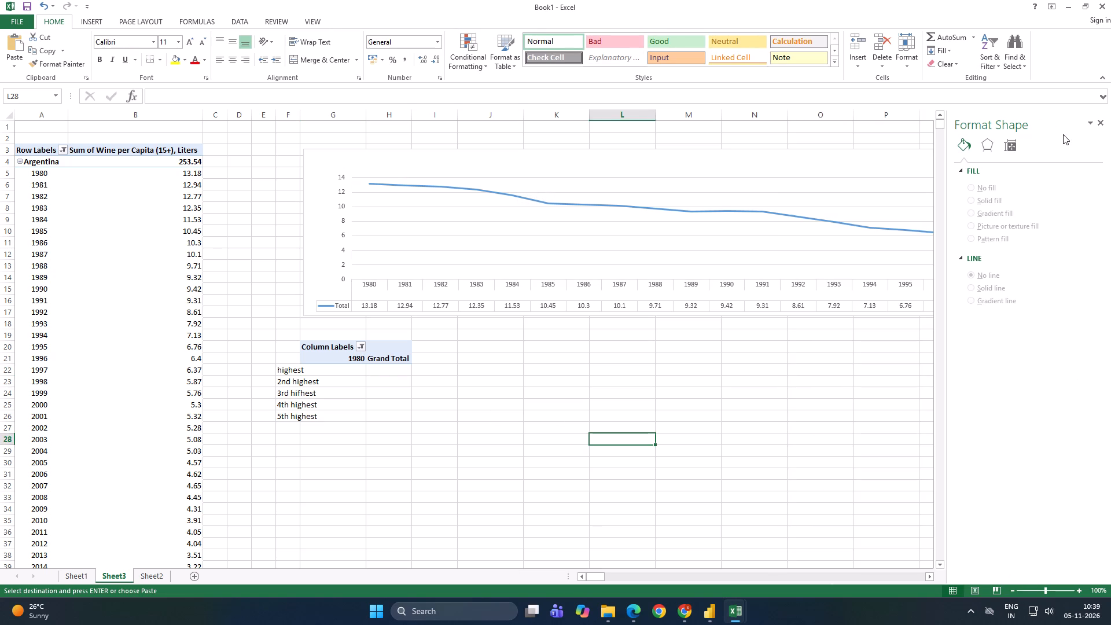
Add a new worksheet after Sheet3 and hide its gridlines.
left_click(199, 579)
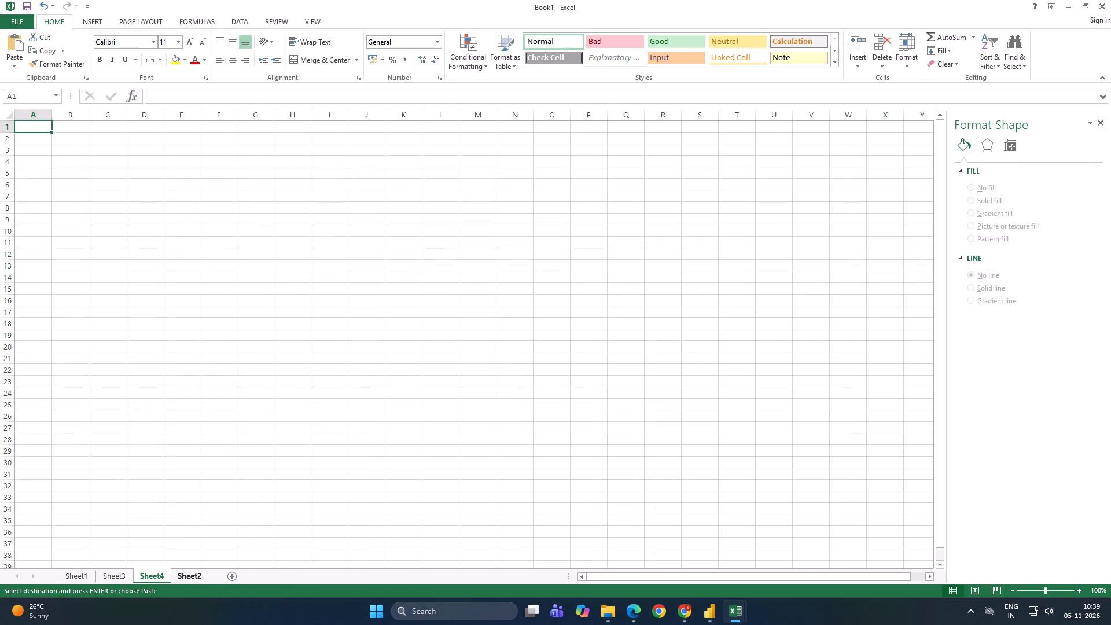
left_click(127, 18)
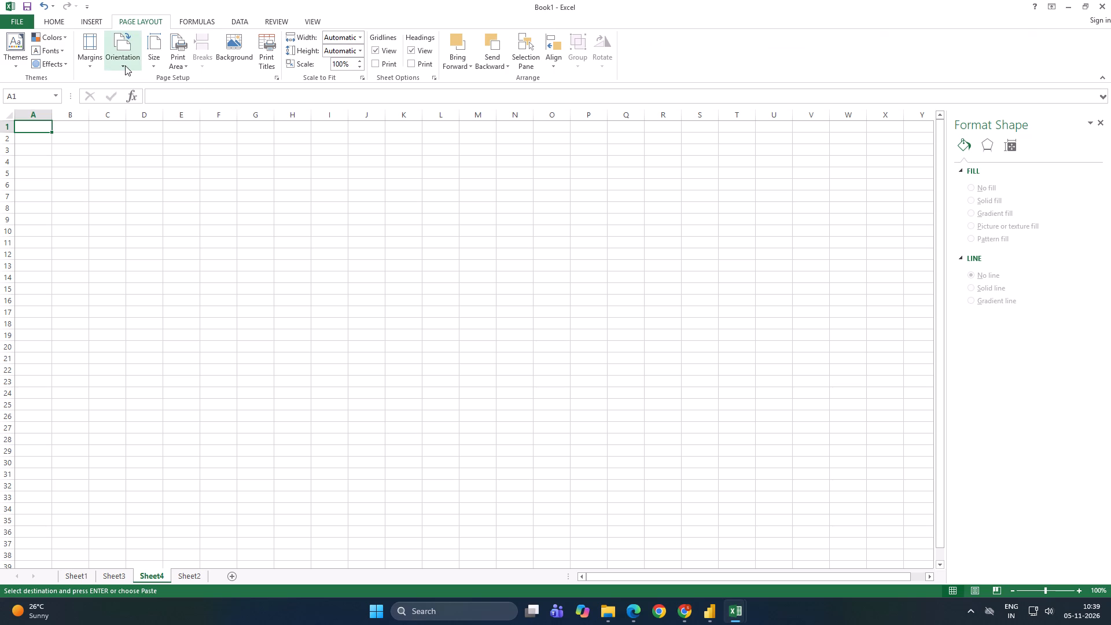
left_click(87, 69)
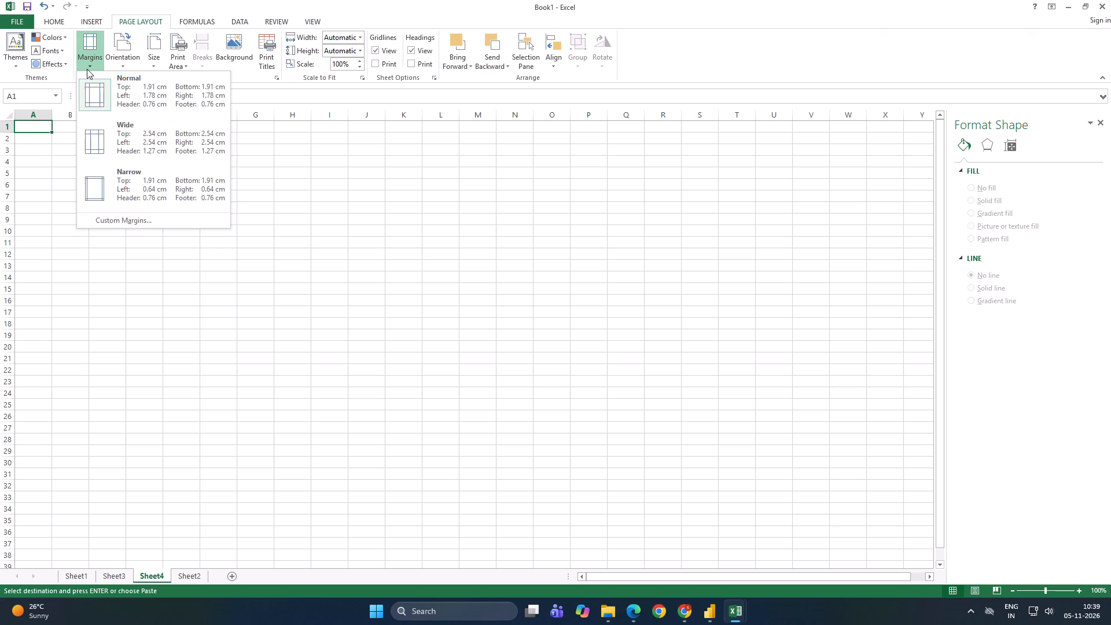
left_click(87, 69)
left_click(87, 69)
left_click(375, 53)
left_click(404, 194)
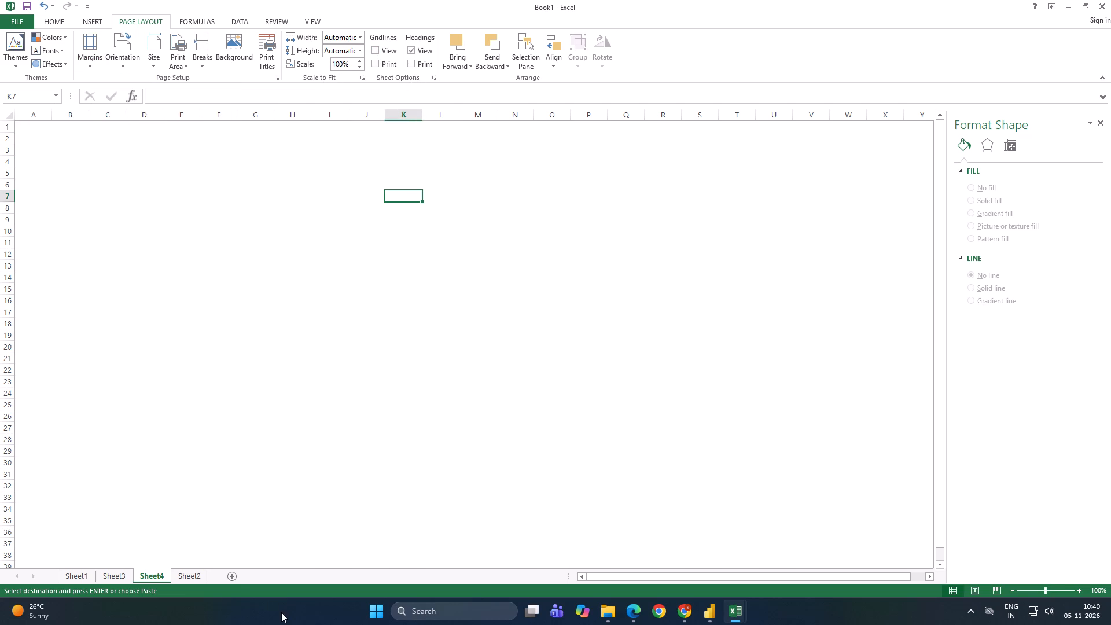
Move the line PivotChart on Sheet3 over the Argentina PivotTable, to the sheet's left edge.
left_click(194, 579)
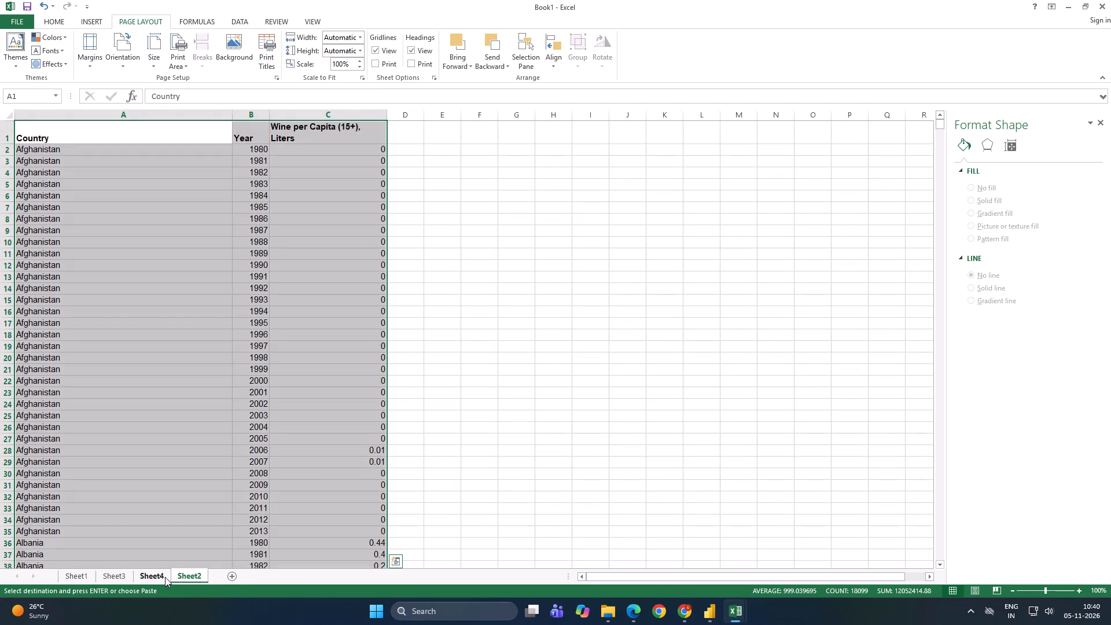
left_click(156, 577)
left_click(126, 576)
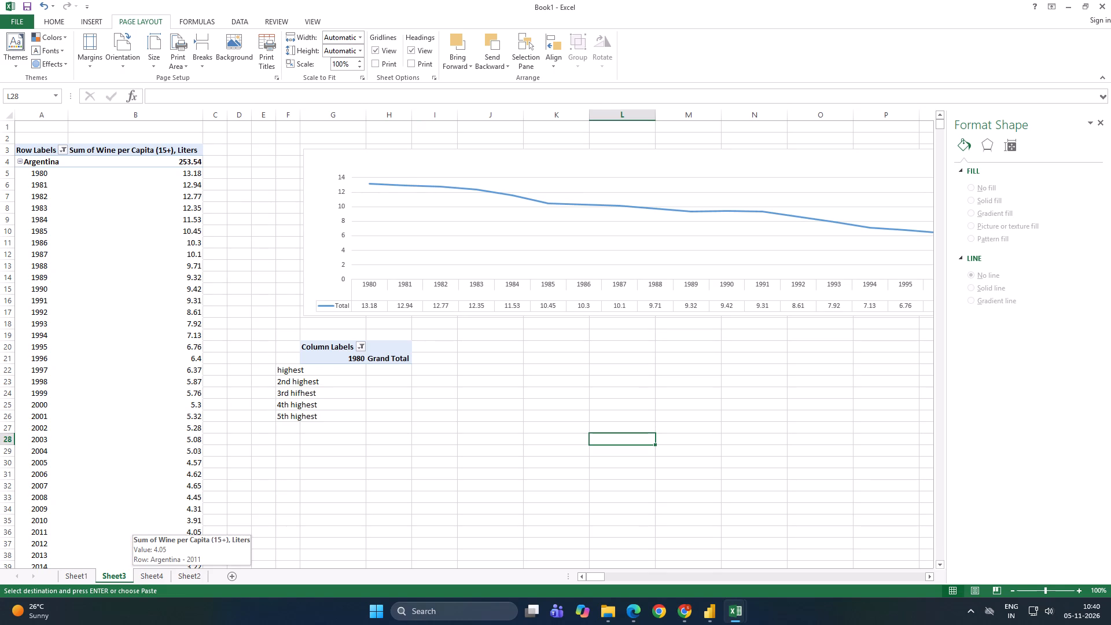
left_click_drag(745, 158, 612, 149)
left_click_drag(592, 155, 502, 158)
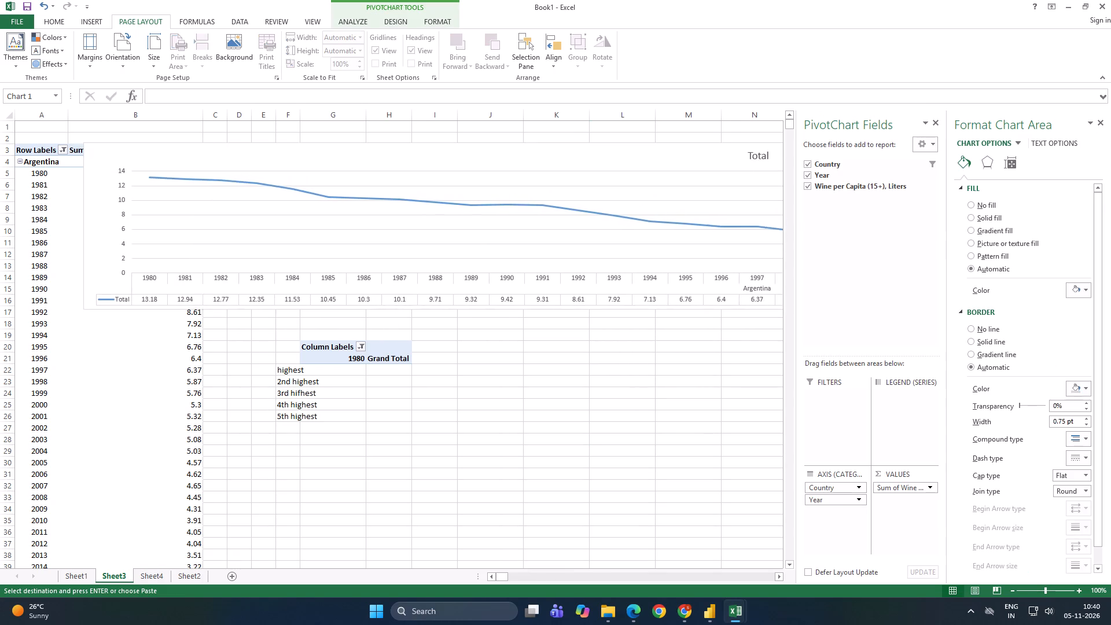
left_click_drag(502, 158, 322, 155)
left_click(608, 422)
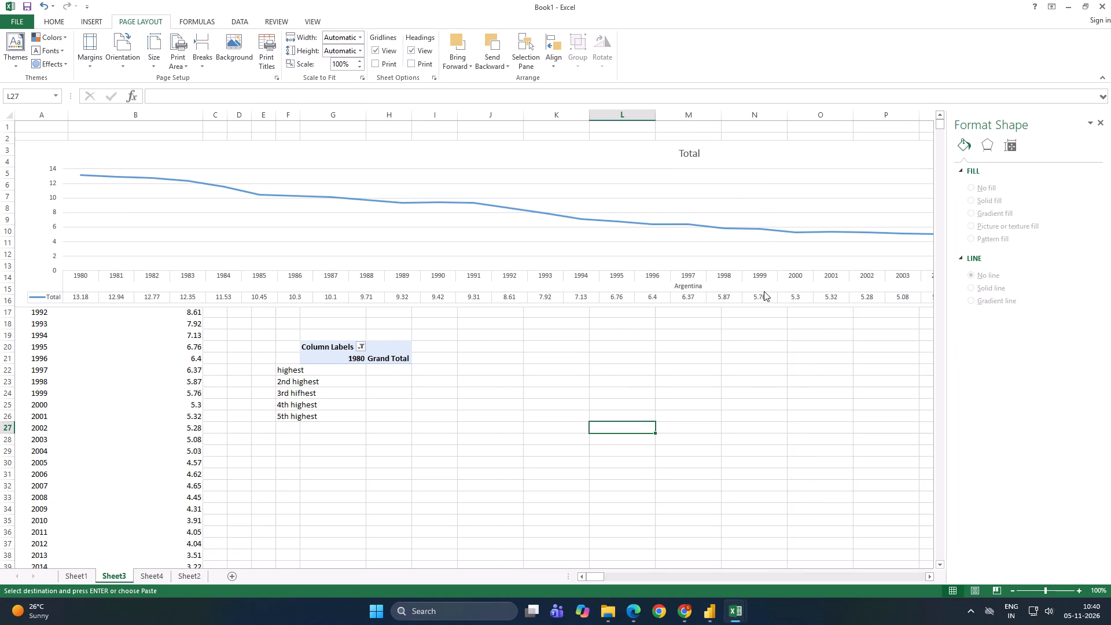
Close the Format Shape pane.
left_click(1105, 120)
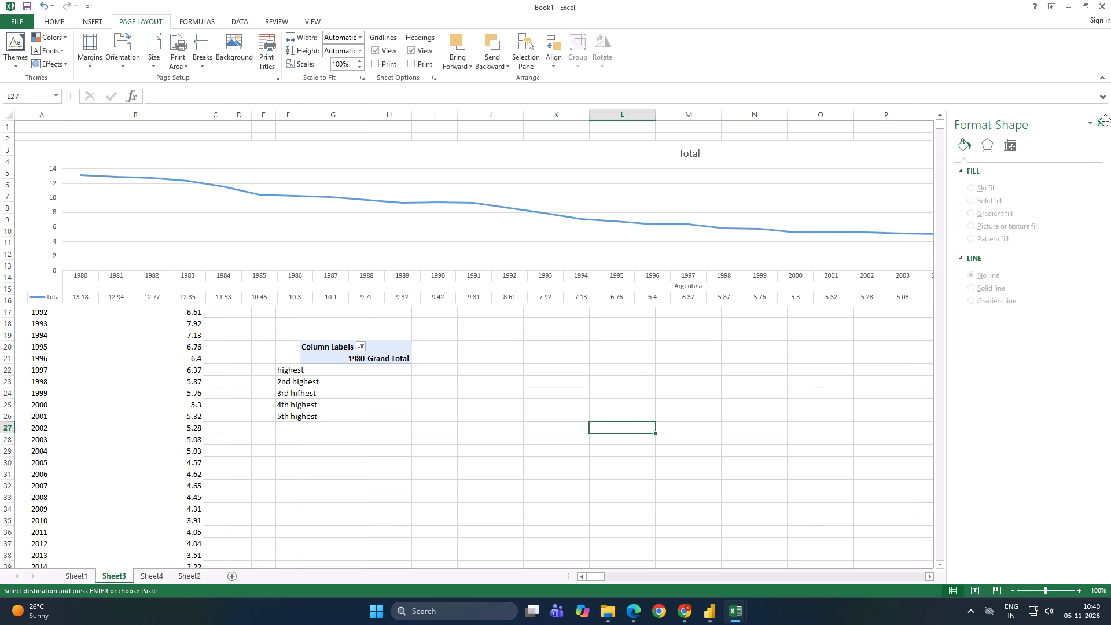
left_click(1102, 116)
left_click(1101, 121)
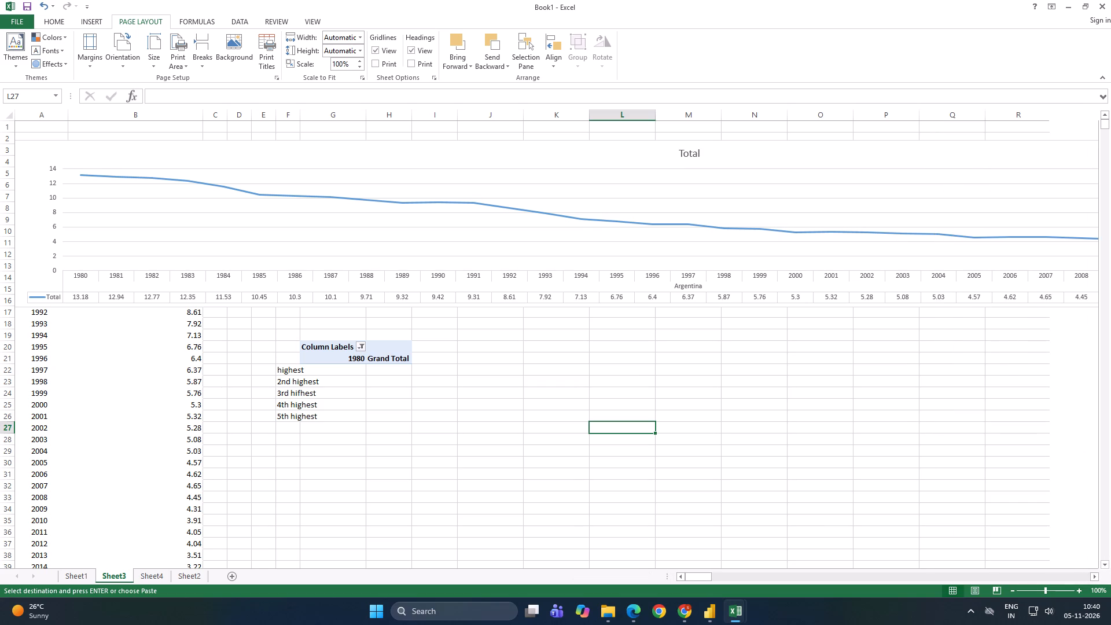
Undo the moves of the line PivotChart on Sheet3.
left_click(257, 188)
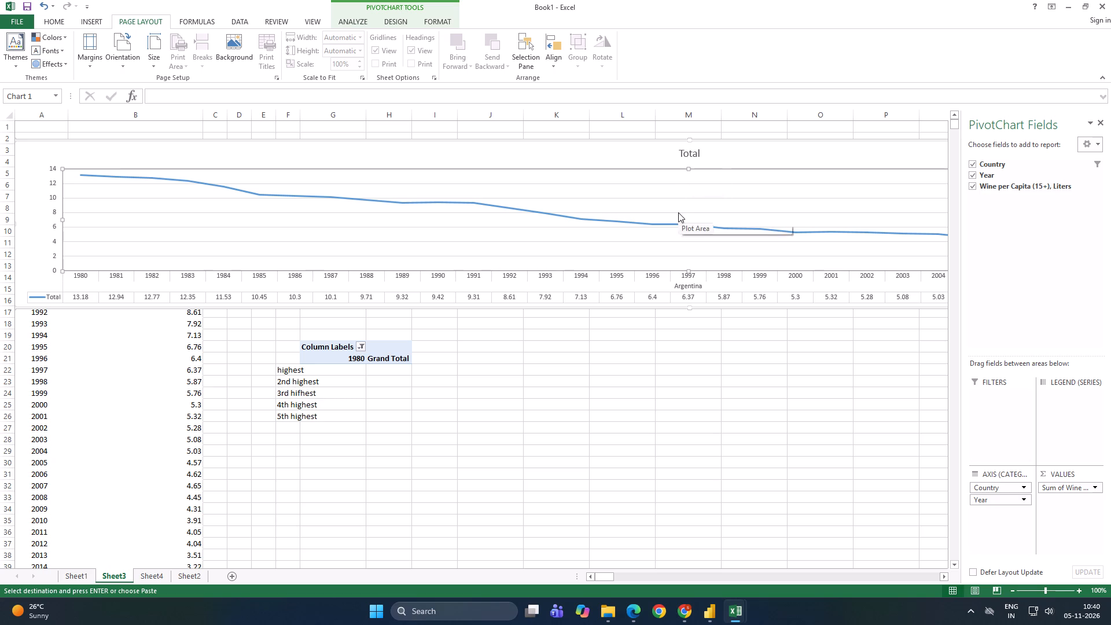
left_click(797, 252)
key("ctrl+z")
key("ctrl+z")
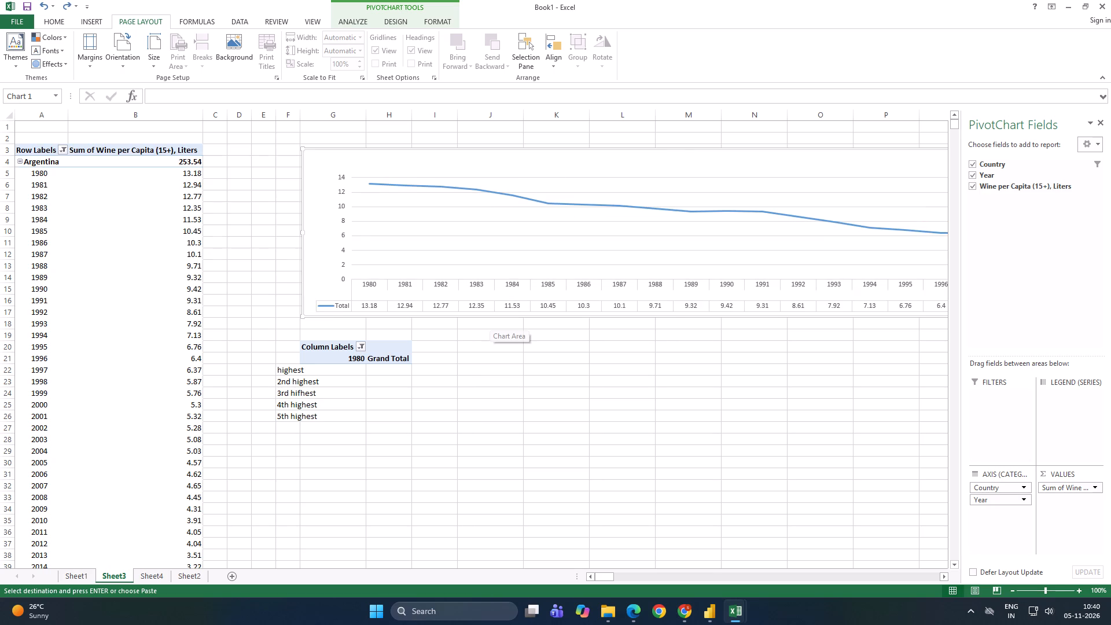
Undo the entry of the 5th highest label in cell F26.
key("ctrl+z")
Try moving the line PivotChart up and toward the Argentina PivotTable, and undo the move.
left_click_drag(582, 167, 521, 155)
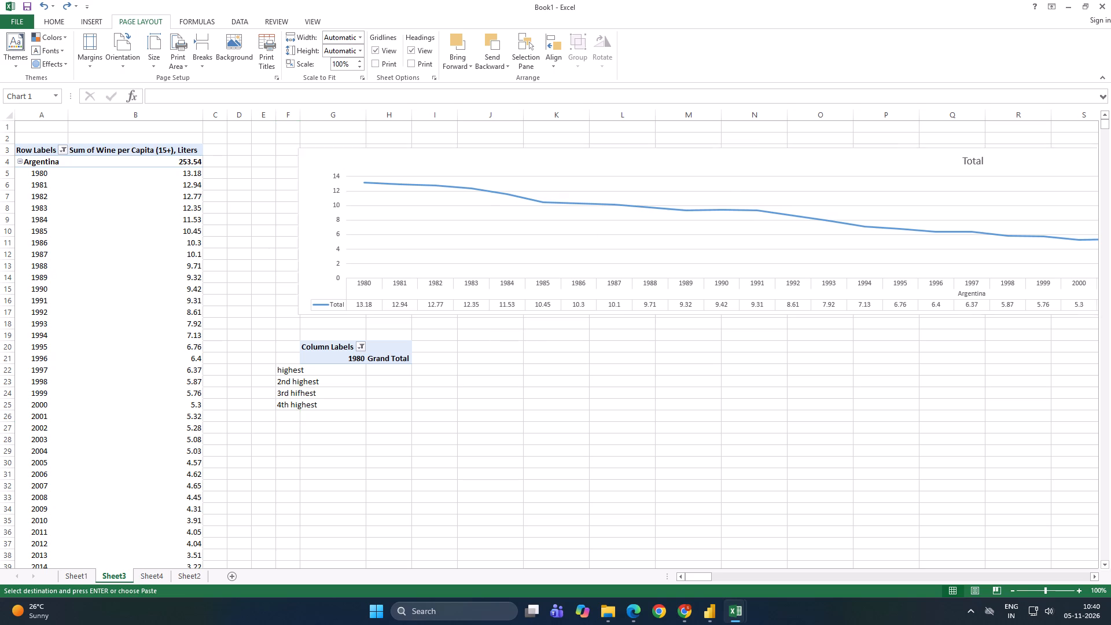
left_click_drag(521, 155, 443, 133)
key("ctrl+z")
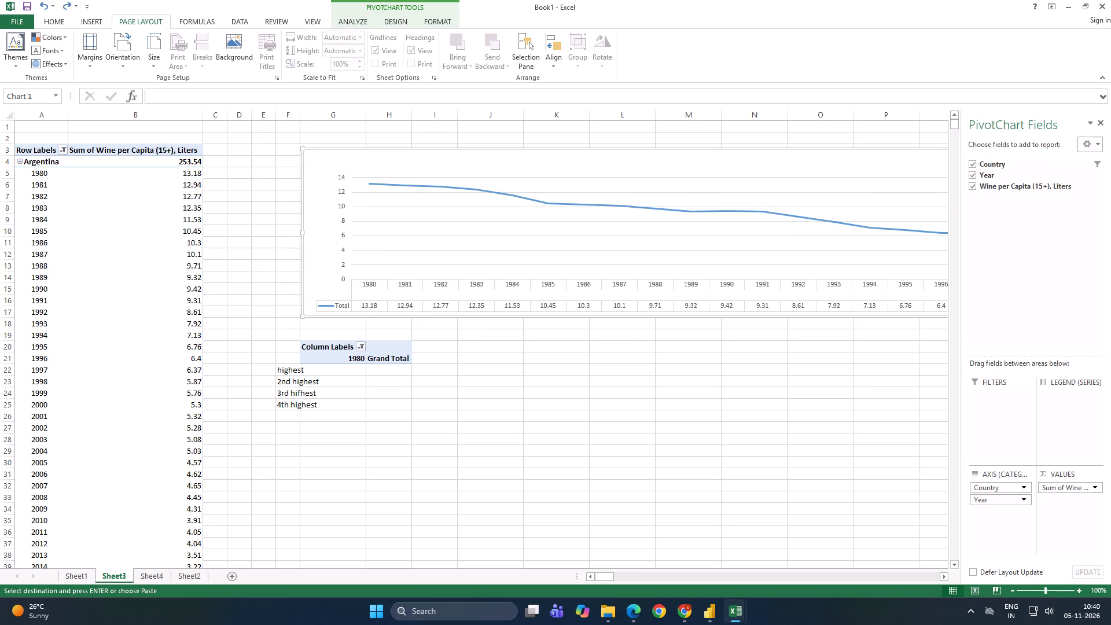
Undo the highest to 4th highest labels in column F and the field changes that emptied the 1980 PivotTable on Sheet3.
key("ctrl+z")
key("ctrl+z")
key("ctrl+z")
key("ctrl+z")
key("ctrl+z")
key("ctrl+z")
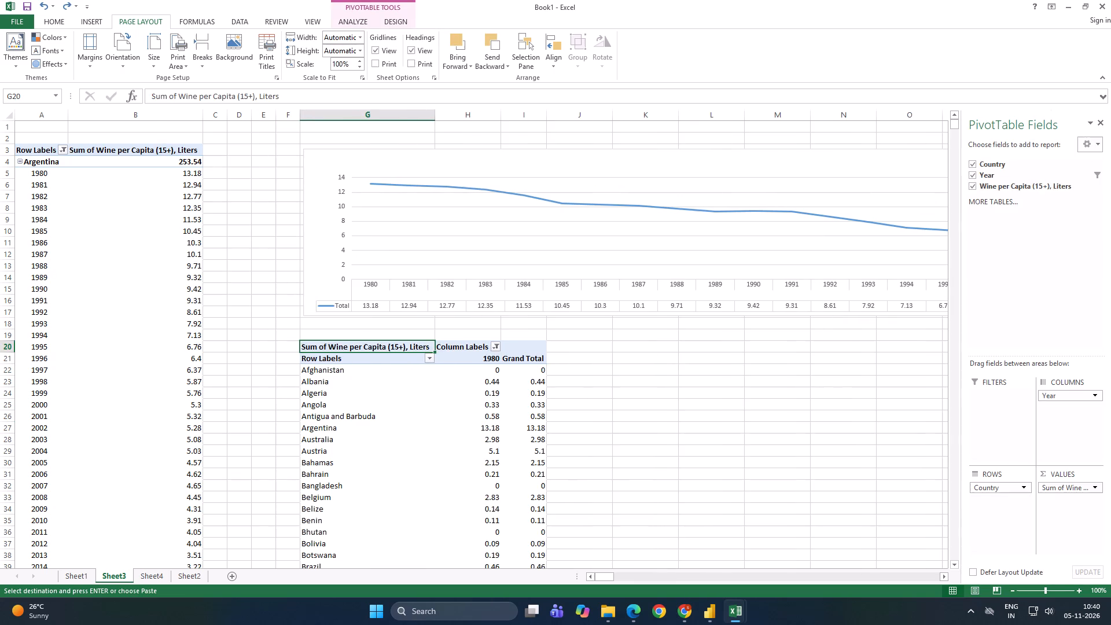
Undo the creation of the PivotTable of wine consumption by country for 1980 at cell G20 on Sheet3.
key("ctrl+z")
key("ctrl+z")
key("ctrl+z")
key("ctrl+z")
key("ctrl+z")
key("ctrl+z")
key("ctrl+z")
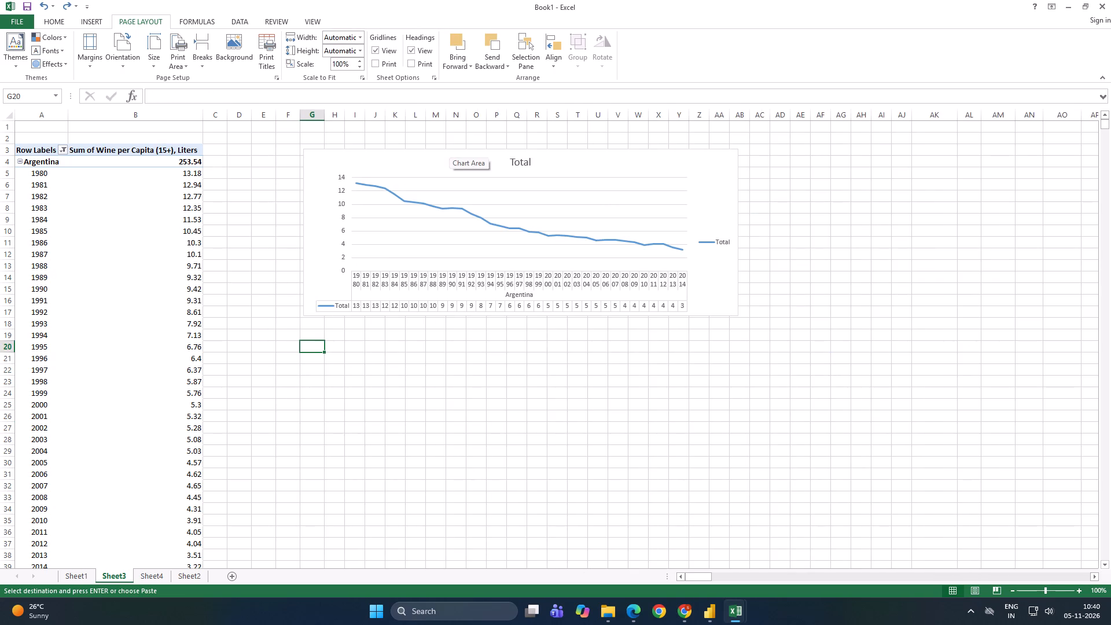
Copy the Argentina line PivotChart from Sheet3 to Sheet4 and position it near the top, around columns F to P, rows 3 to 16.
left_click(654, 174)
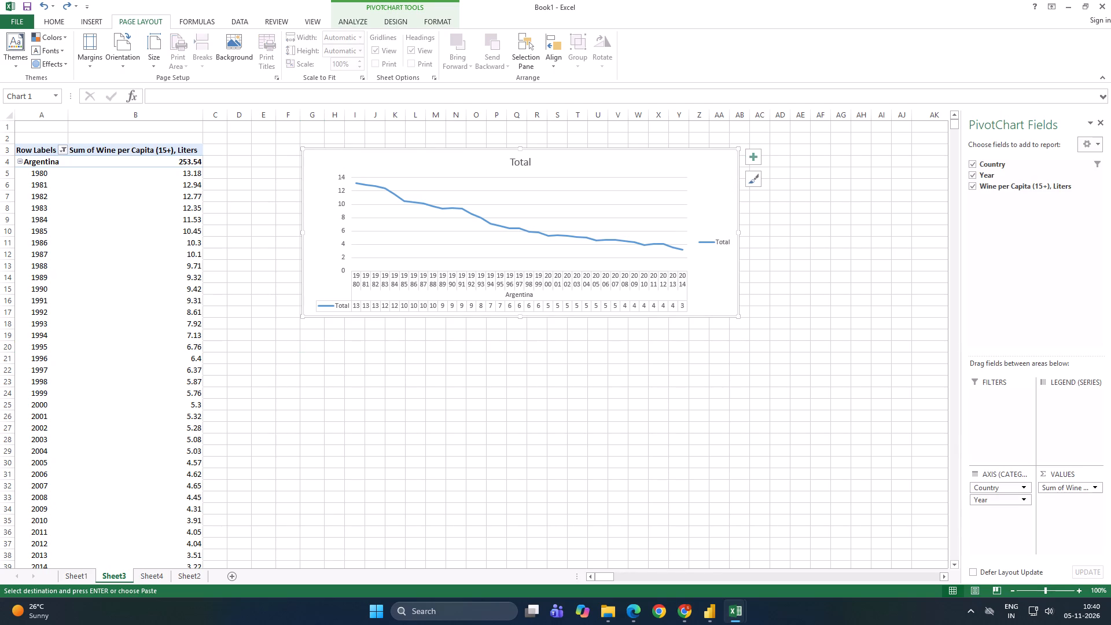
left_click(732, 160)
right_click(725, 160)
left_click(740, 193)
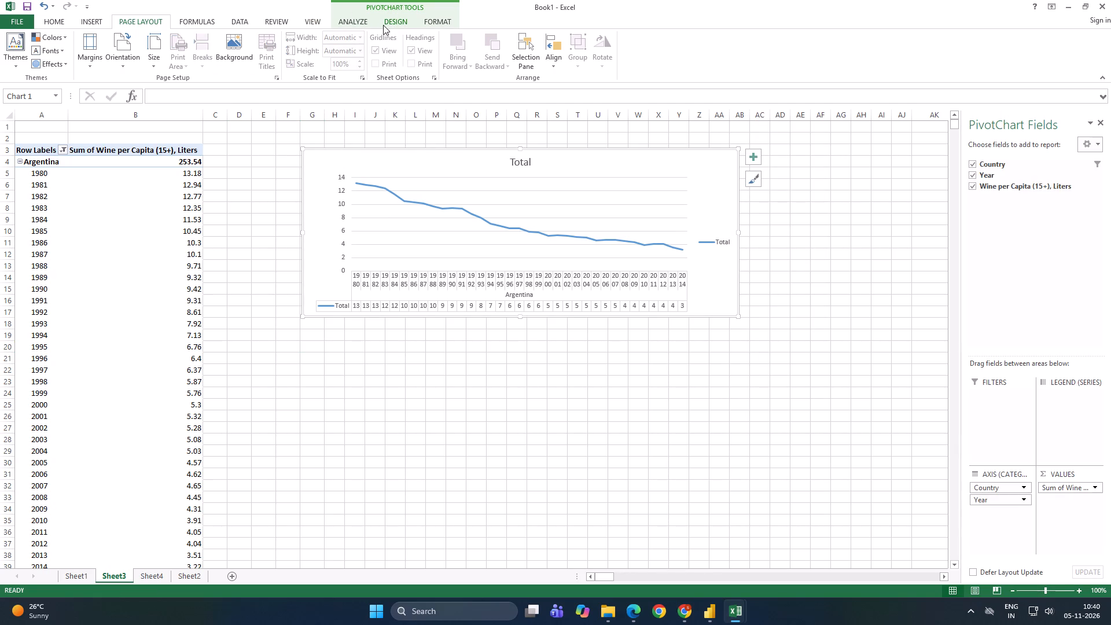
left_click(178, 582)
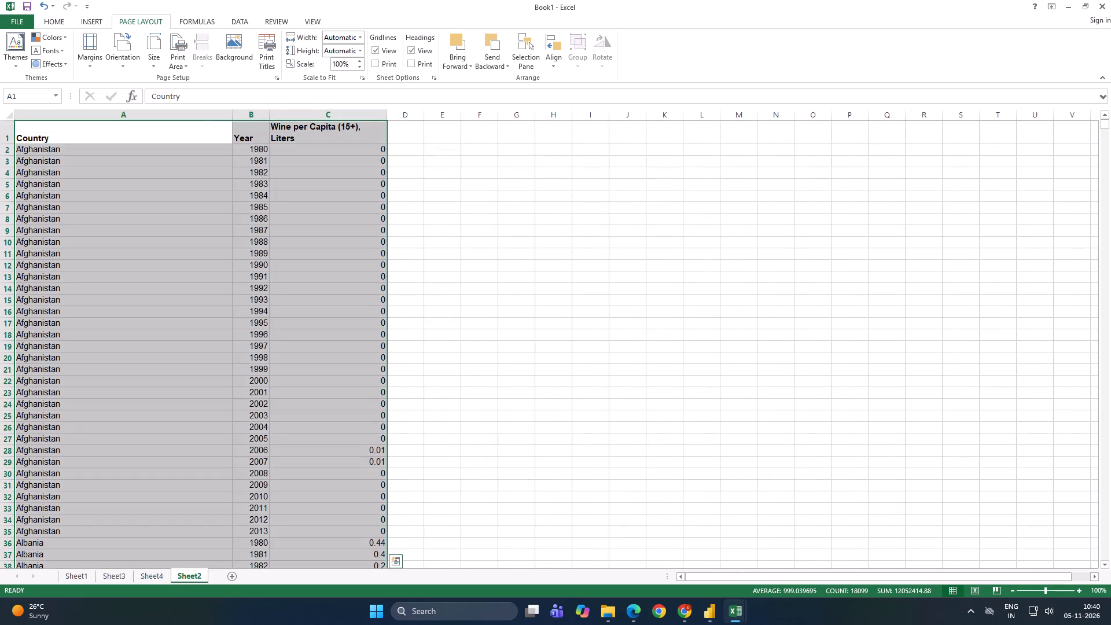
left_click(153, 579)
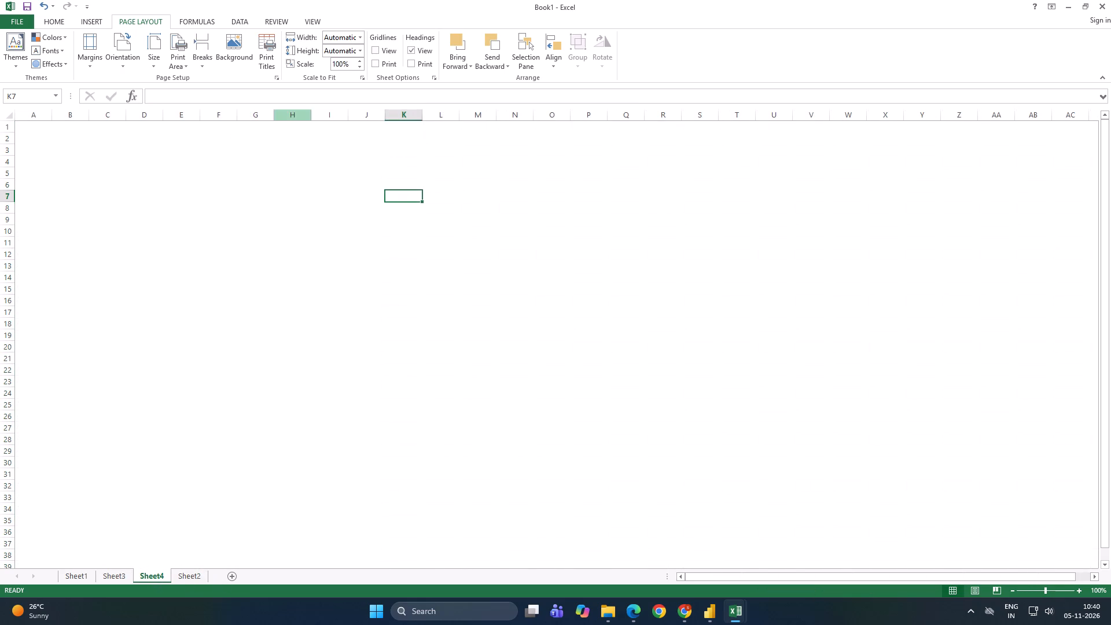
left_click(253, 189)
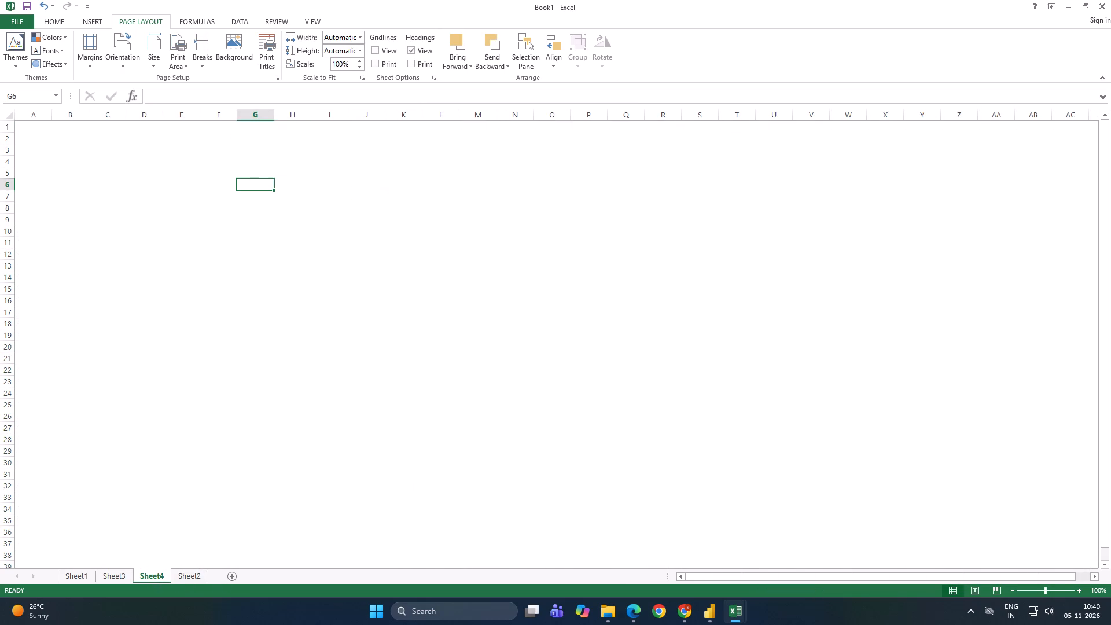
key("ctrl+v")
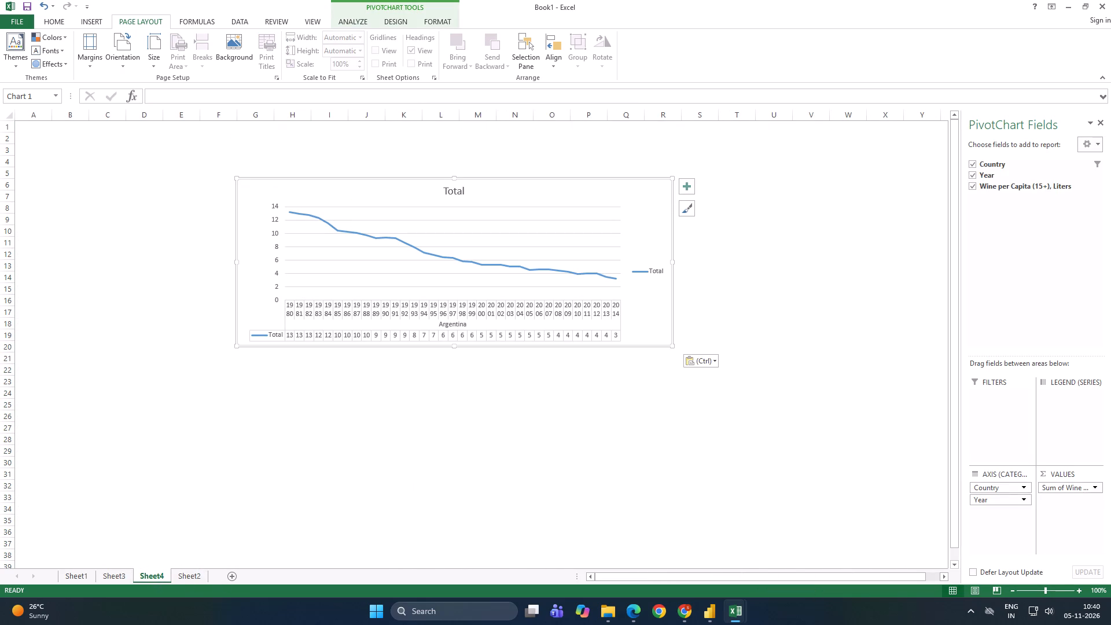
left_click_drag(385, 193, 351, 156)
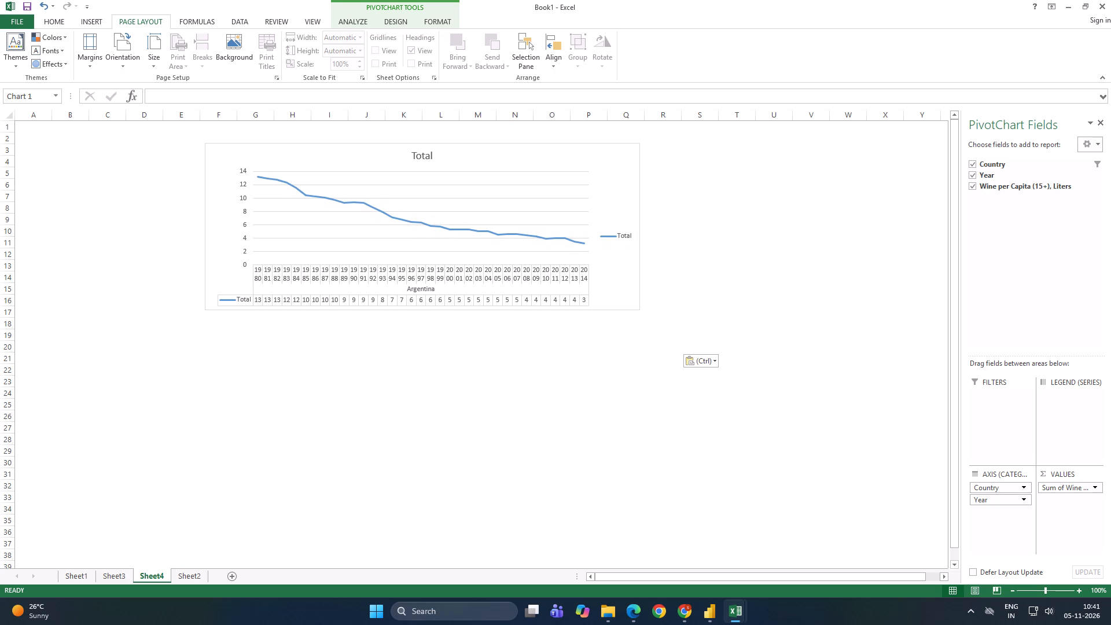
left_click_drag(351, 156, 344, 156)
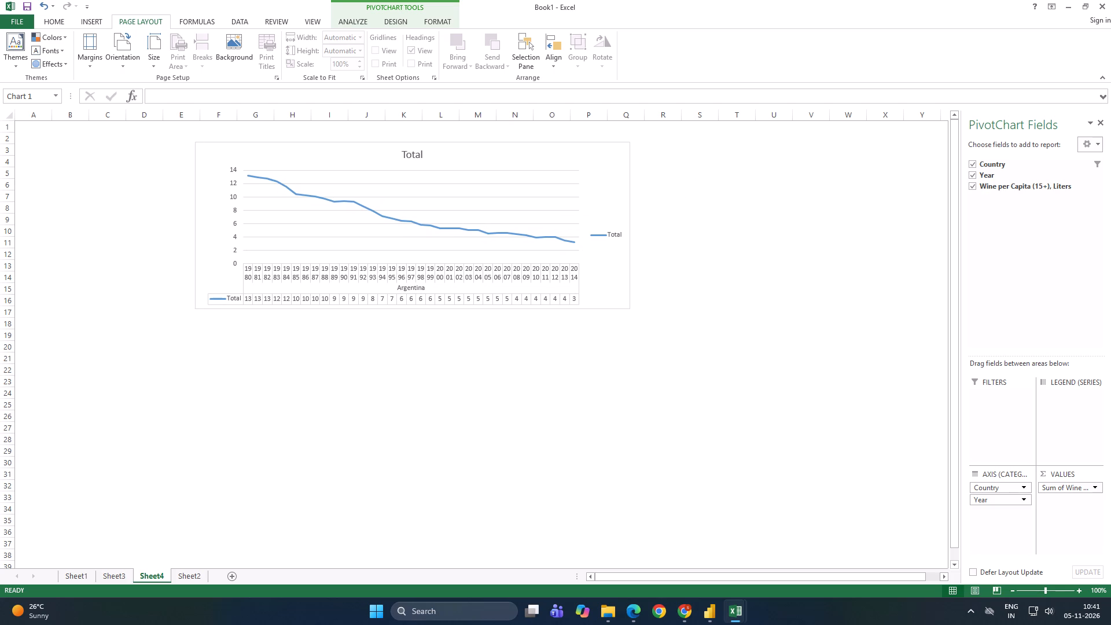
Copy the Select Year and Highest Wine Consumption for 1980 cells from the WineDataFinished Dashboard into cell A20 of Book1's Sheet4.
left_click(126, 576)
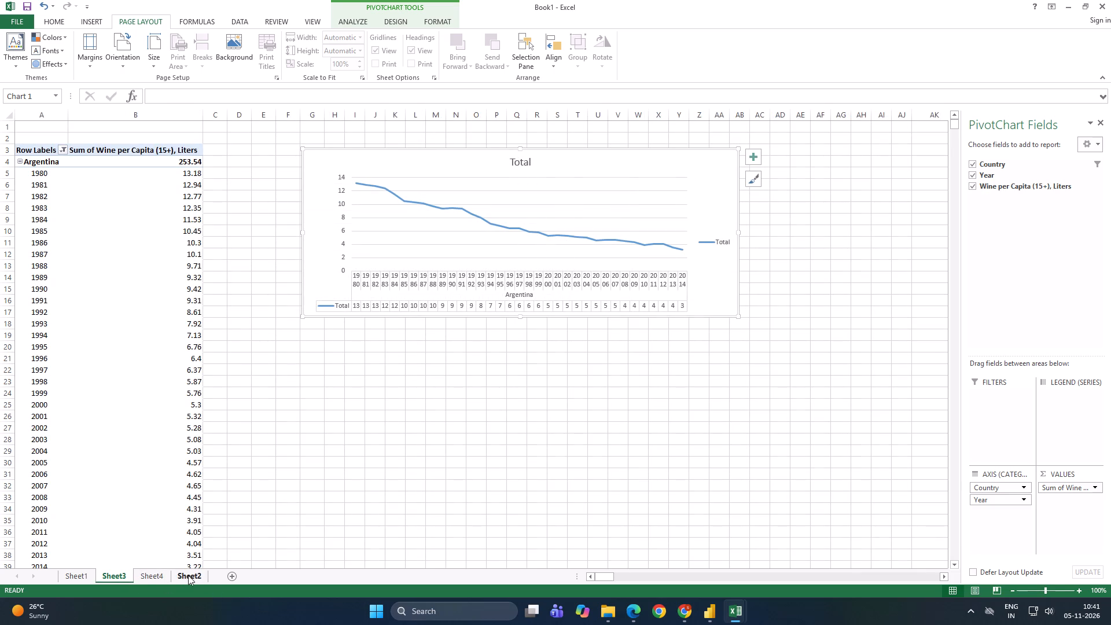
left_click(731, 608)
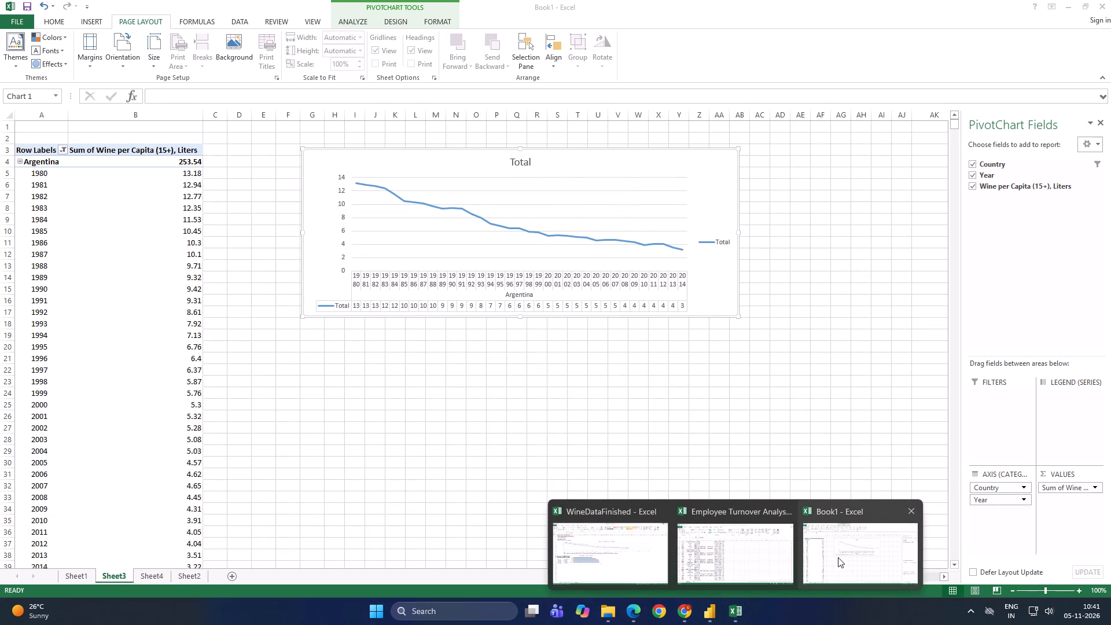
left_click(646, 570)
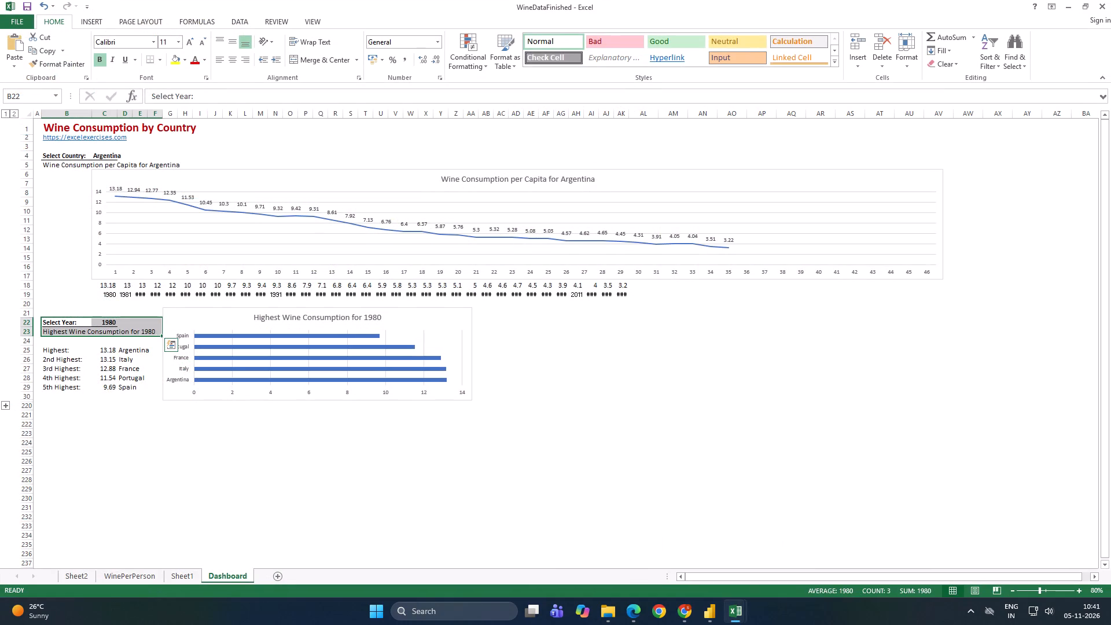
key("ctrl+c")
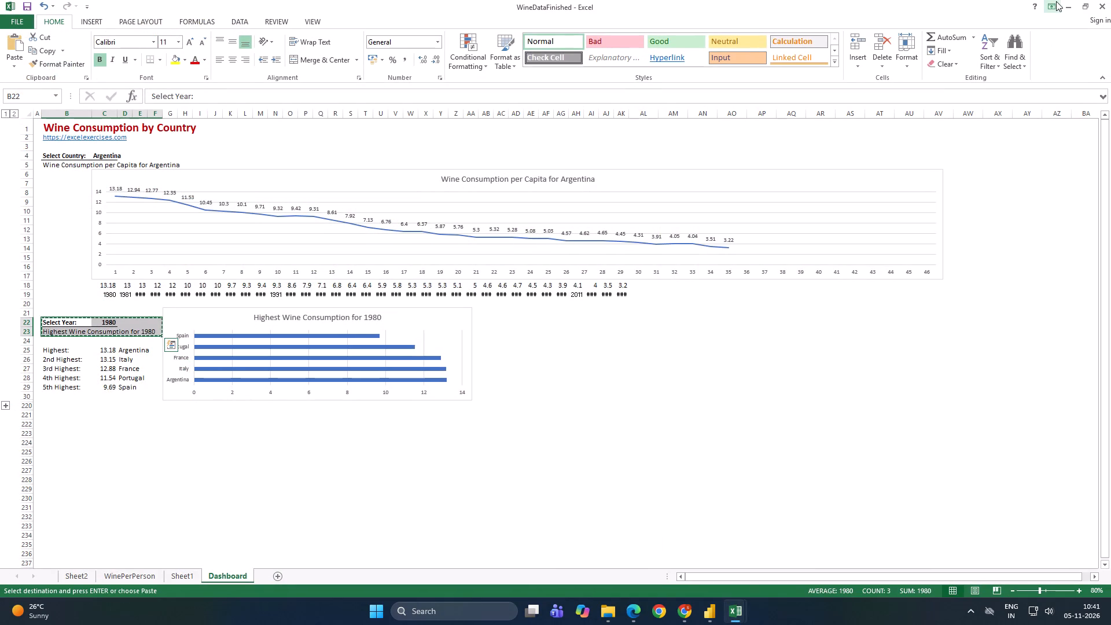
left_click(1061, 6)
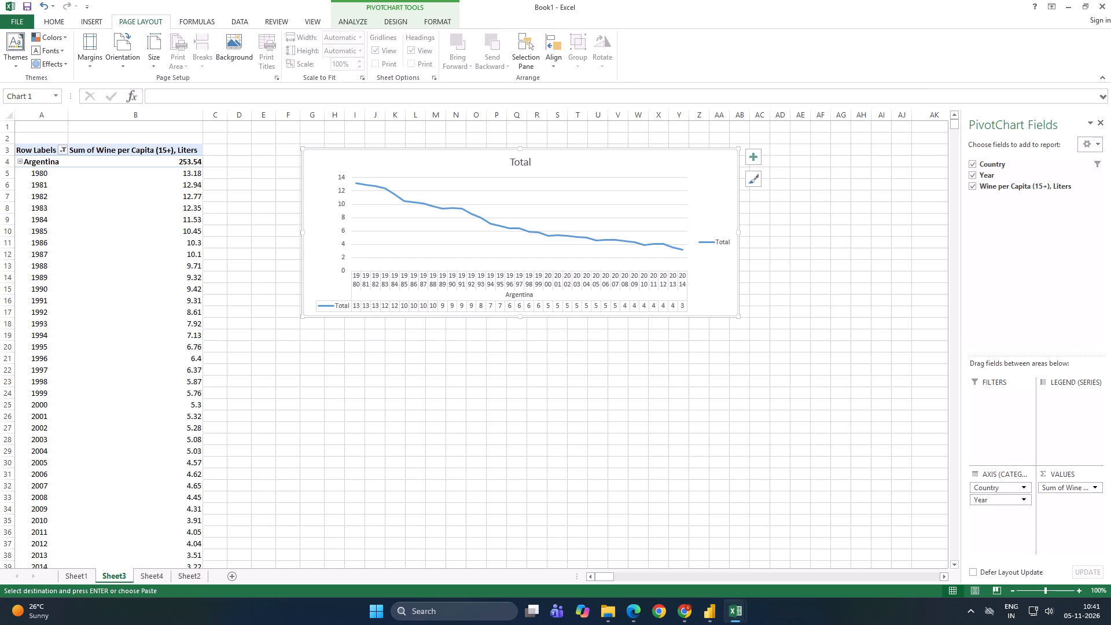
left_click(197, 578)
left_click(162, 587)
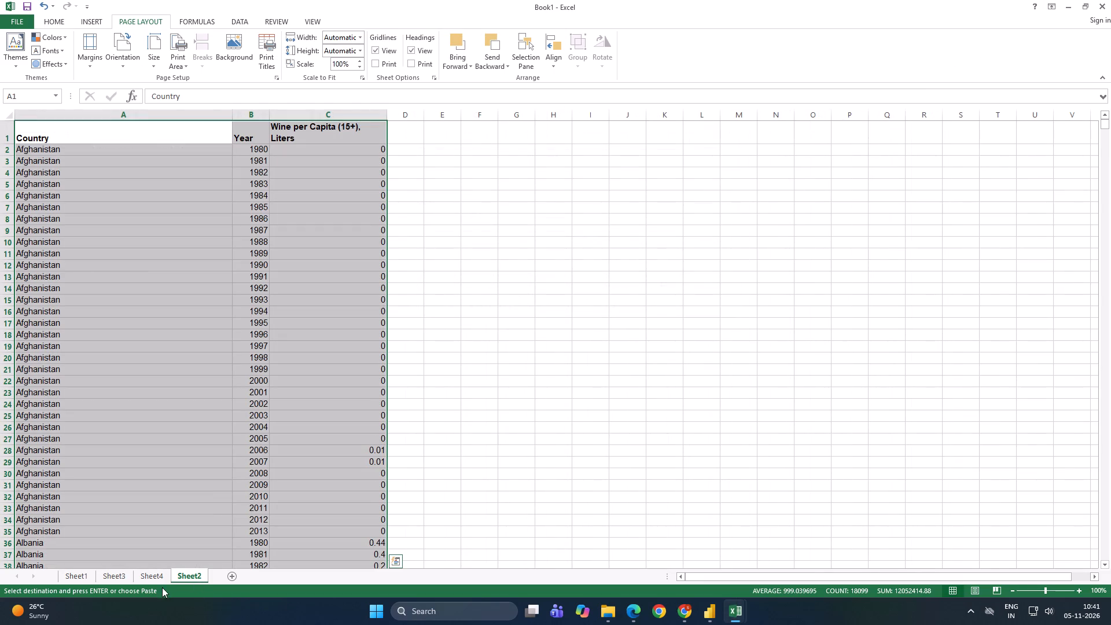
left_click(152, 576)
left_click(47, 348)
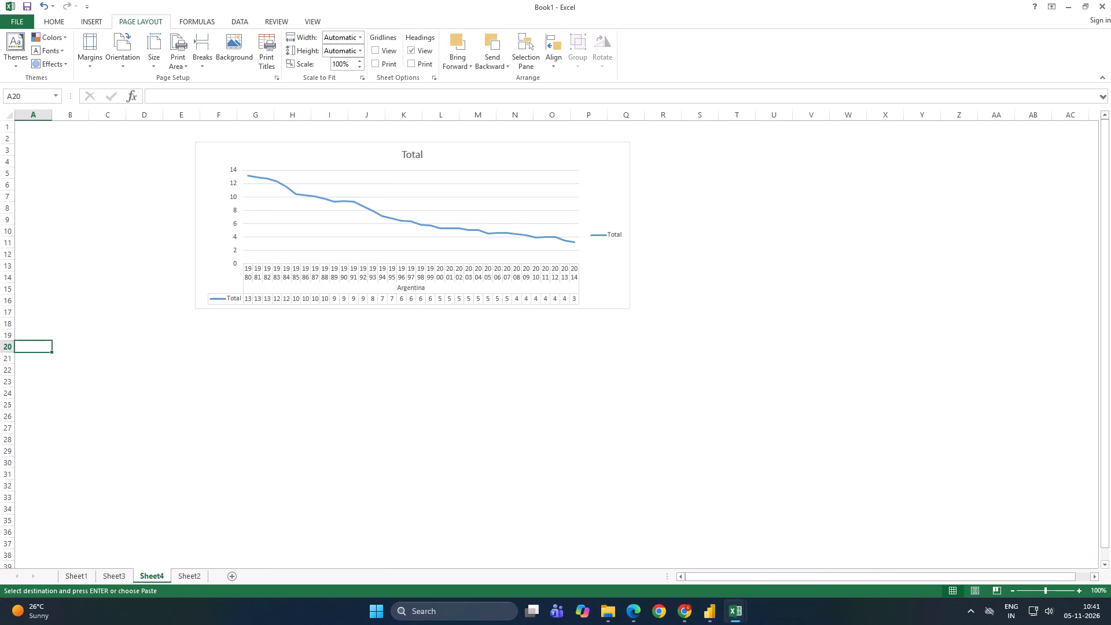
key("ctrl+v")
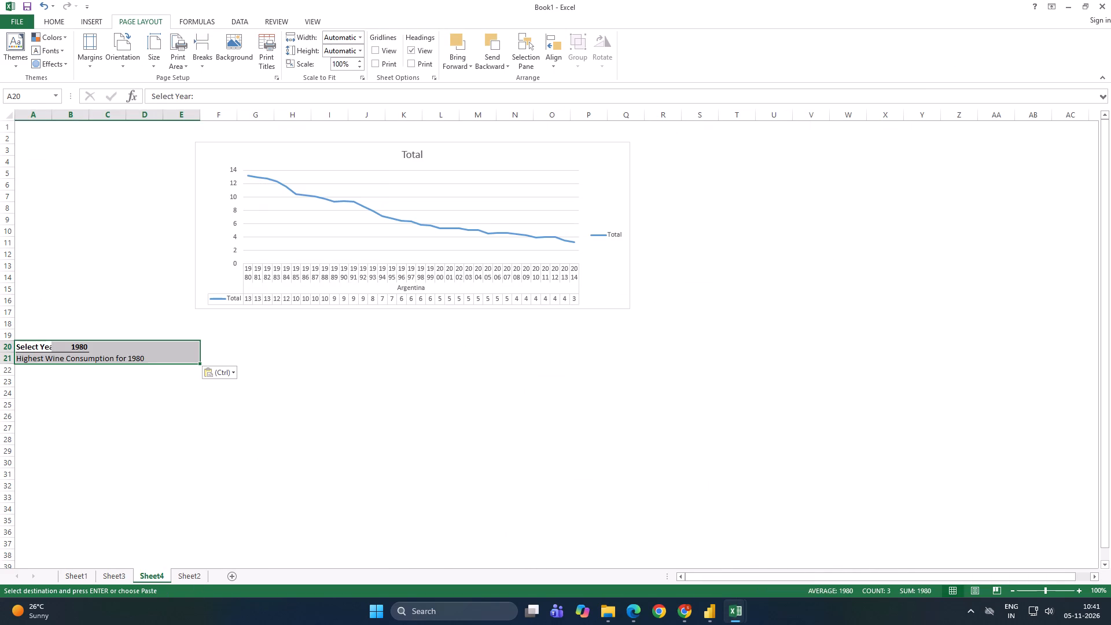
Widen columns A, B and C on Sheet4 to make room for the Select Year block.
left_click(93, 385)
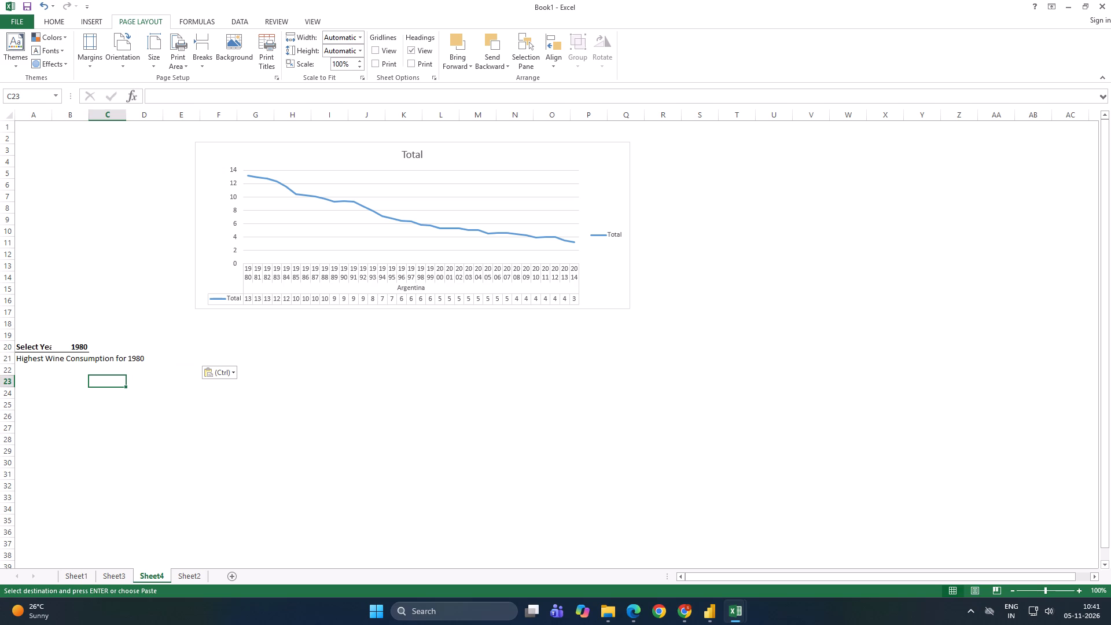
left_click_drag(53, 117, 62, 117)
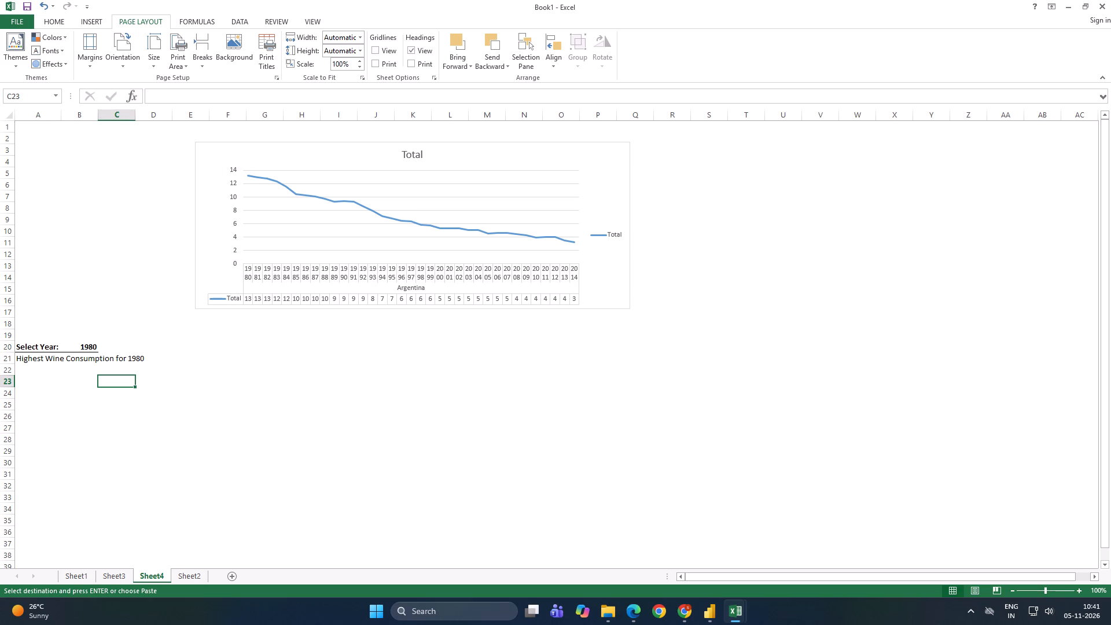
left_click(34, 374)
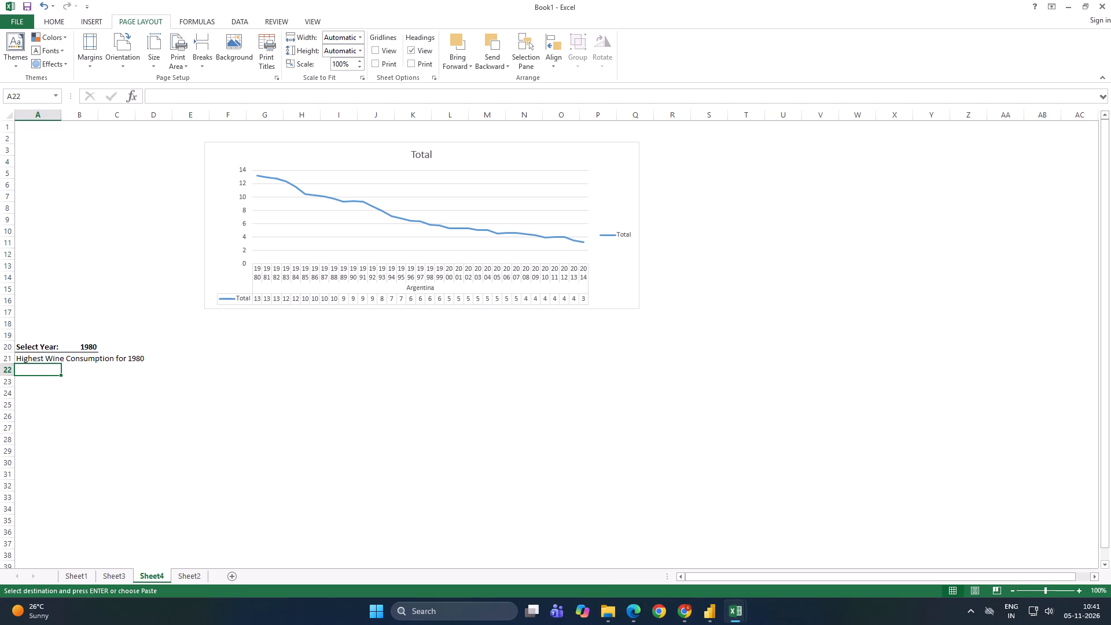
left_click_drag(62, 119, 73, 125)
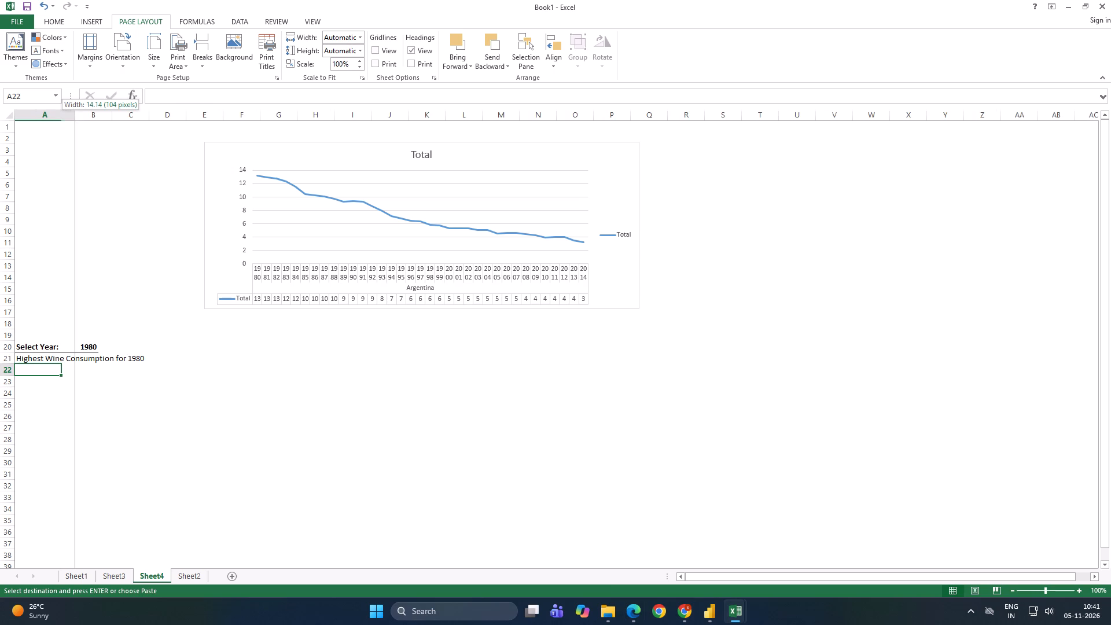
left_click_drag(73, 125, 69, 126)
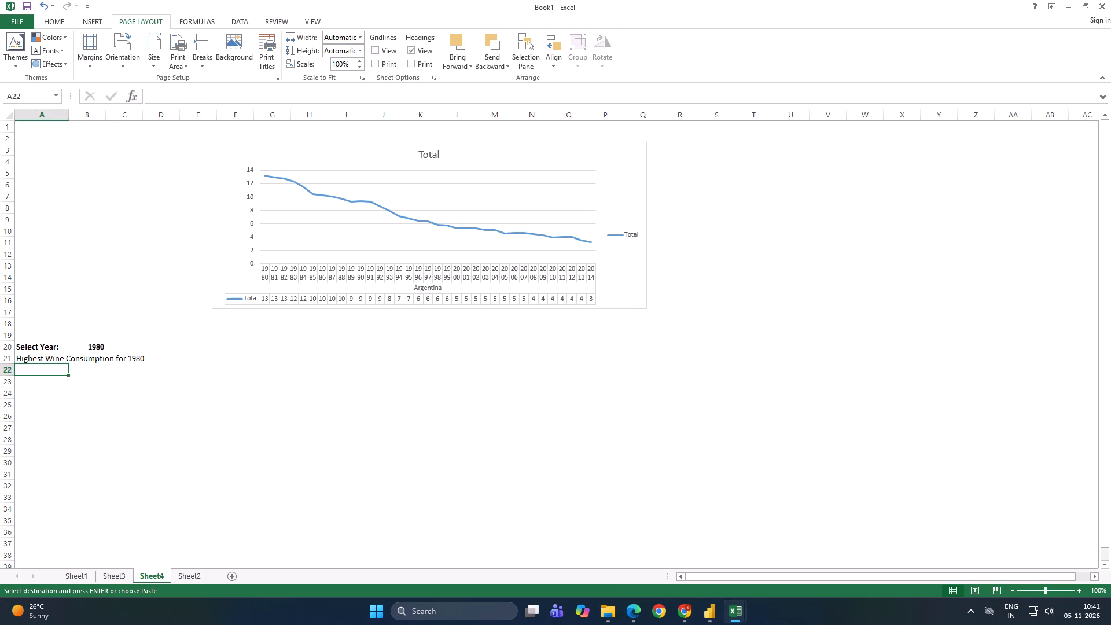
left_click_drag(105, 118, 121, 122)
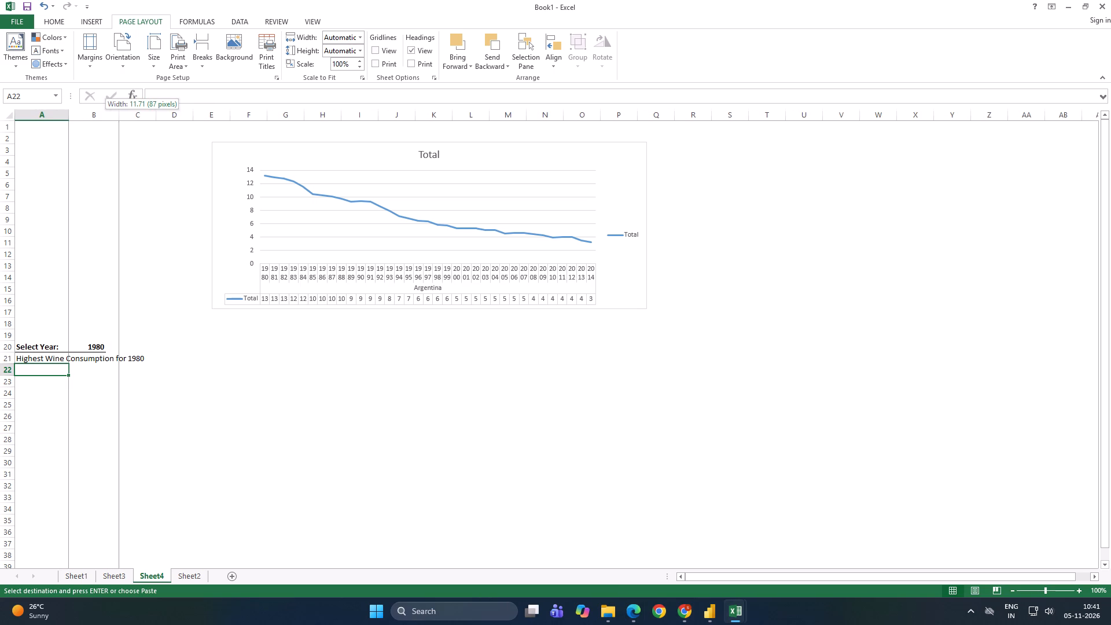
left_click_drag(121, 122, 126, 123)
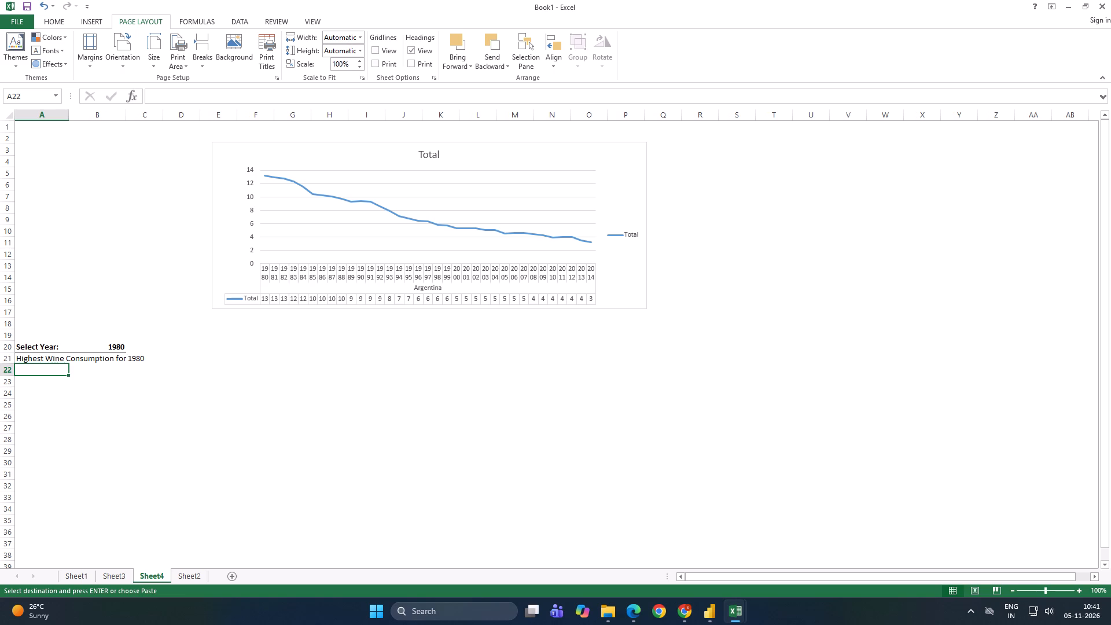
left_click_drag(163, 118, 171, 118)
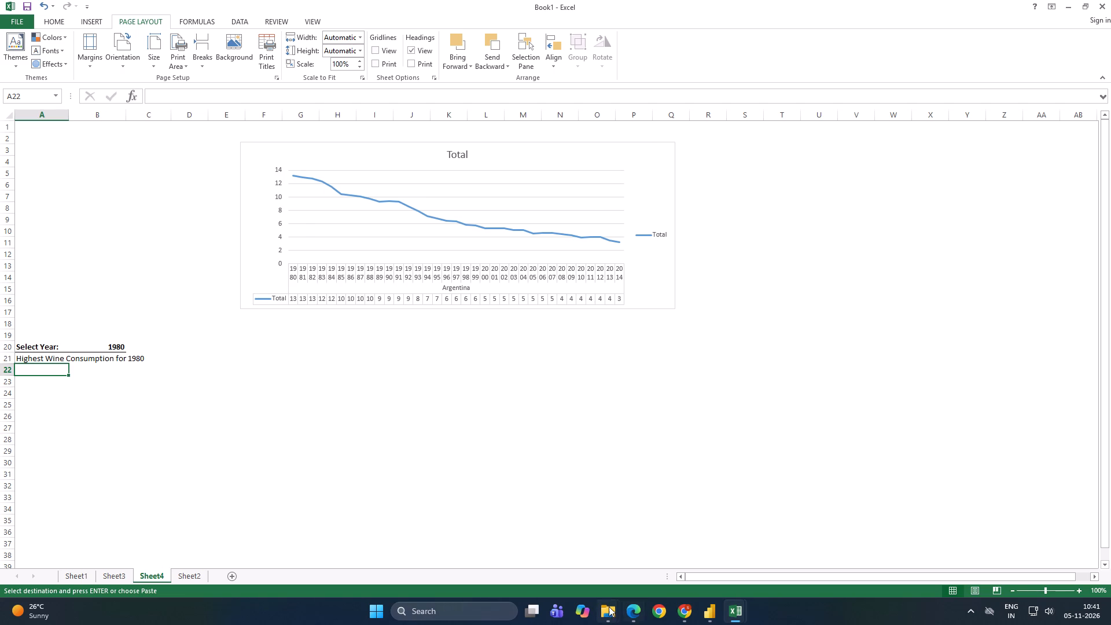
Copy the five labels Highest: to 5th Highest: from the WineDataFinished Dashboard into cells A22:A26 of Book1's Sheet4.
left_click(732, 614)
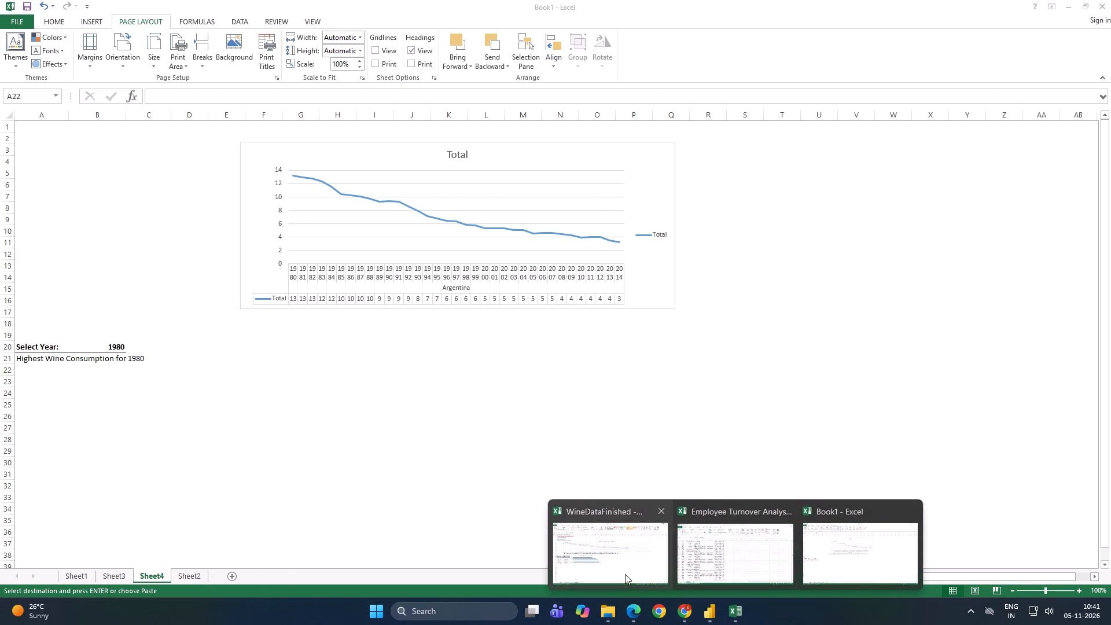
left_click(616, 561)
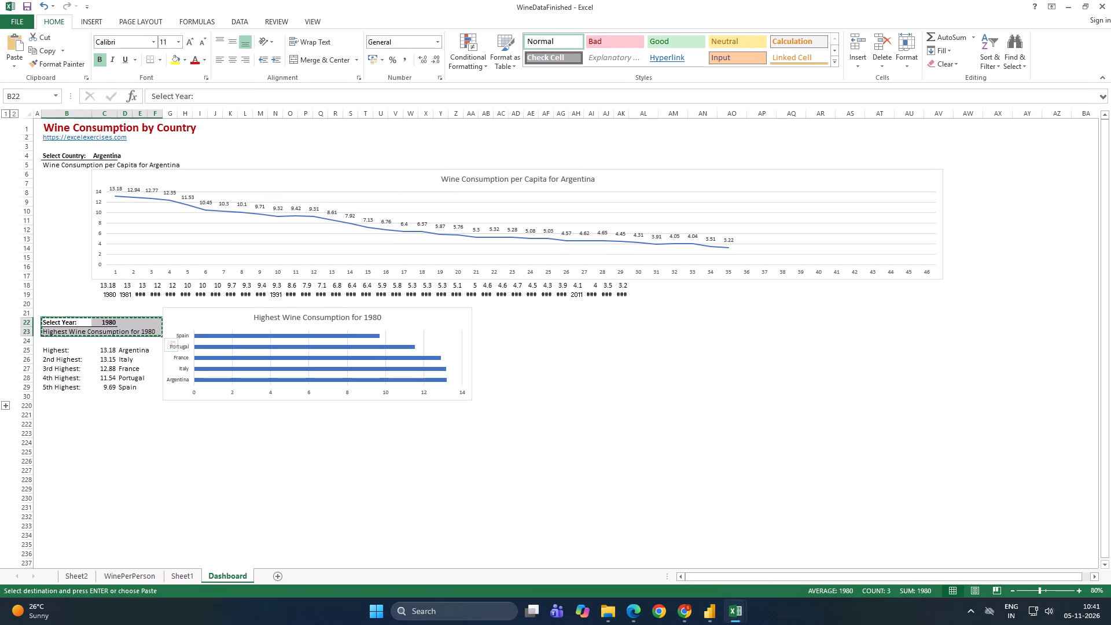
left_click_drag(50, 352, 51, 384)
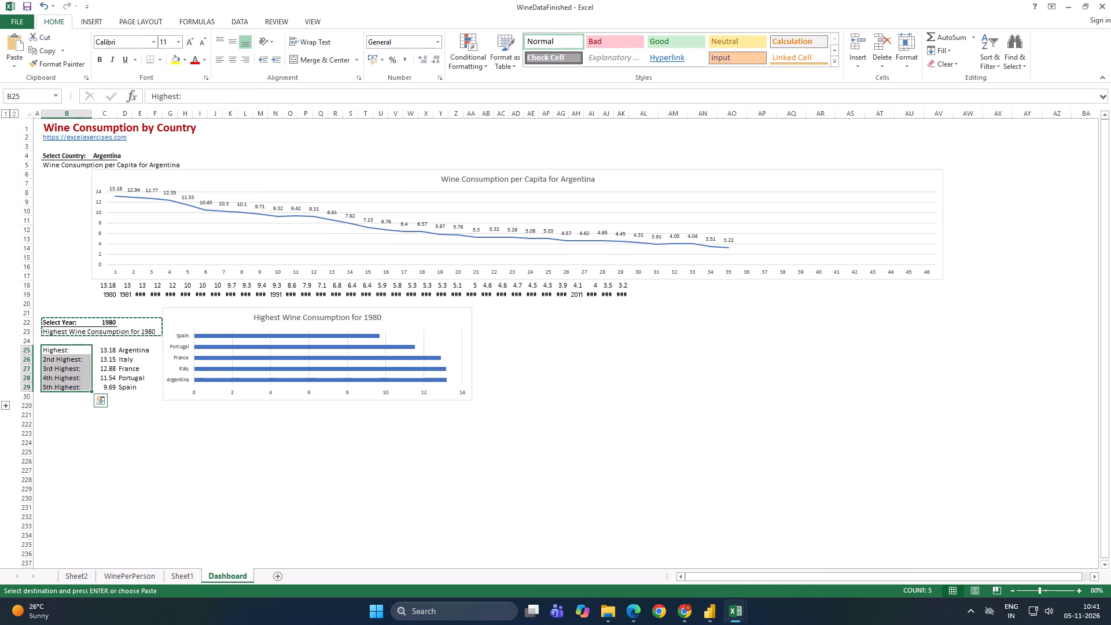
key("ctrl+c")
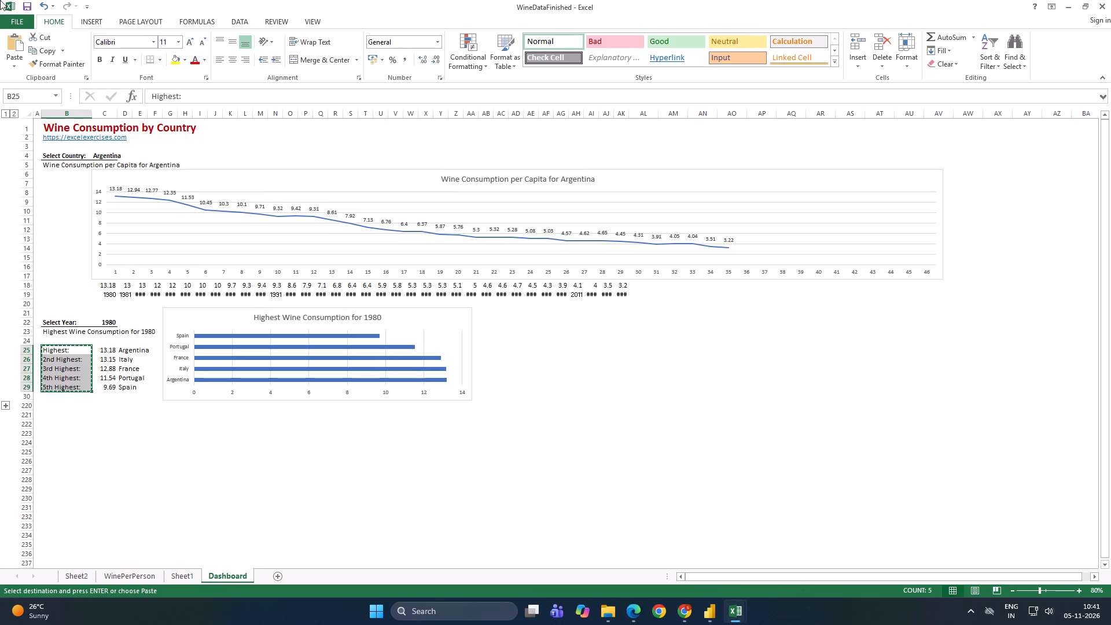
left_click(741, 620)
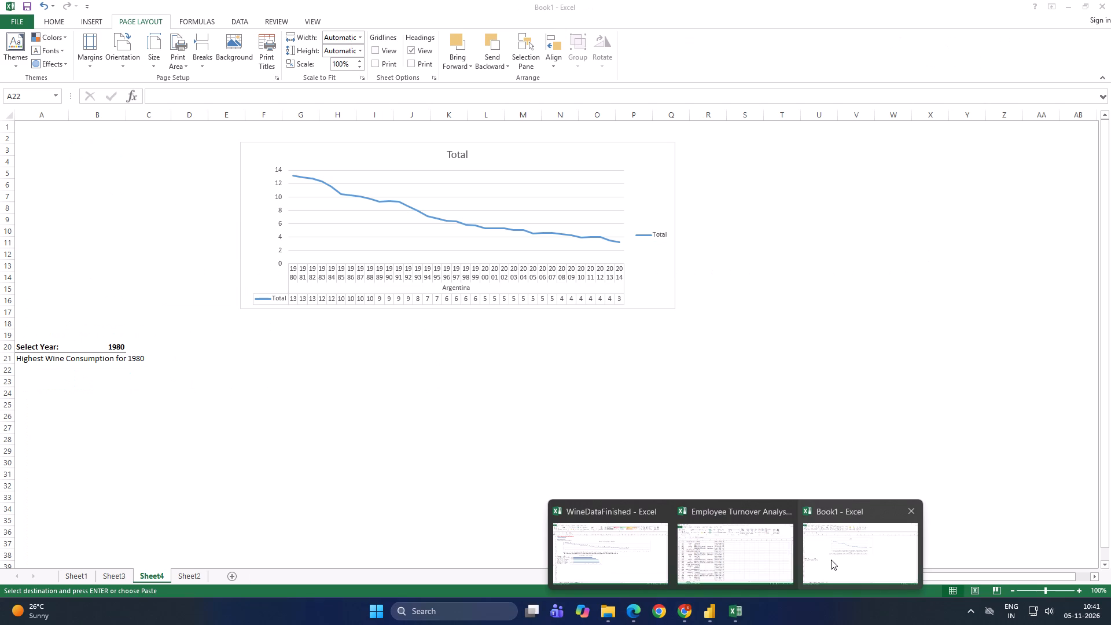
left_click(839, 555)
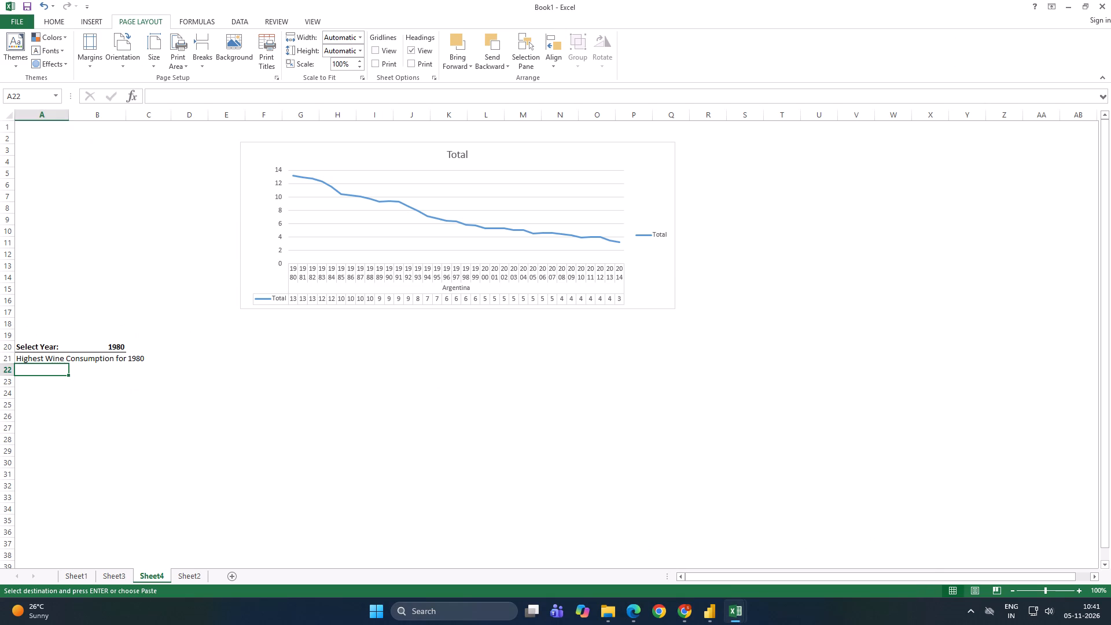
key("ctrl+v")
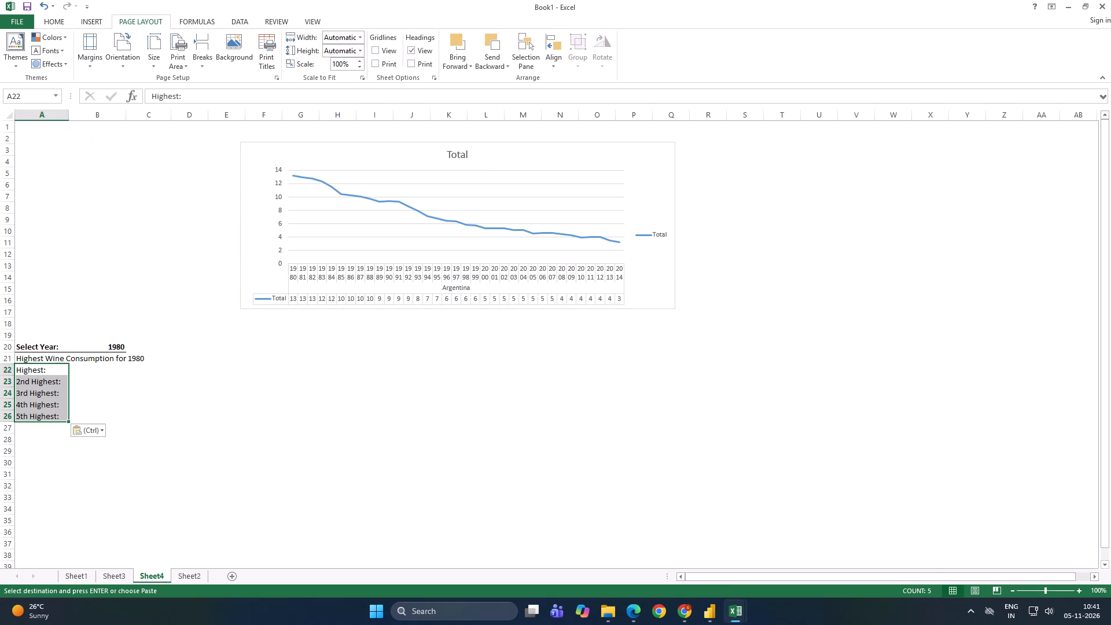
Enter =LARGE(Sheet2!C2:C6033,1) in cell B22 of Sheet4, beside the Highest: label.
left_click(86, 369)
key("equal")
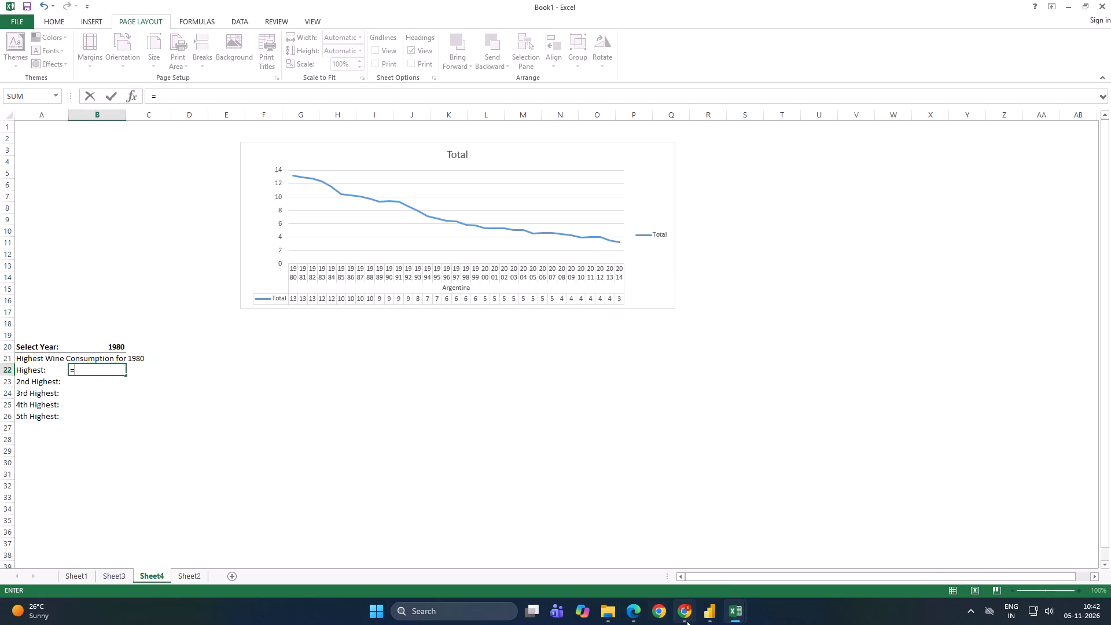
left_click(743, 611)
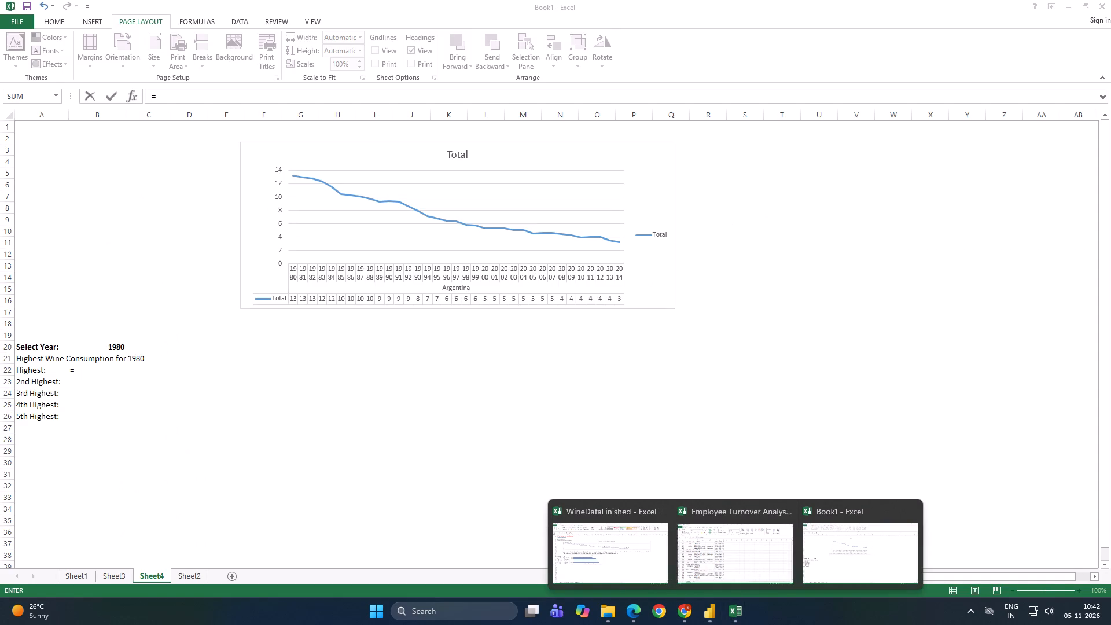
left_click(93, 372)
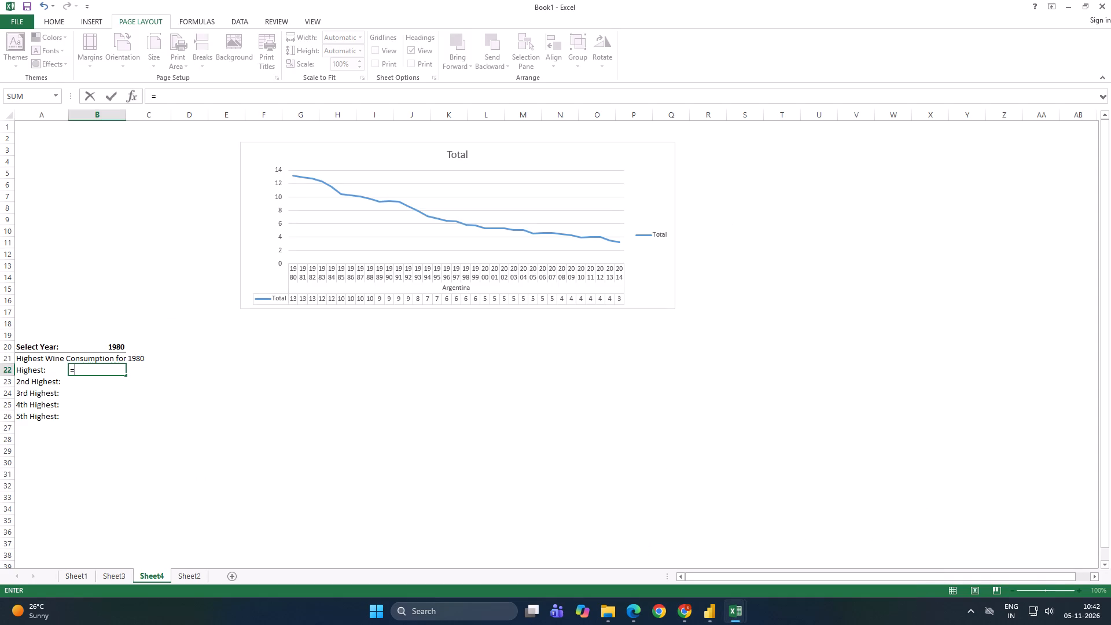
key("equal")
key("BackSpace")
type("larg")
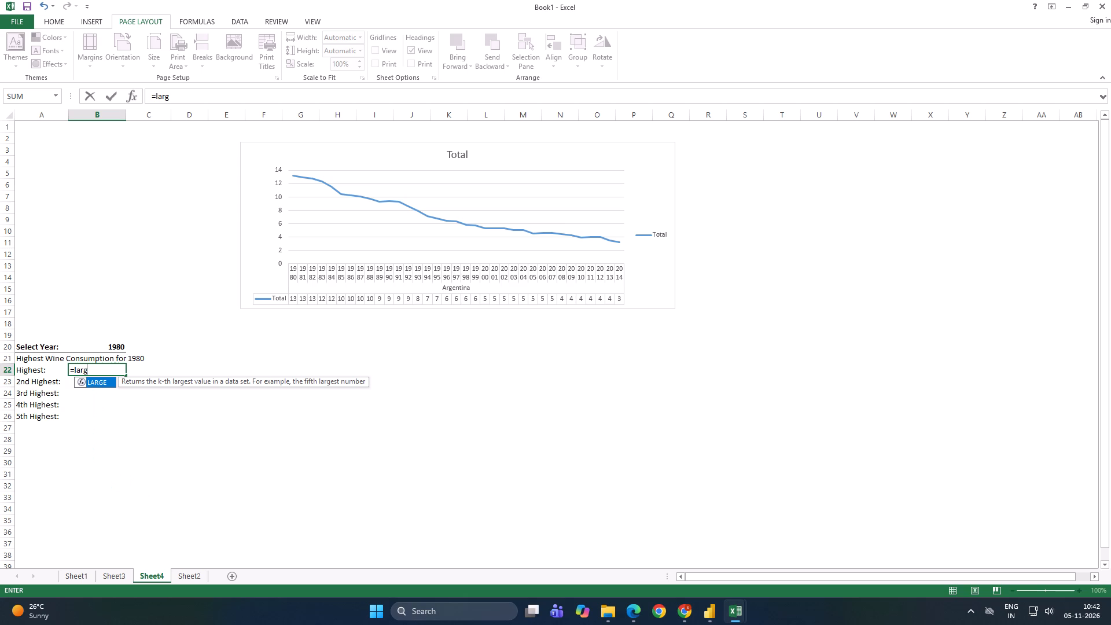
key("Tab")
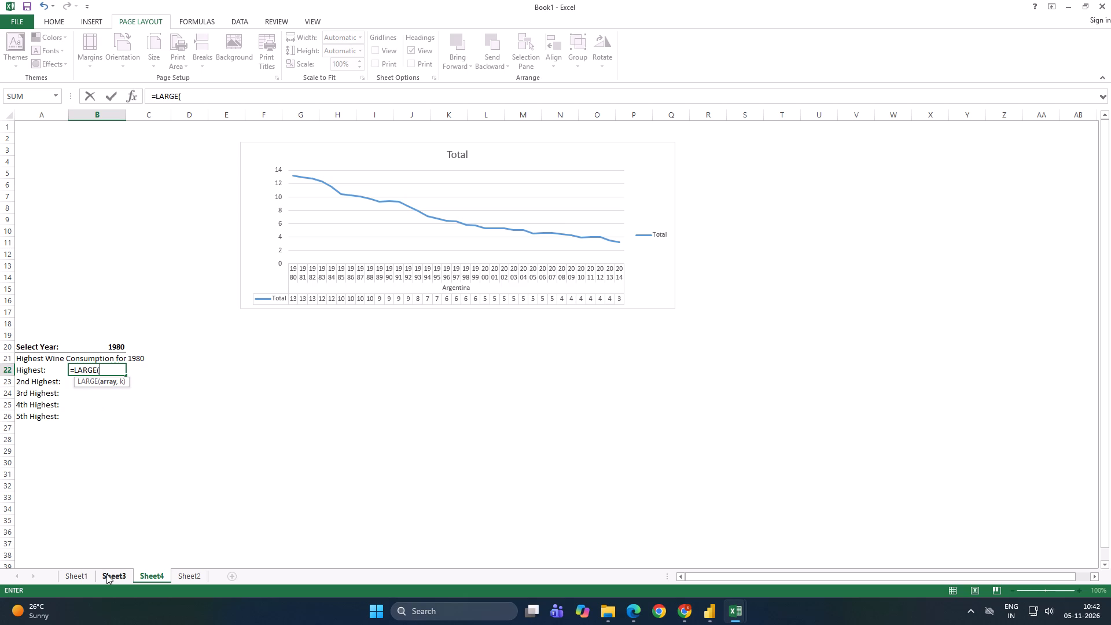
left_click(182, 579)
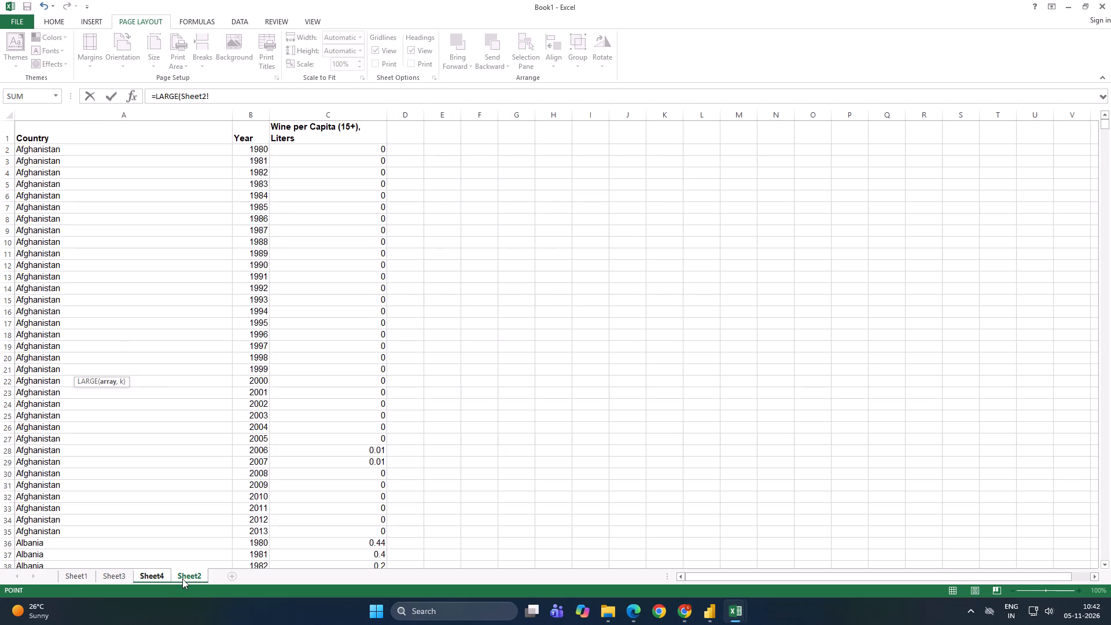
left_click(344, 148)
key("ctrl+shift+Down")
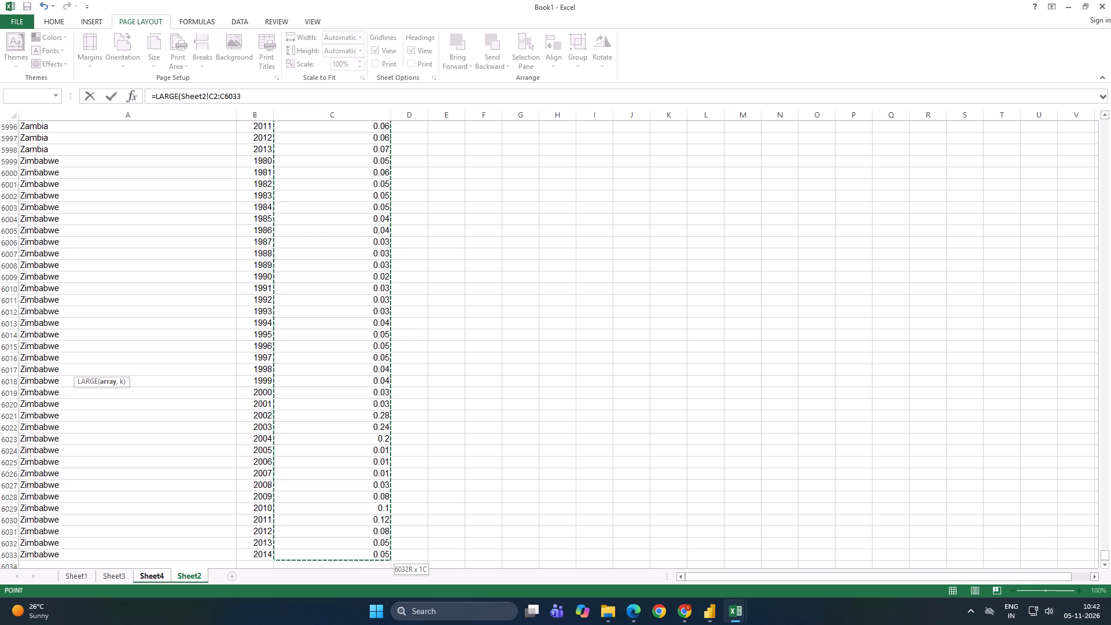
left_click(247, 100)
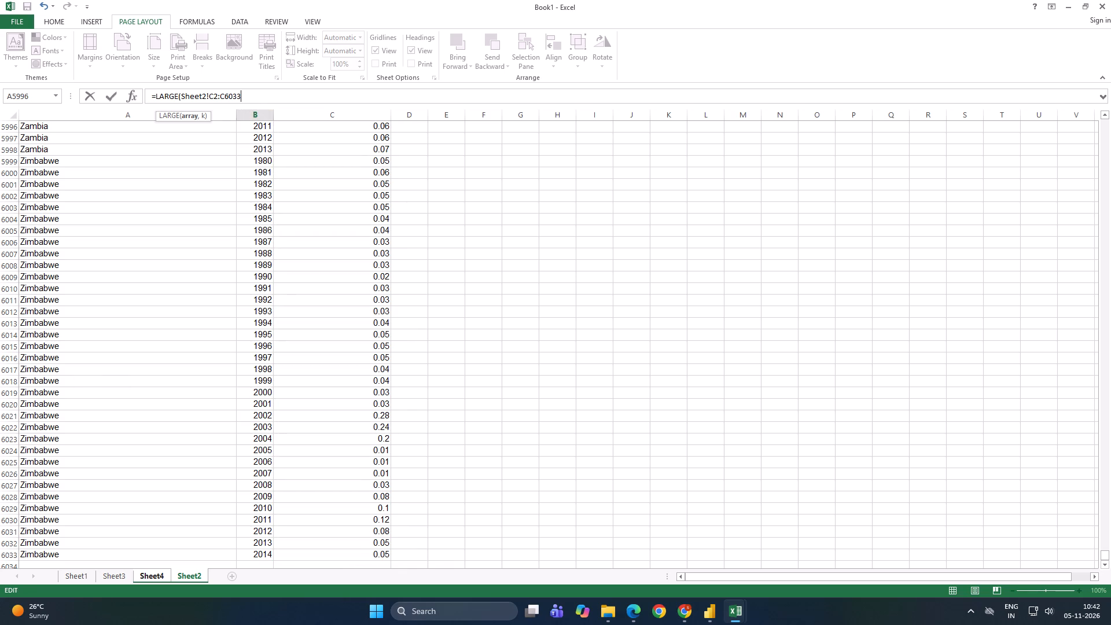
key("comma")
key("1")
key("shift+parenright")
key("Return")
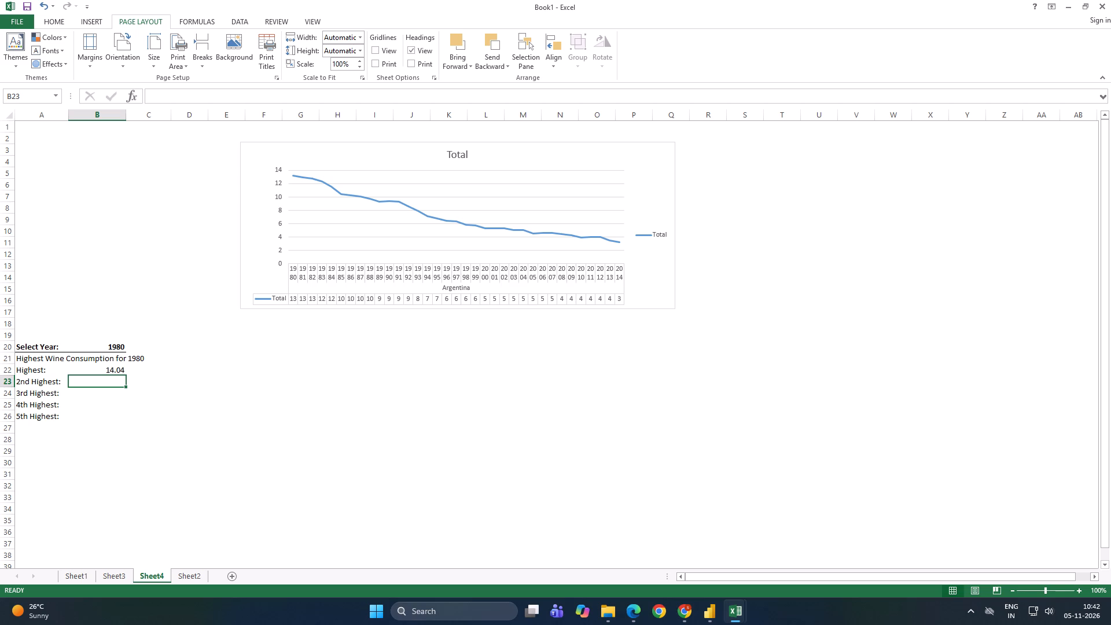
Switch to the WineDataFinished Dashboard and inspect the formula behind the Highest value in cell C25.
scroll(137, 381, "up", 1)
left_click(736, 609)
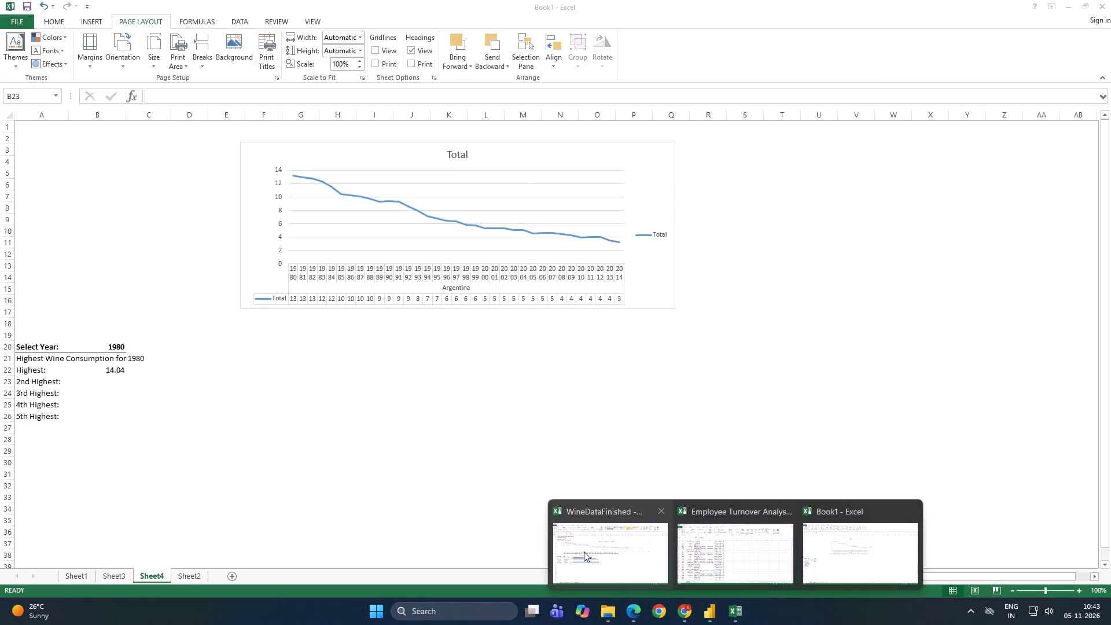
left_click(590, 551)
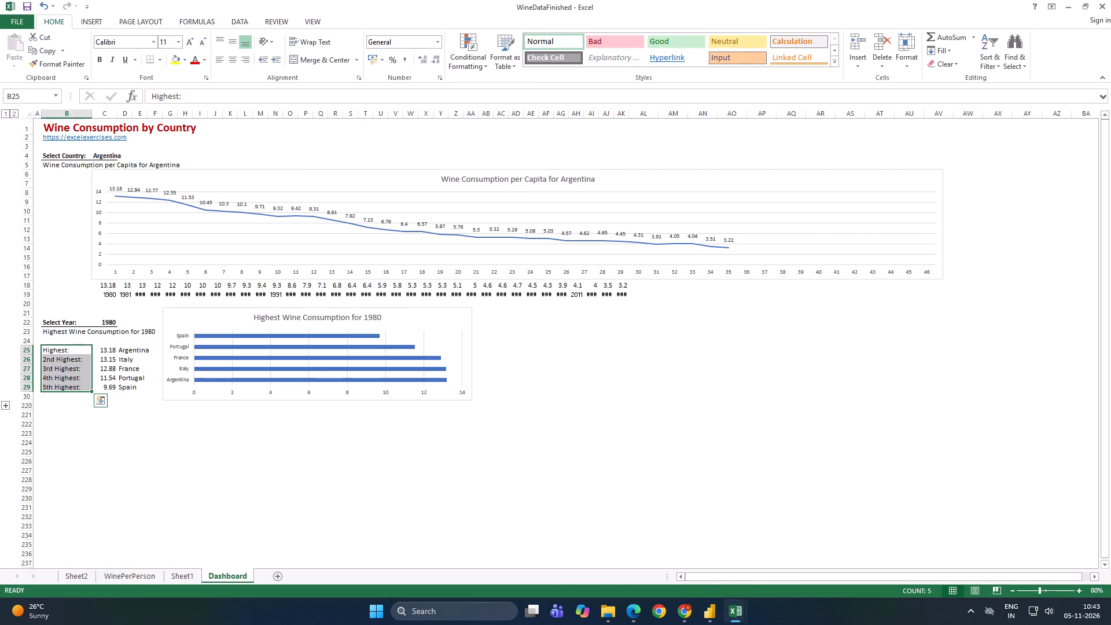
left_click(108, 354)
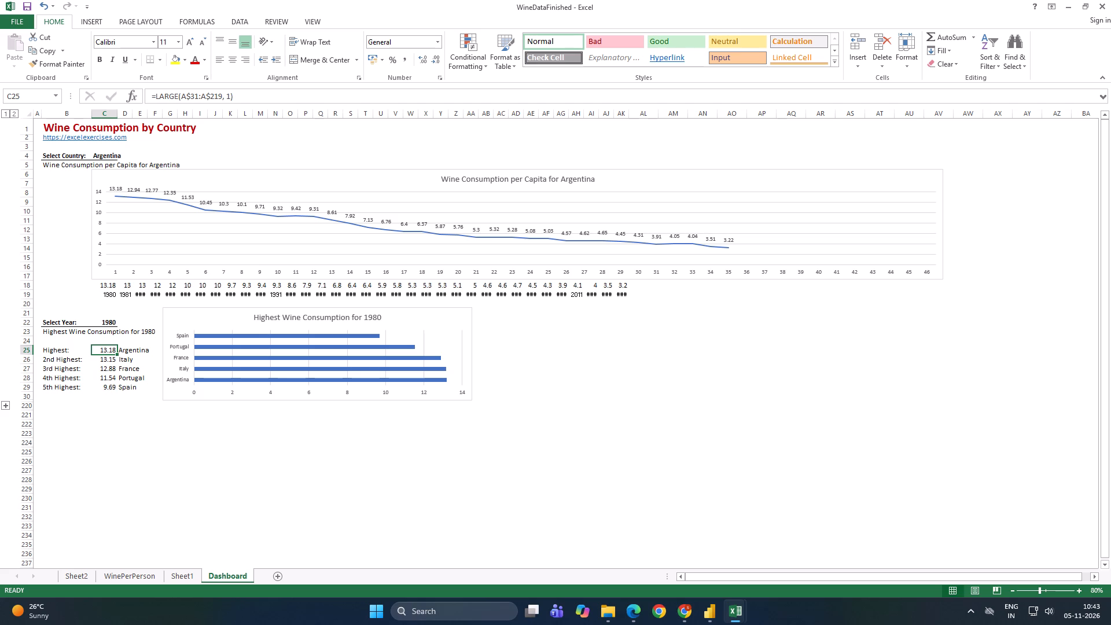
On WineDataFinished's WinePerPerson sheet, enter =MAX(D2:D6033) in cell E6006 to check the overall maximum wine per capita.
left_click(170, 578)
left_click_drag(157, 580, 152, 578)
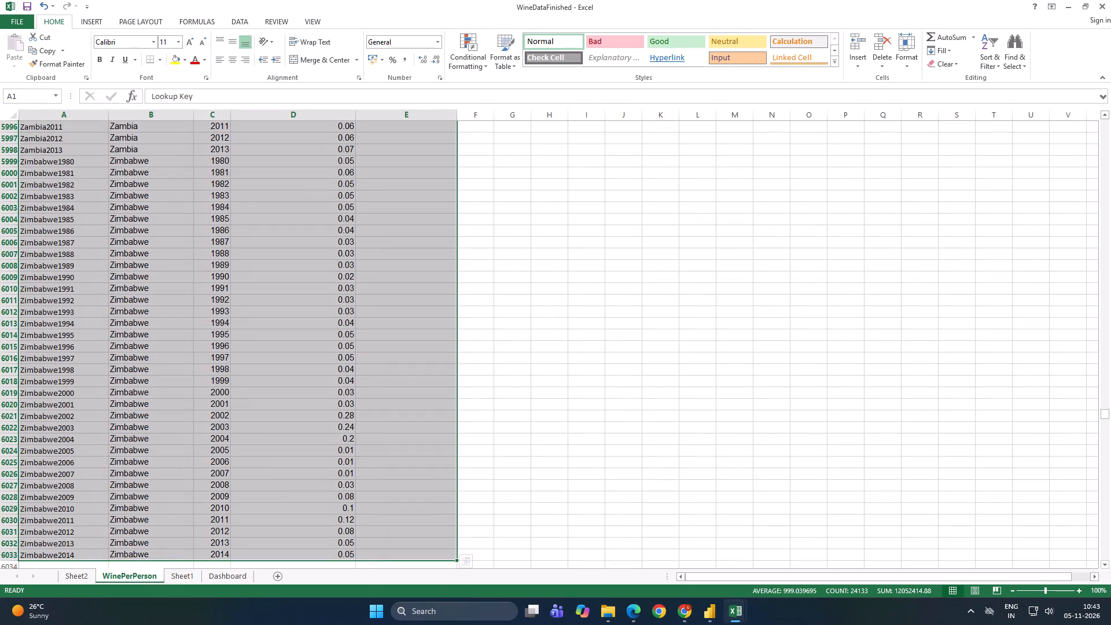
left_click(616, 414)
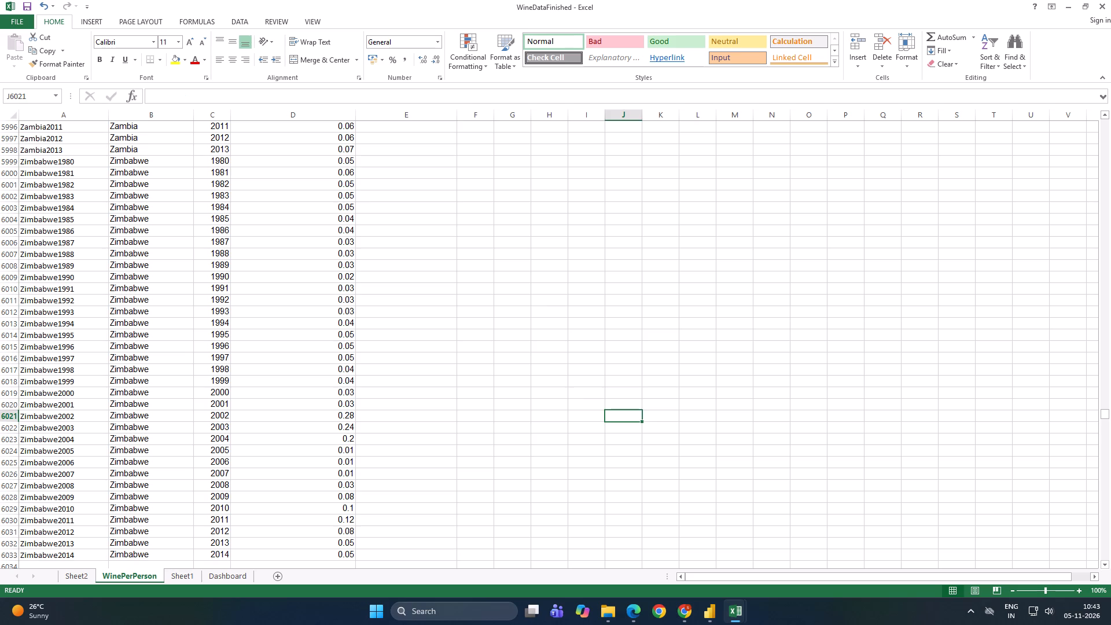
left_click(432, 241)
key("equal")
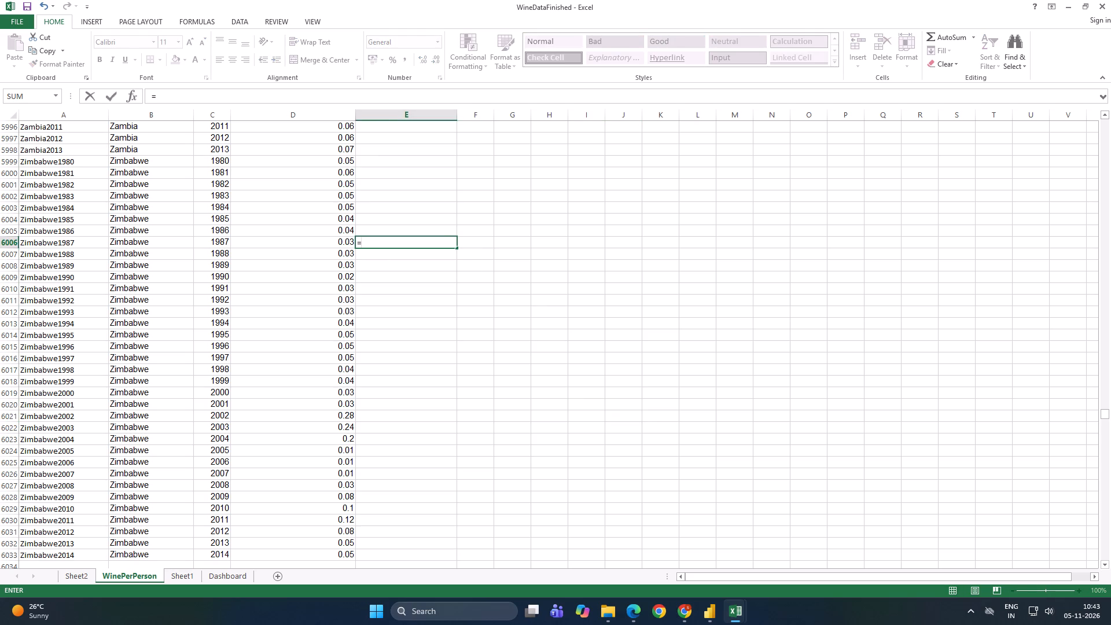
key("comma")
key("BackSpace")
type("max")
key("shift+parenleft")
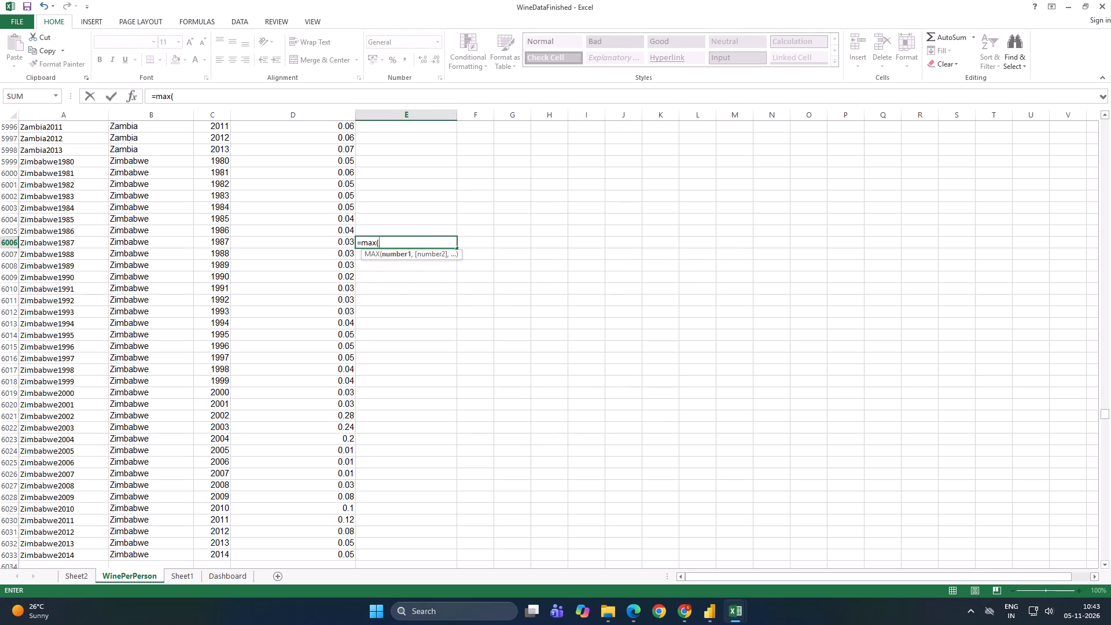
scroll(262, 255, "up", 10)
scroll(261, 255, "down", 1)
scroll(261, 255, "up", 20)
scroll(261, 255, "down", 1)
scroll(261, 255, "up", 13)
left_click(286, 254)
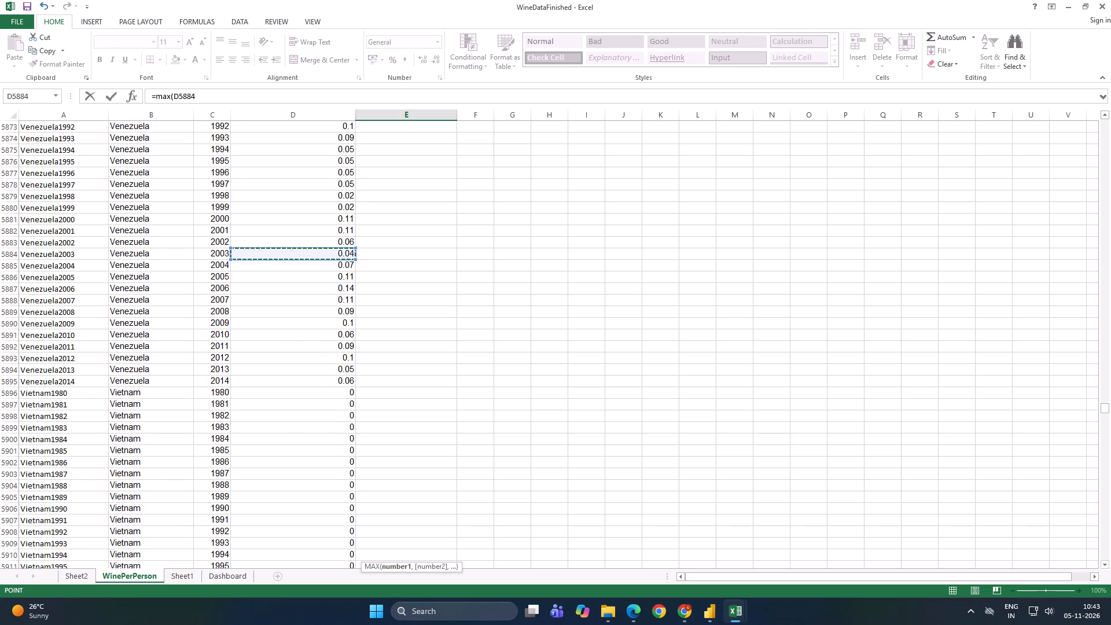
key("ctrl+shift+Up")
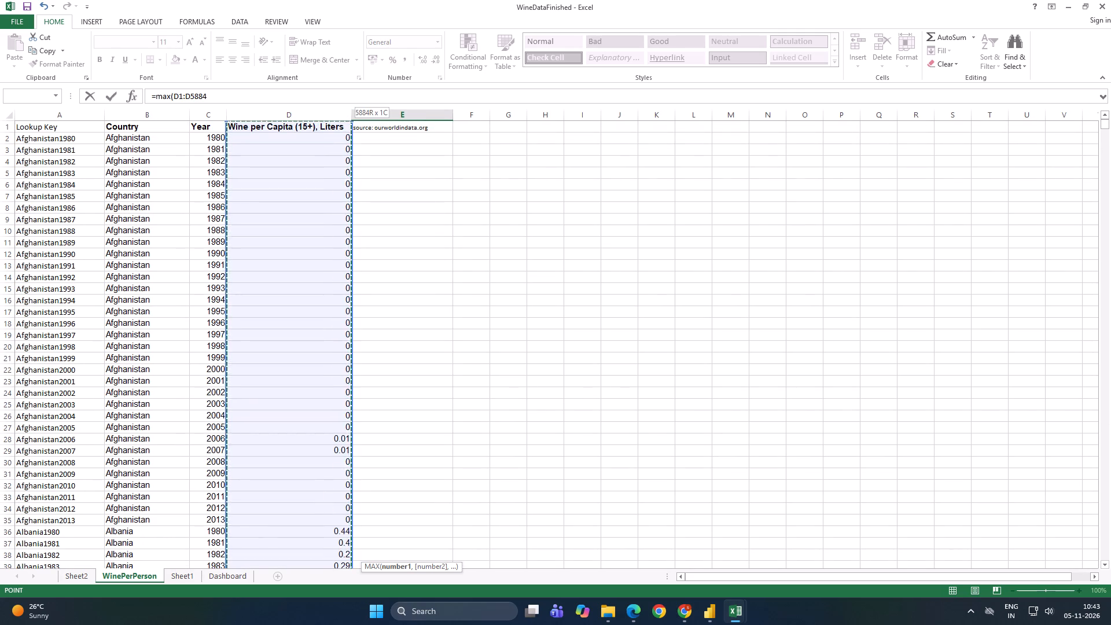
left_click(310, 138)
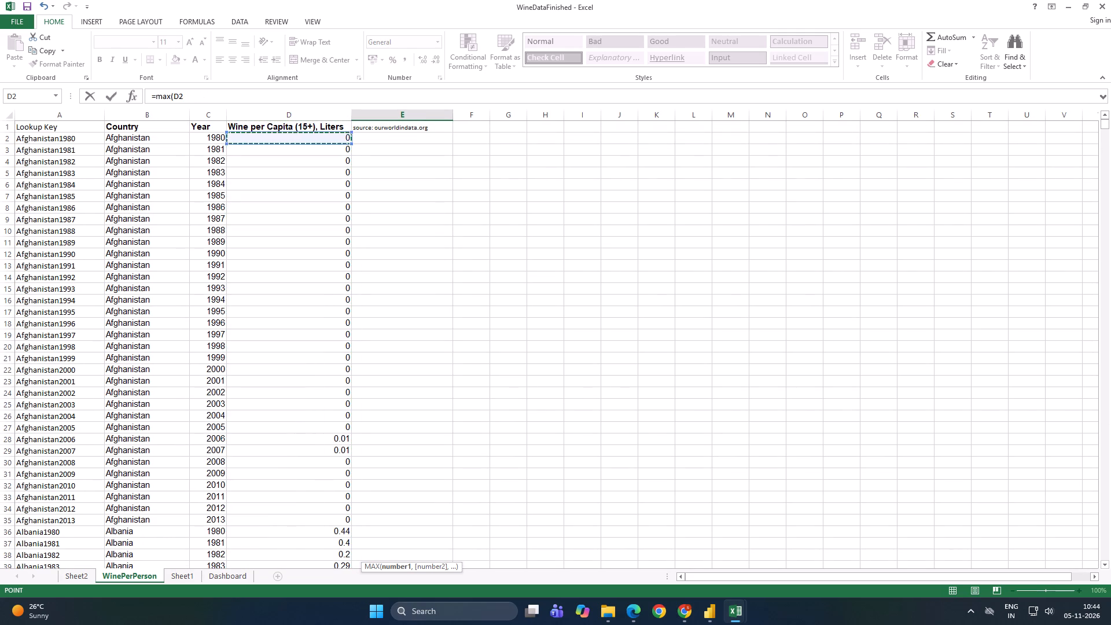
key("ctrl+shift+Down")
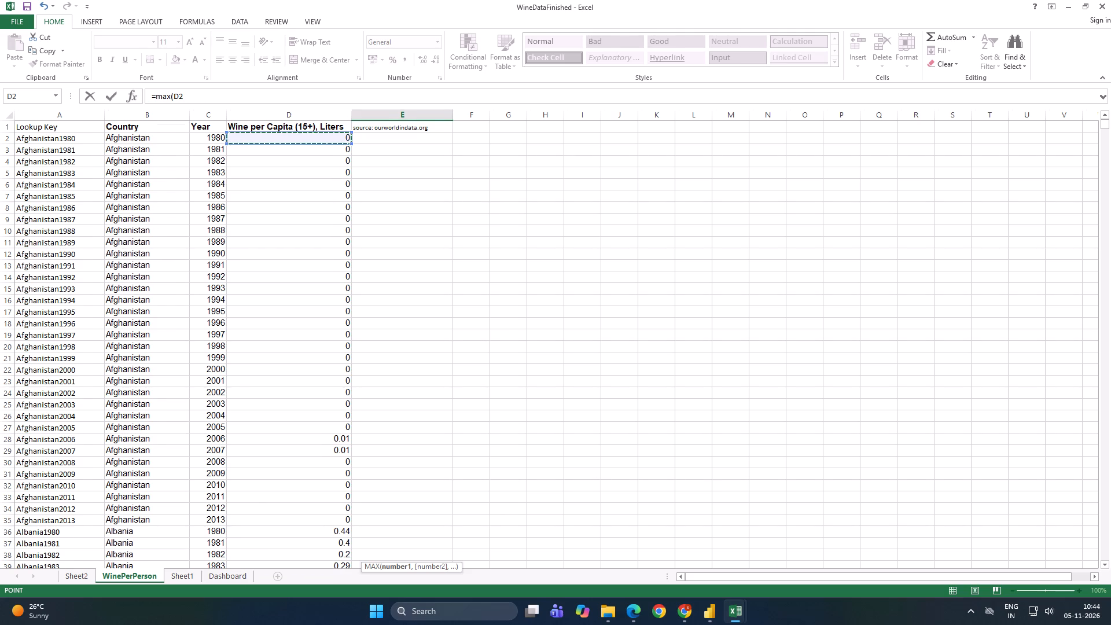
key("shift+parenright")
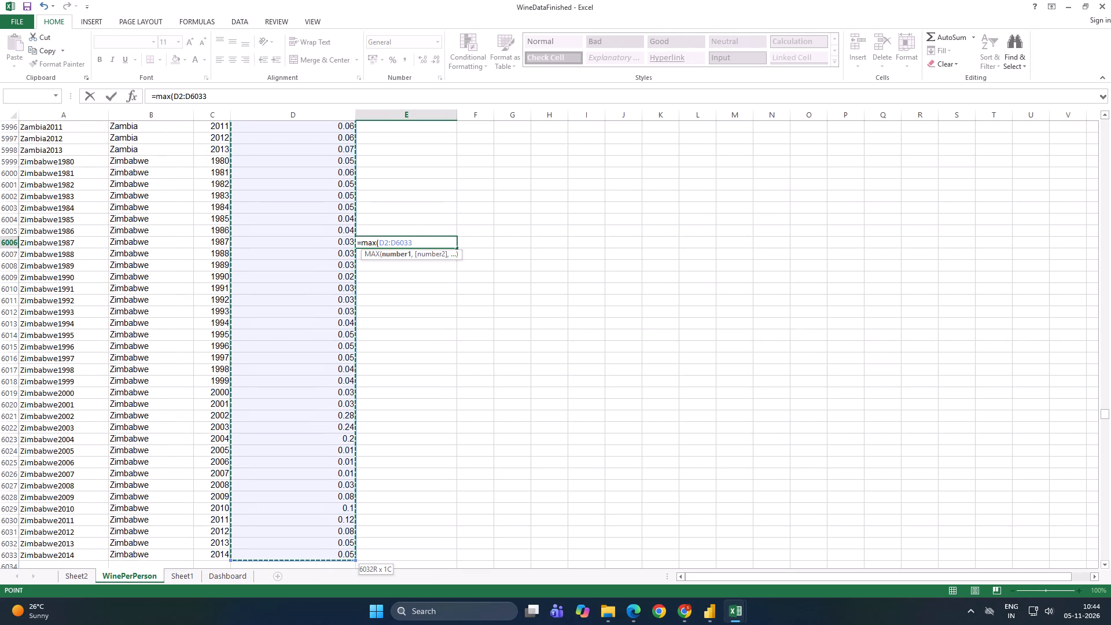
key("Return")
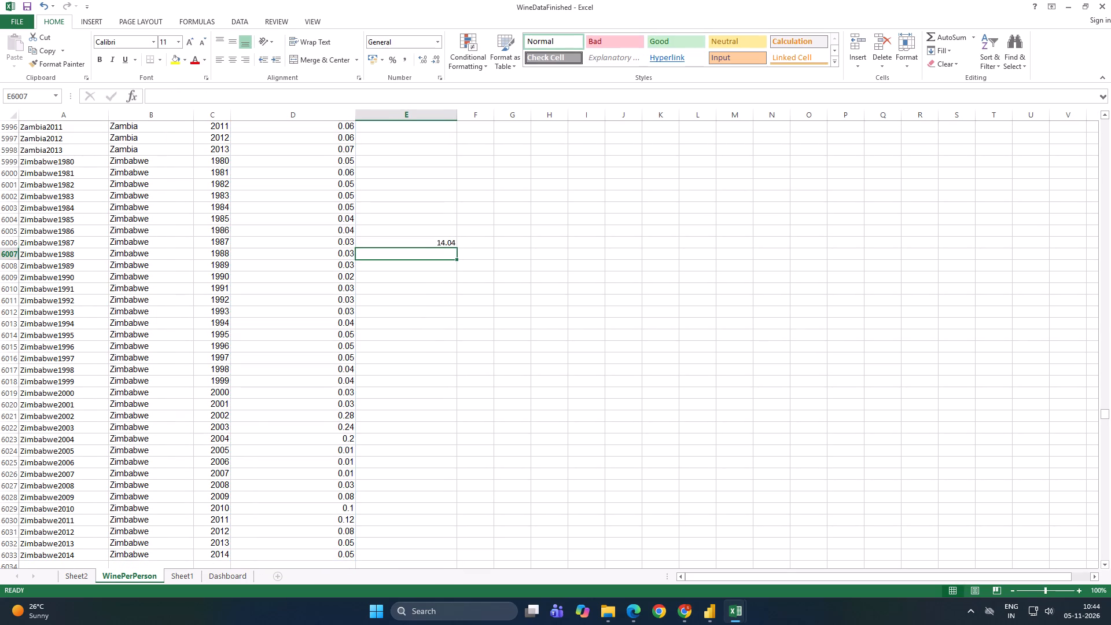
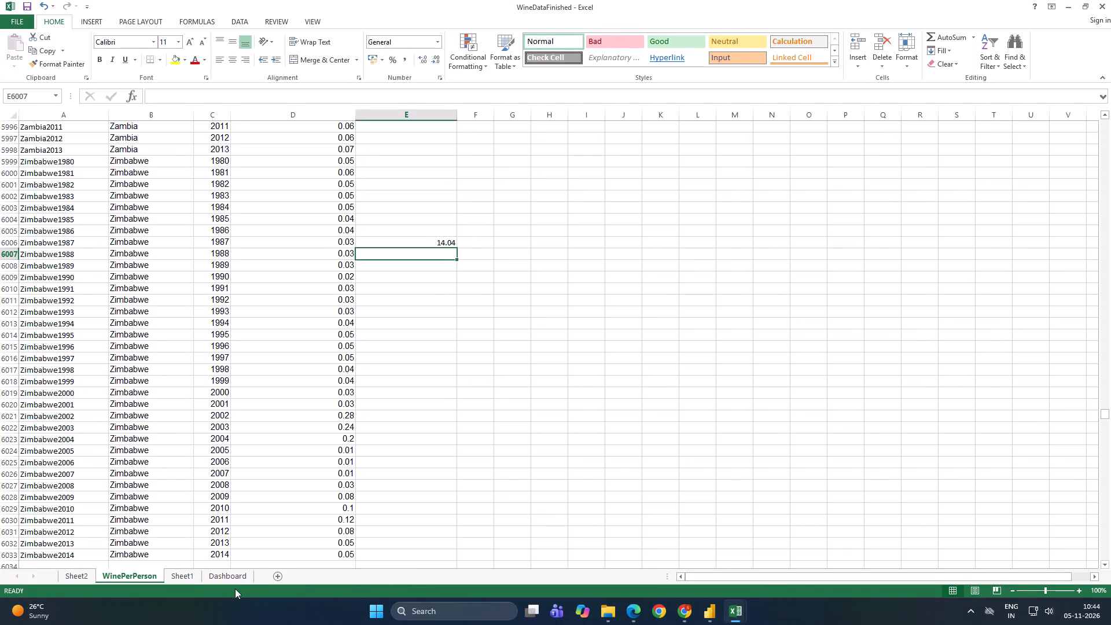
Compare the WineDataFinished Dashboard's 1980 ranking and WinePerPerson data with Book1's Sheet4 ranking and Sheet2 source data.
left_click(193, 582)
left_click(217, 576)
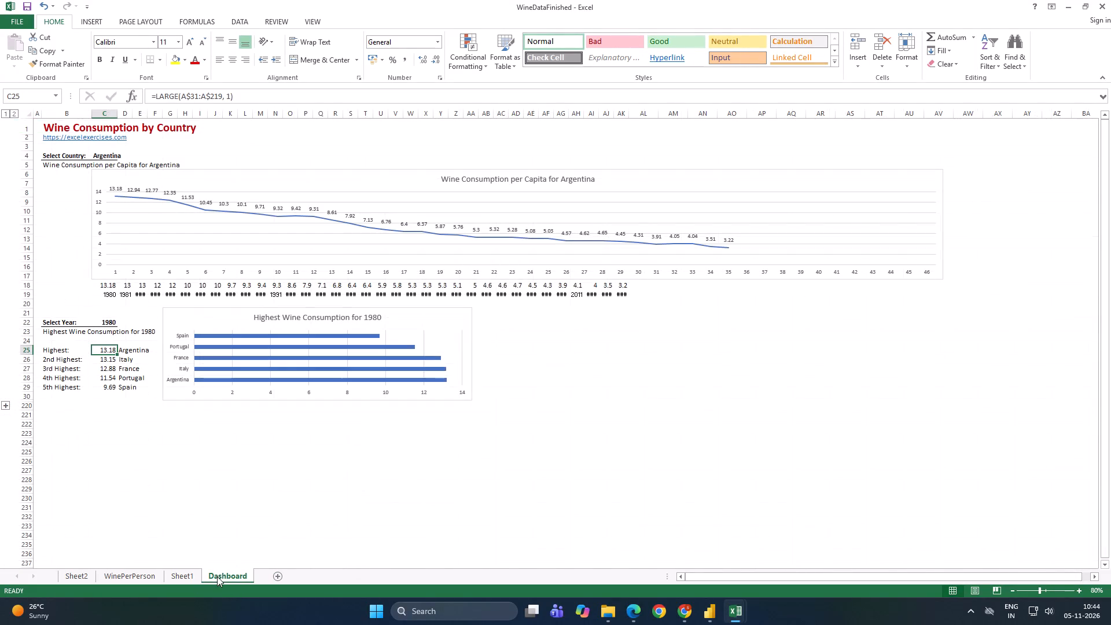
left_click(122, 573)
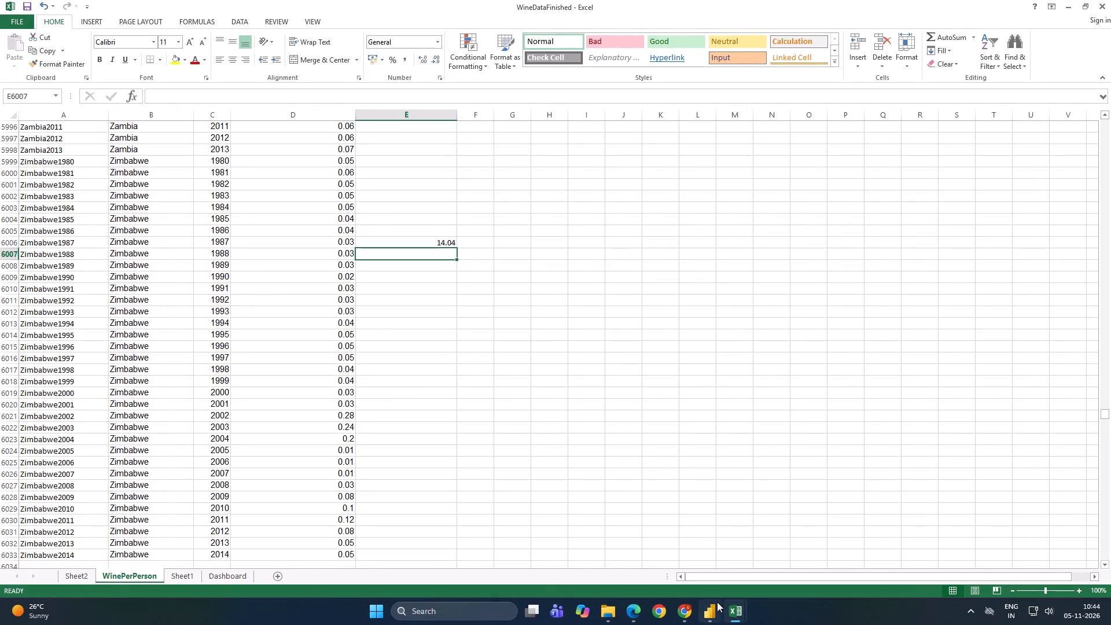
left_click(740, 612)
left_click(726, 578)
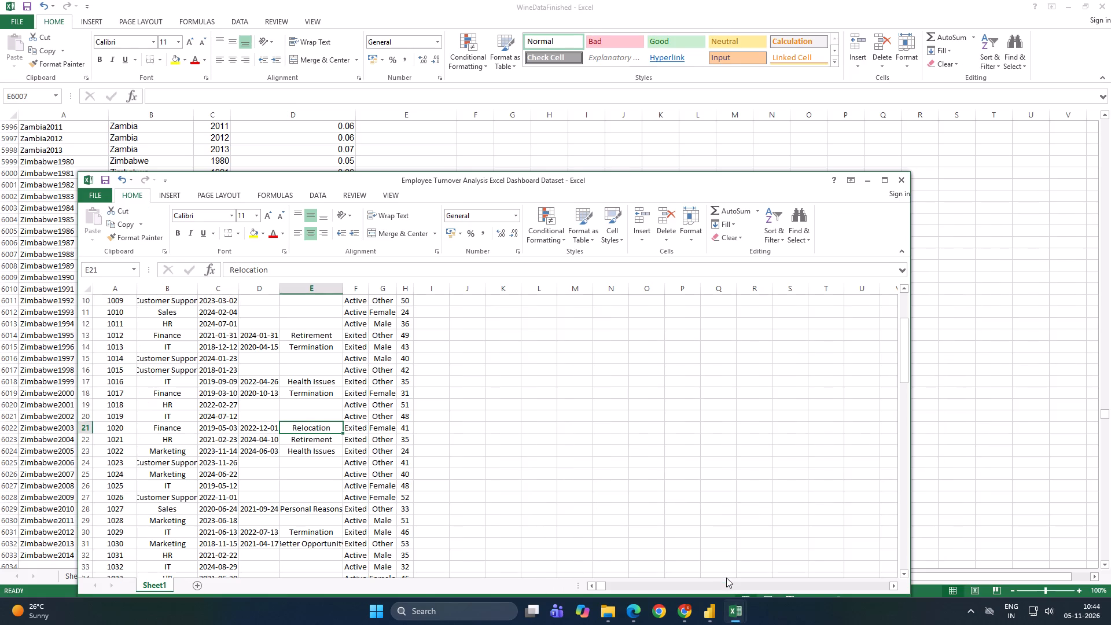
left_click(735, 611)
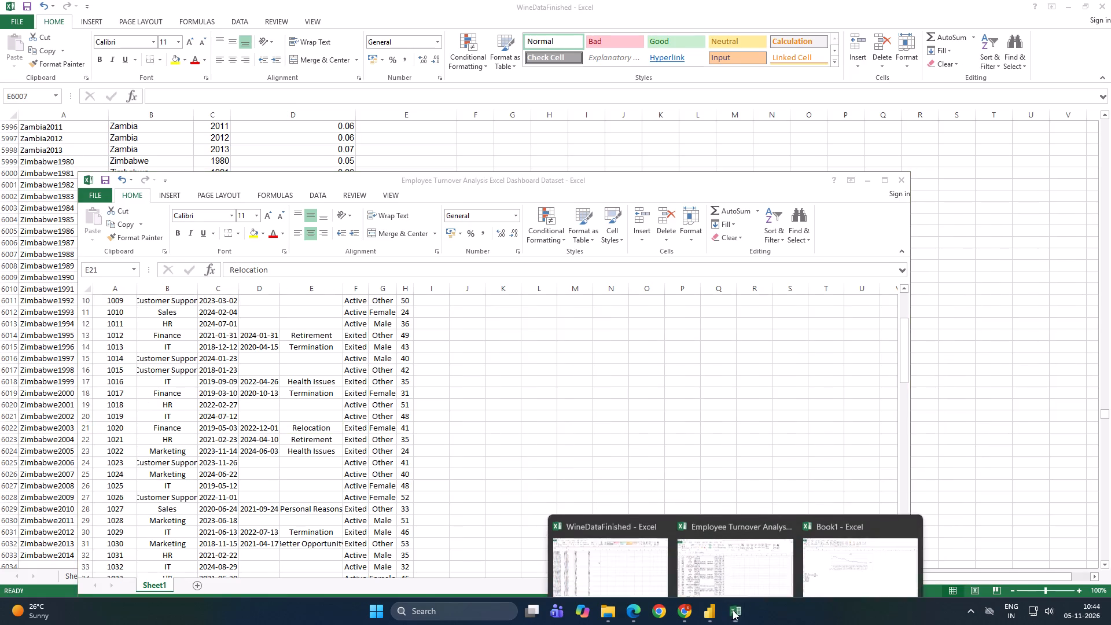
left_click(620, 578)
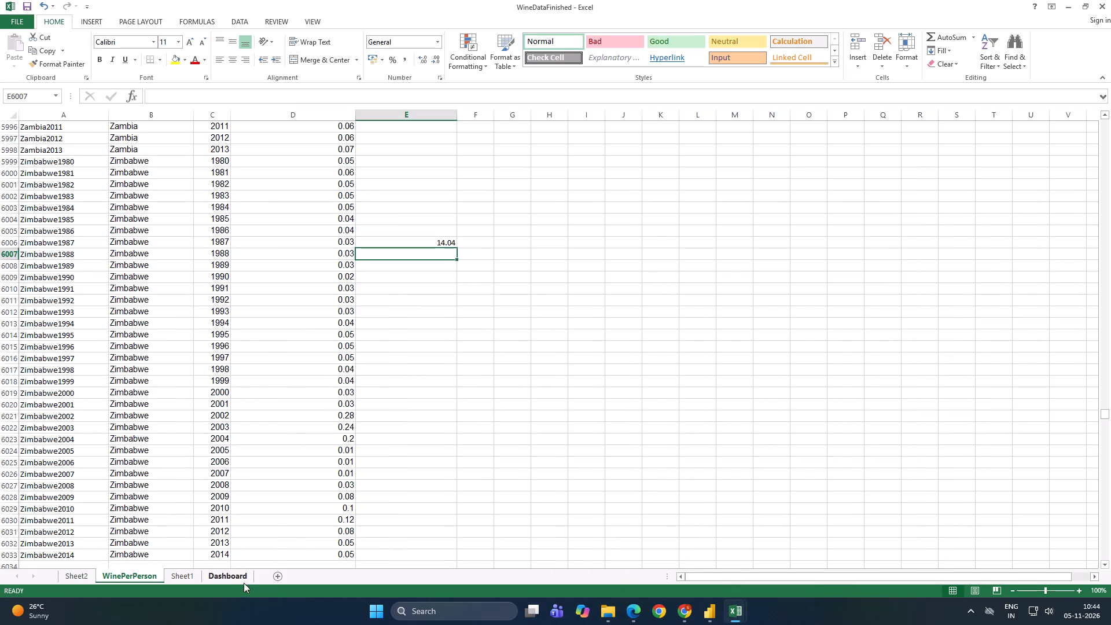
left_click(196, 575)
left_click(215, 576)
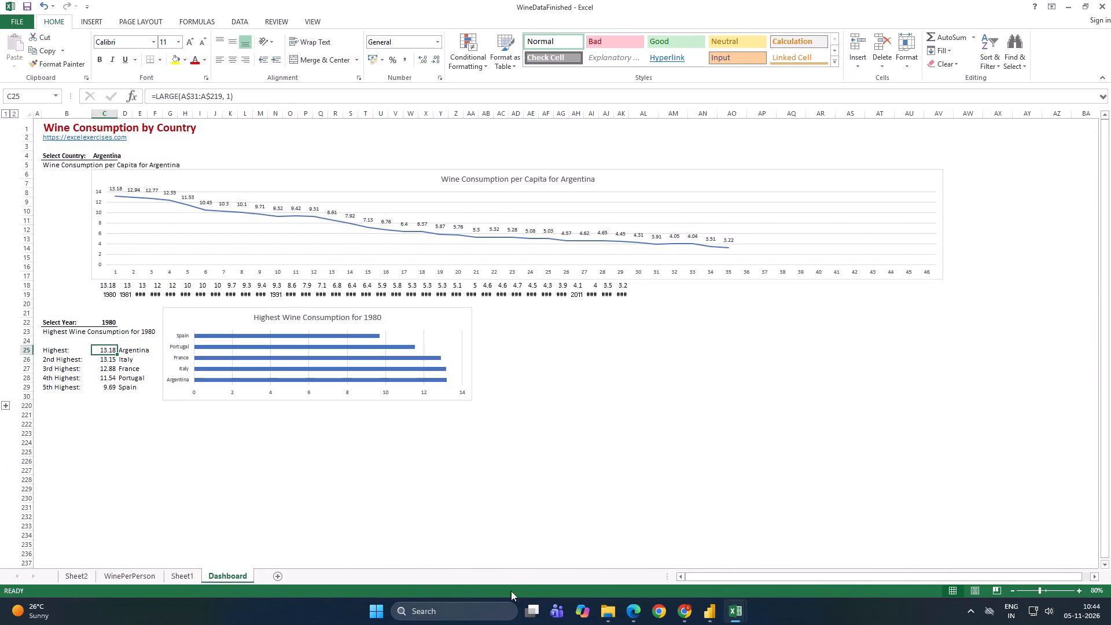
left_click(731, 611)
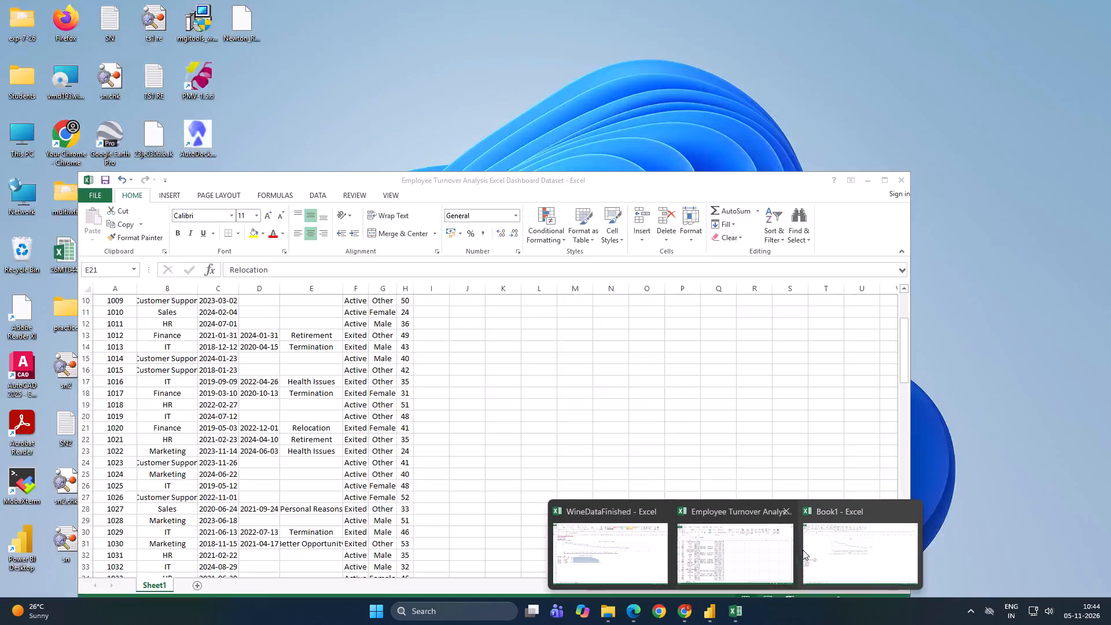
left_click(848, 541)
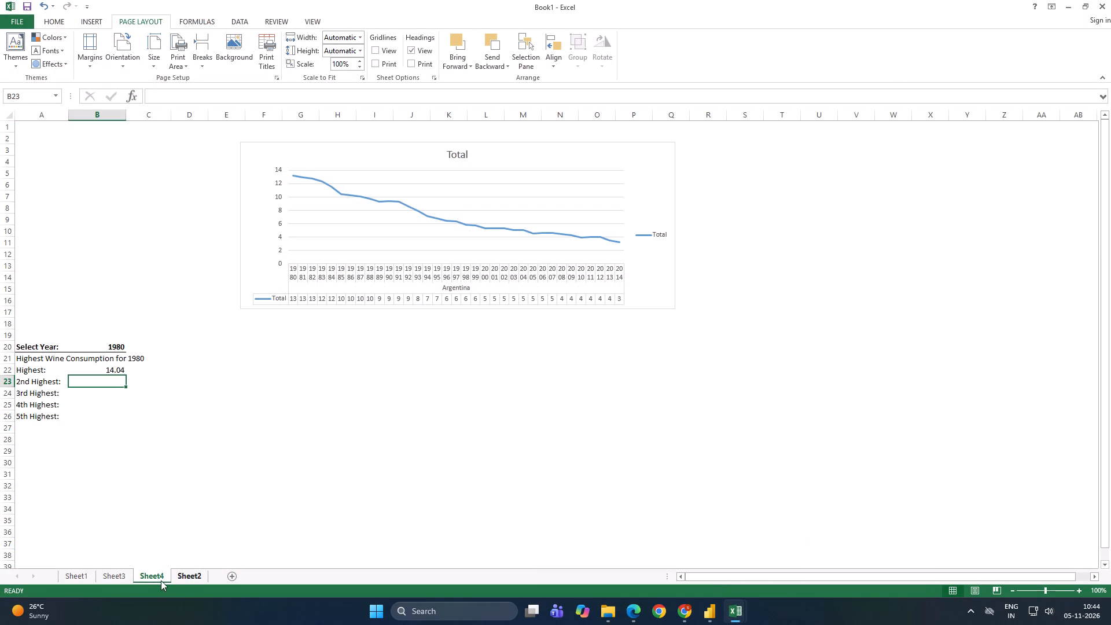
left_click(172, 576)
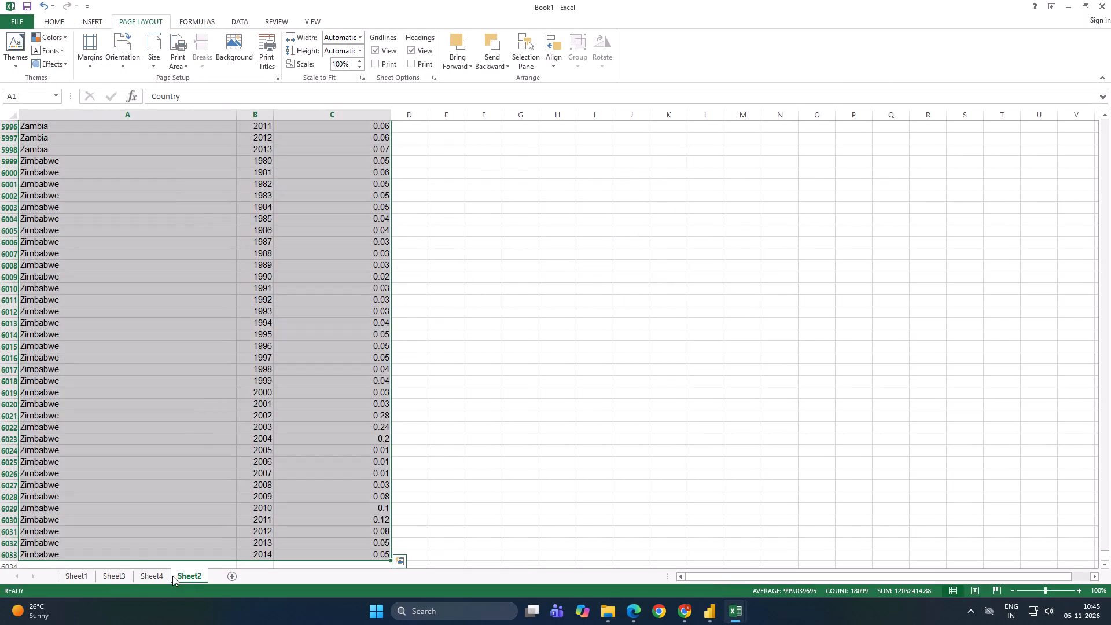
On Book1's Sheet3, rearrange the PivotChart fields with Year in the Filters area and Country in the Axis area.
left_click(123, 578)
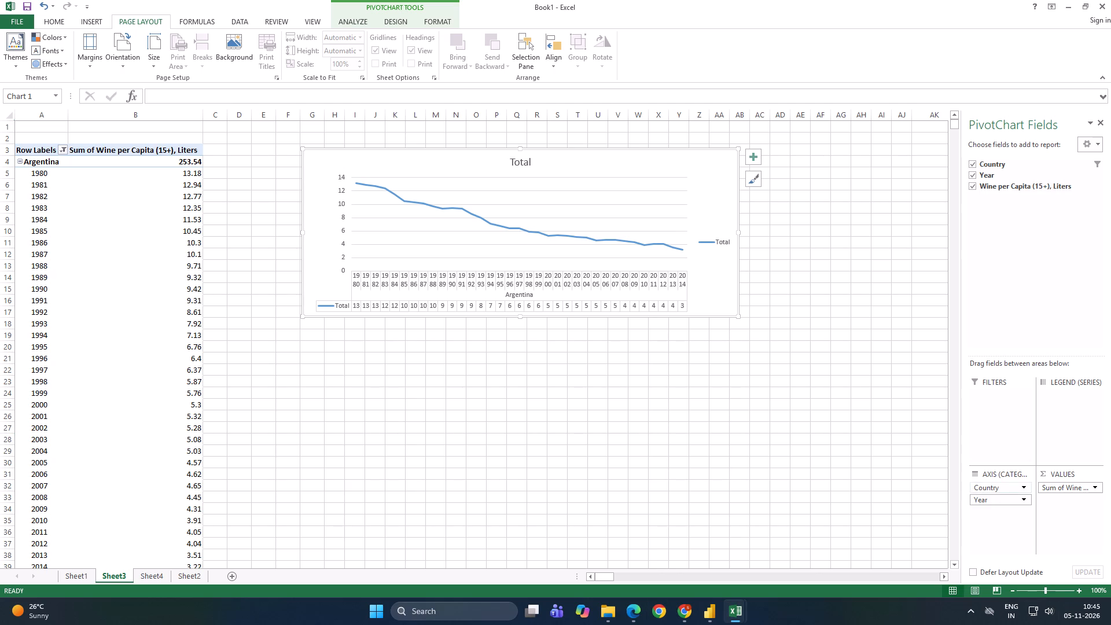
left_click_drag(995, 502, 1050, 419)
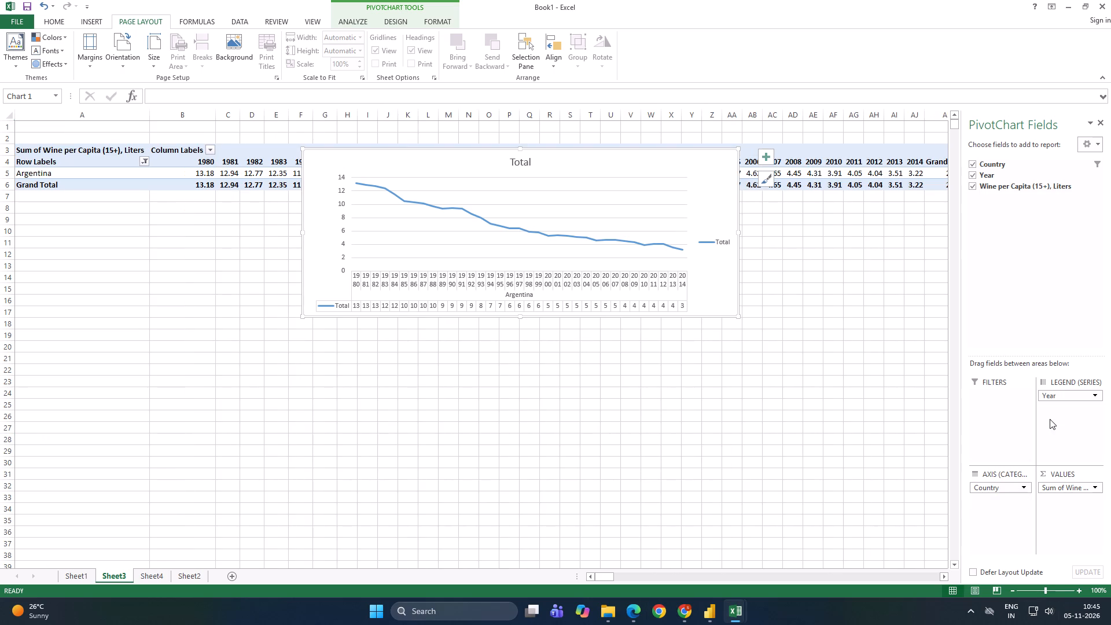
left_click_drag(1054, 395, 990, 512)
left_click_drag(997, 488, 1049, 405)
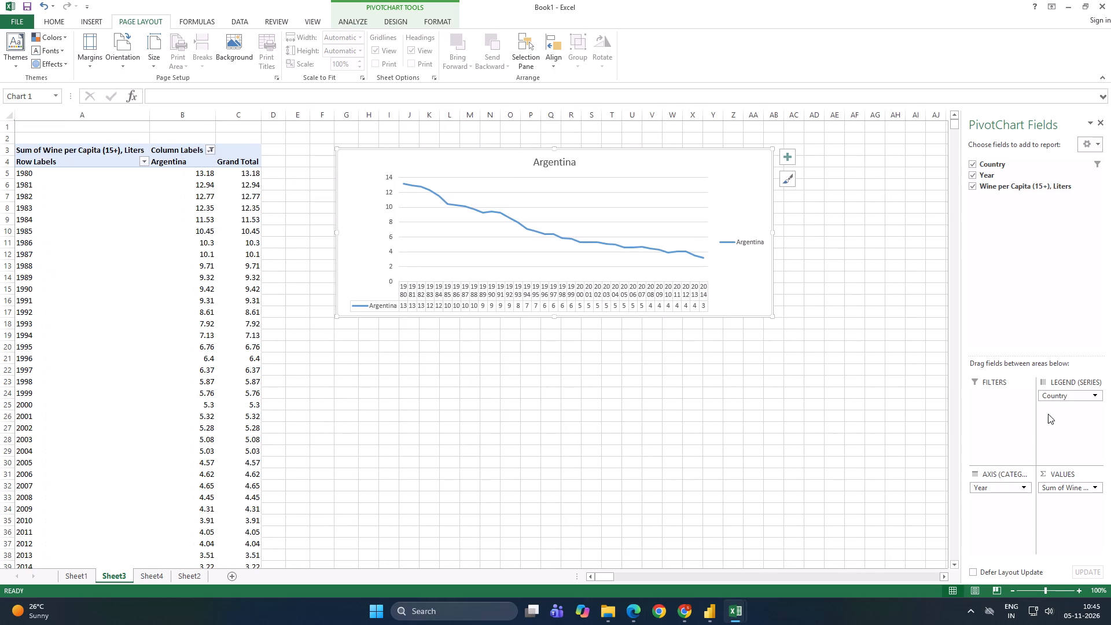
left_click_drag(1057, 395, 994, 387)
left_click_drag(1060, 396, 1010, 396)
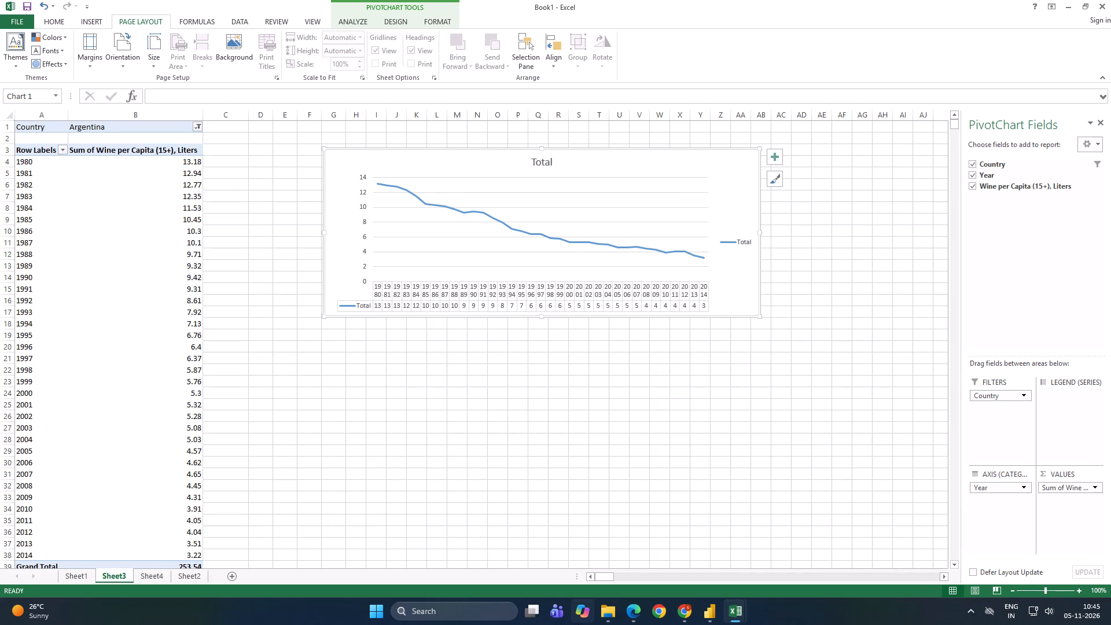
left_click_drag(999, 488, 981, 468)
left_click_drag(981, 468, 979, 438)
left_click_drag(994, 394, 1019, 494)
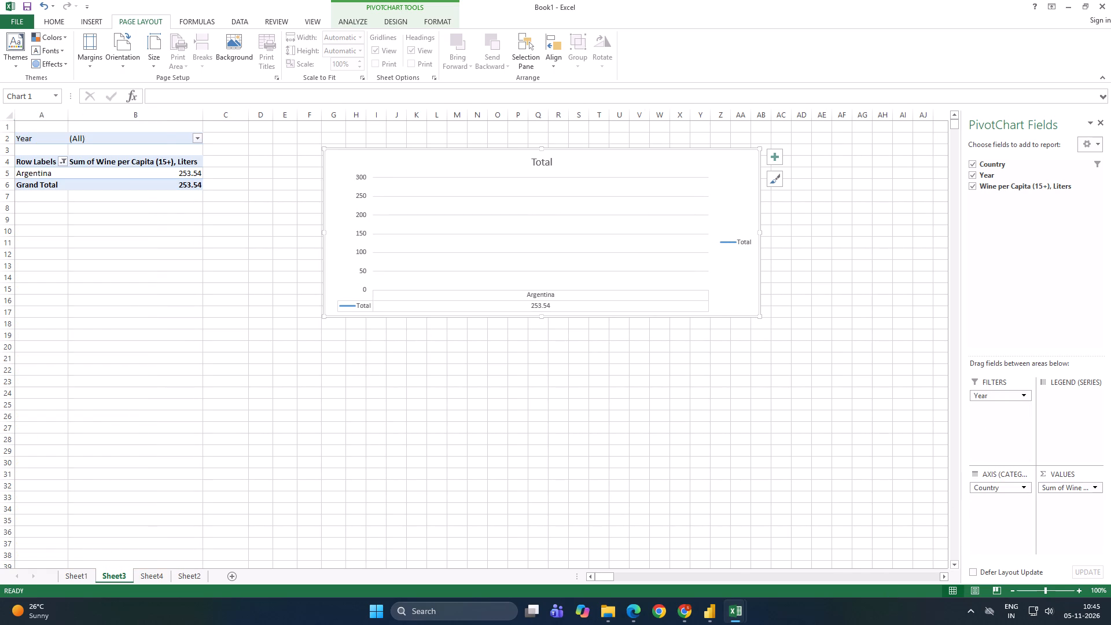
Set the Country filter of the Sheet3 PivotTable to include all countries.
left_click(61, 161)
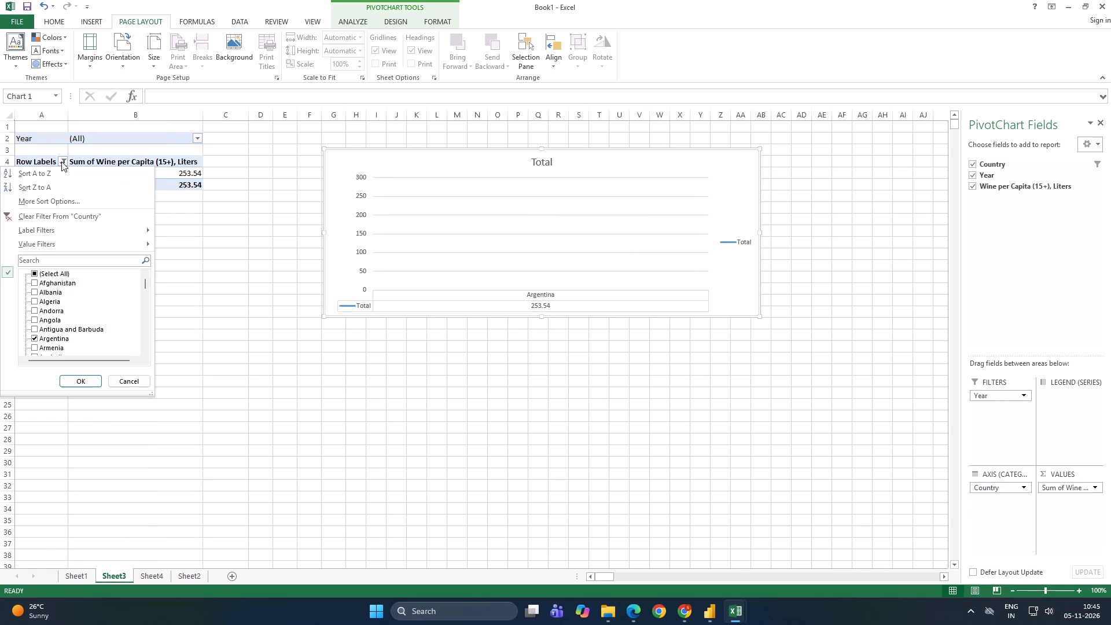
left_click(31, 274)
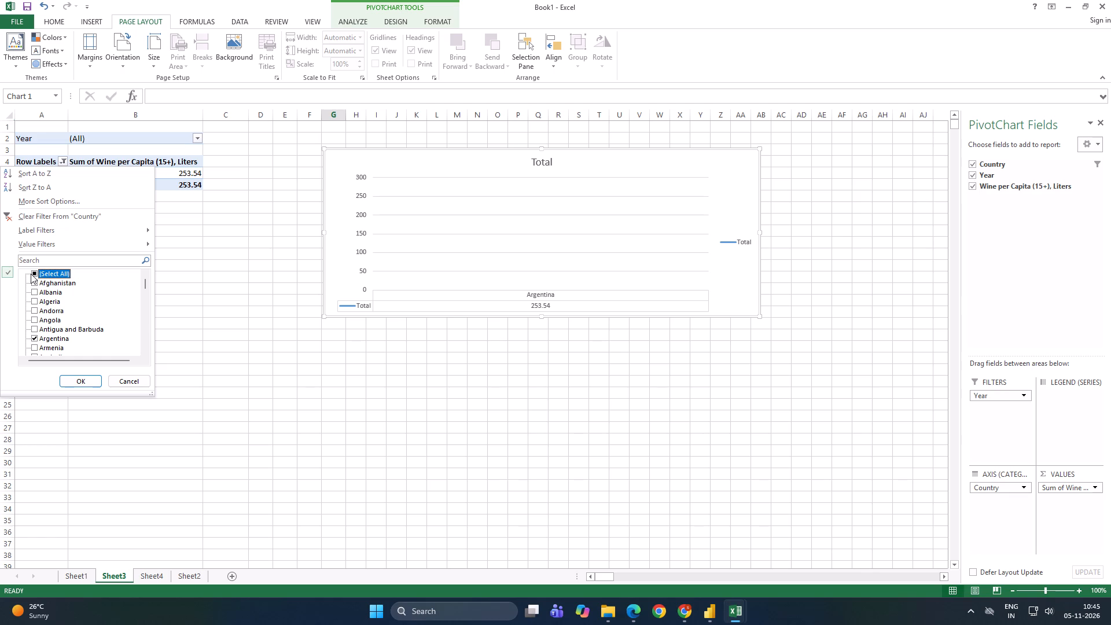
left_click(35, 273)
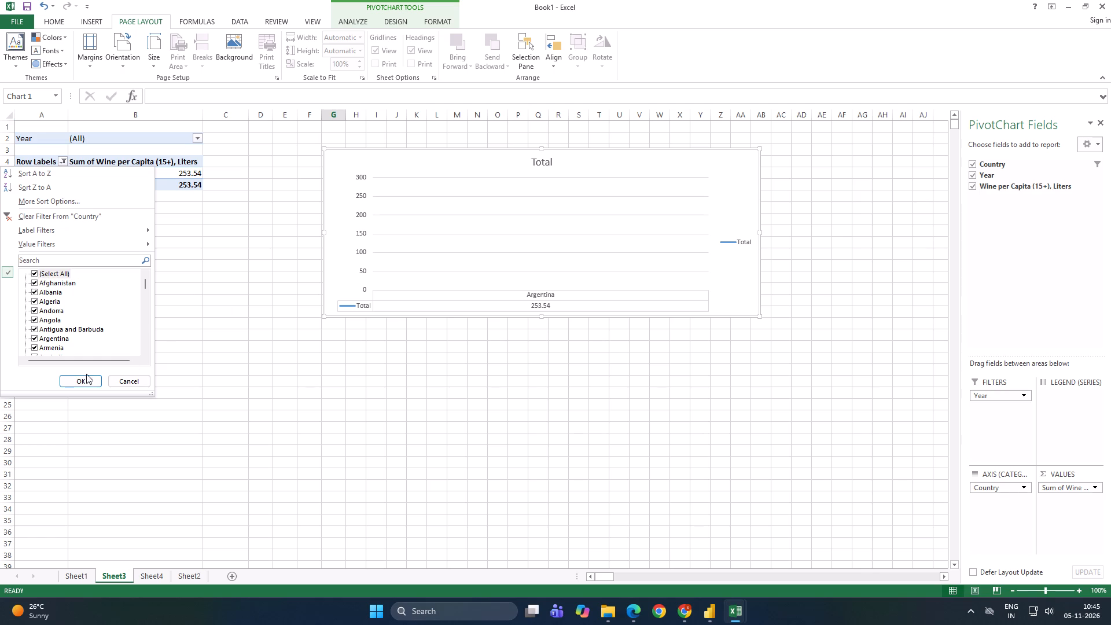
left_click(81, 380)
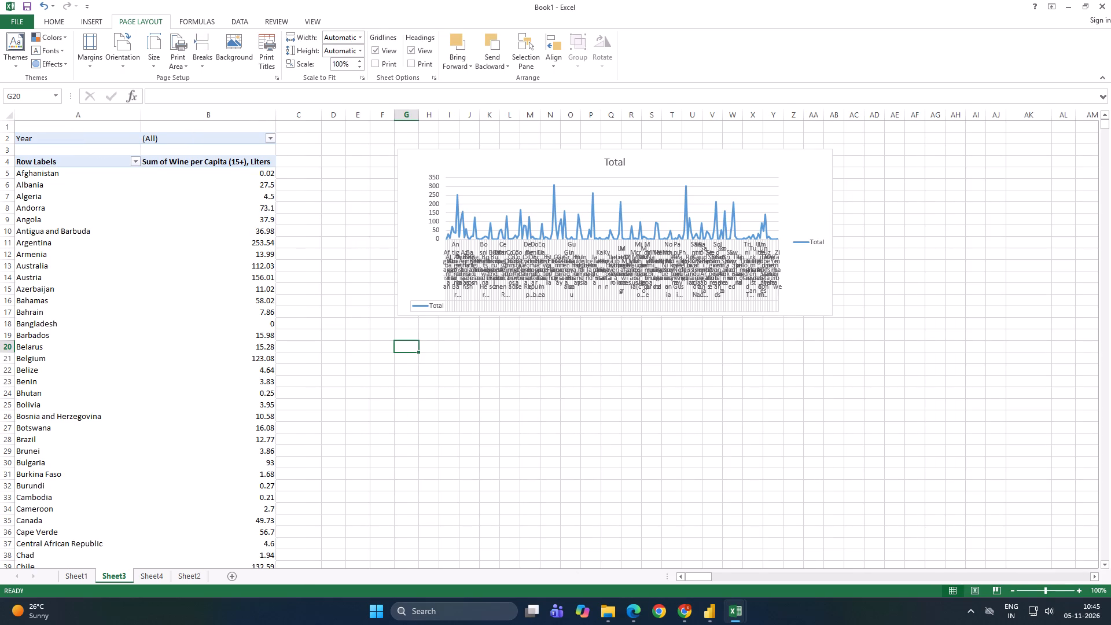
Filter the Sheet3 PivotTable by Year to show only 1980.
left_click(118, 152)
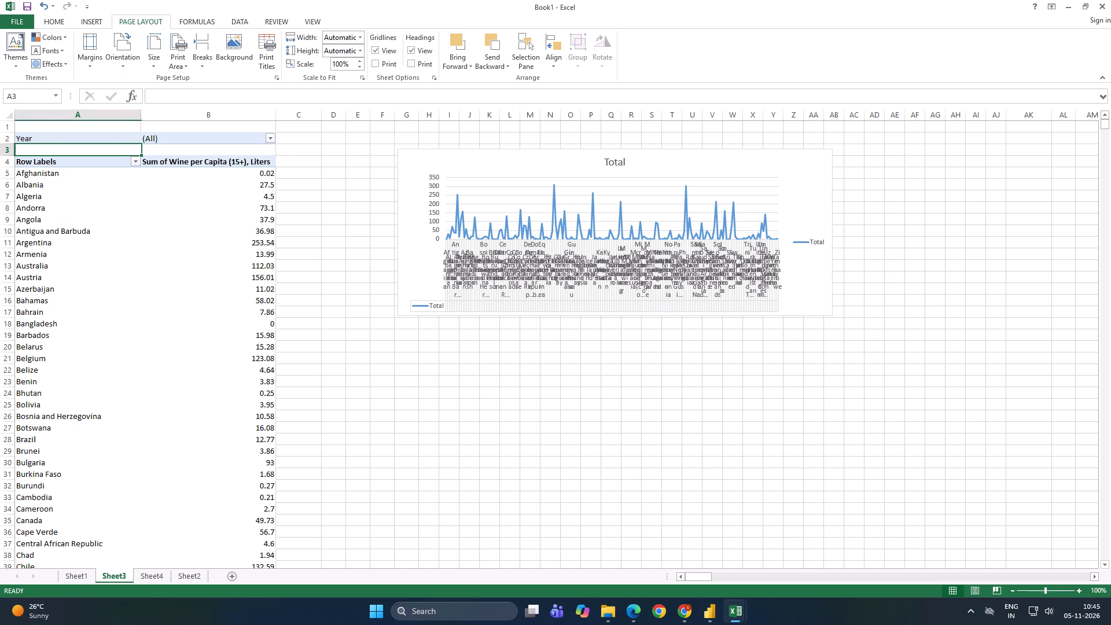
left_click(267, 139)
left_click(154, 175)
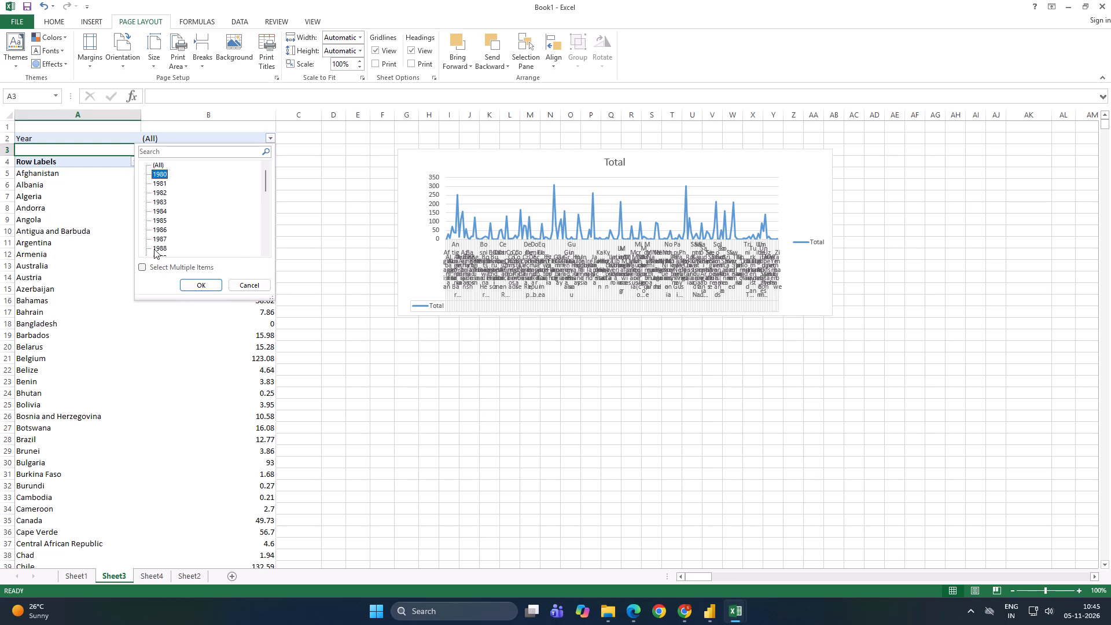
left_click(197, 285)
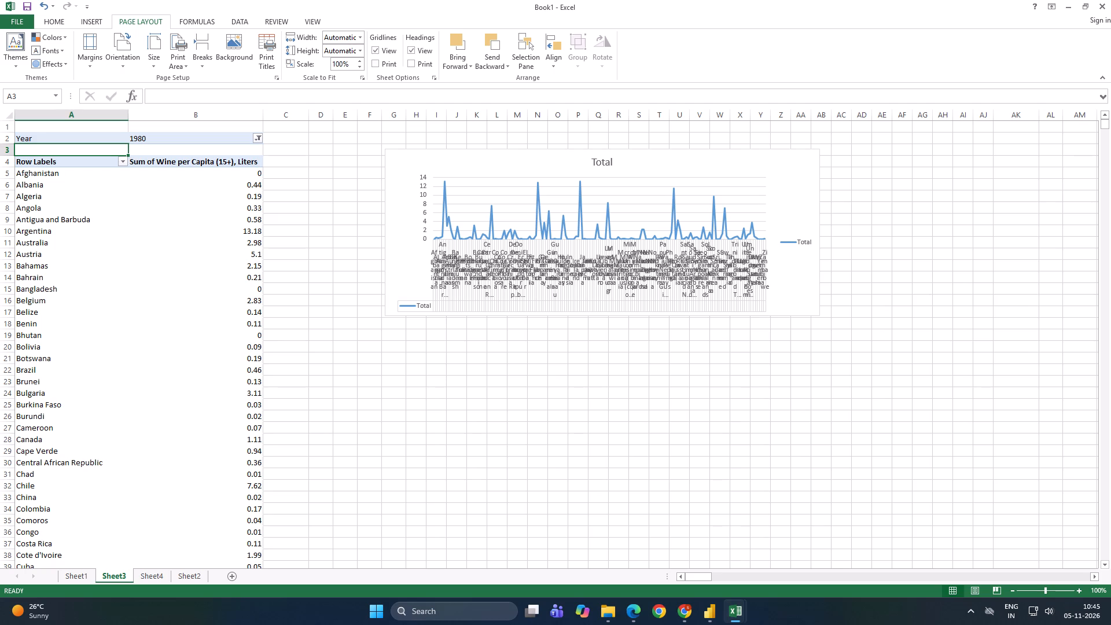
Delete the Total PivotChart from Sheet3, keeping the PivotTable.
left_click(457, 174)
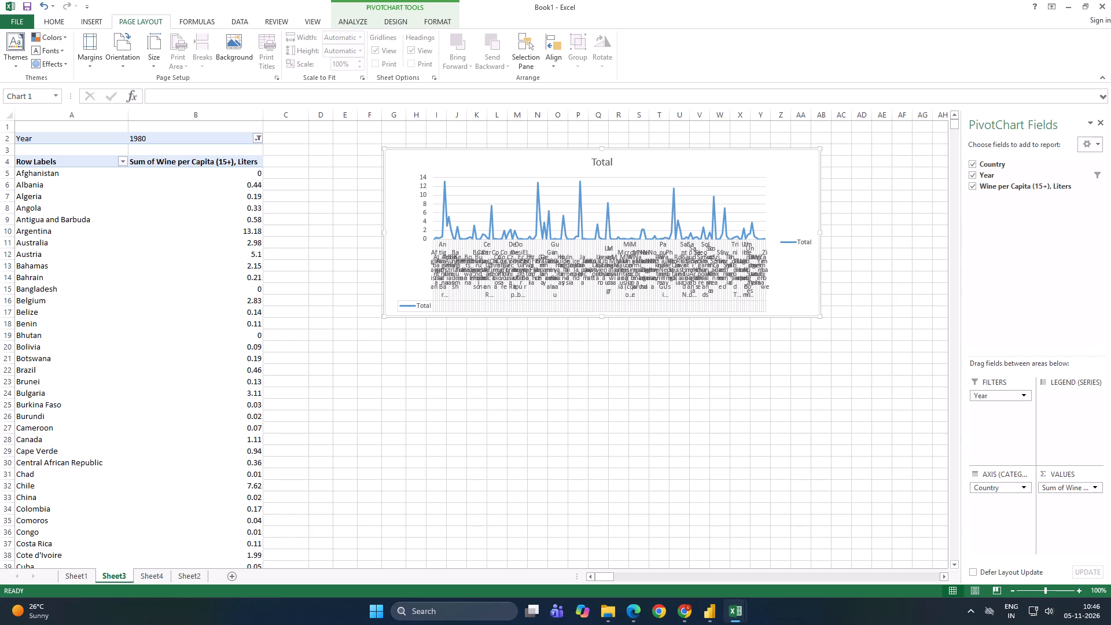
key("Delete")
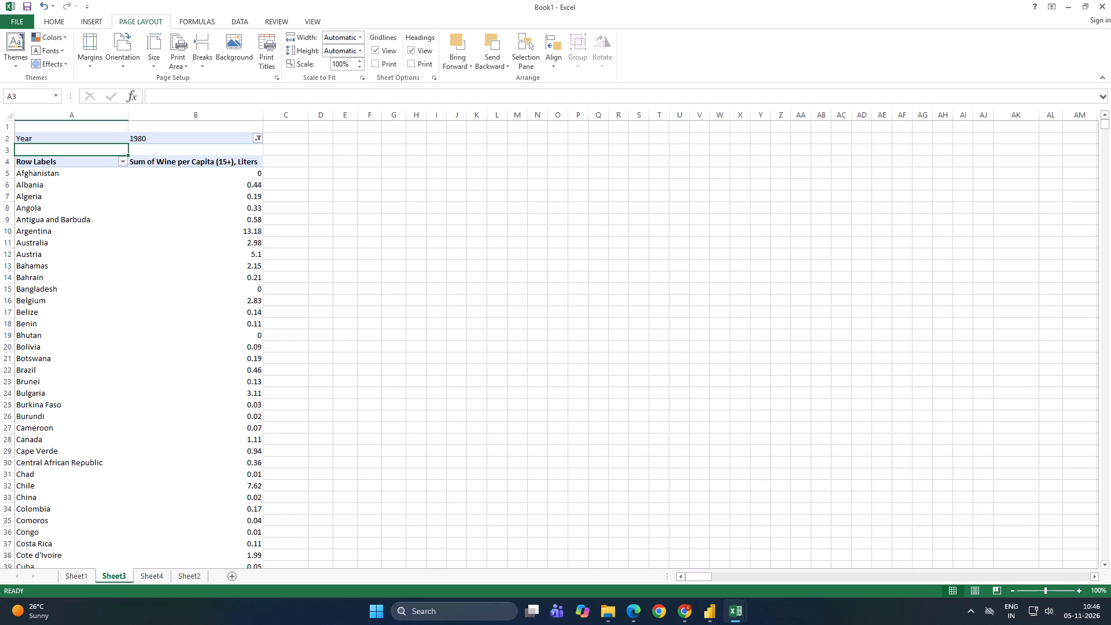
Clear the array and k arguments from the LARGE formula in Sheet4 cell B22, leaving =LARGE().
left_click(189, 578)
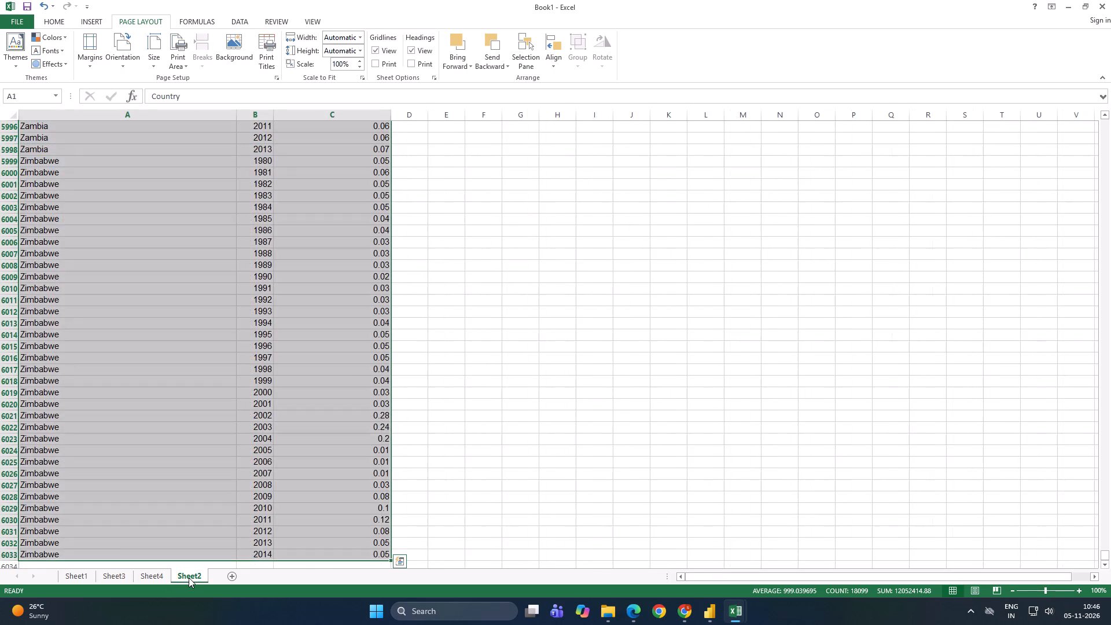
left_click(164, 578)
left_click(104, 369)
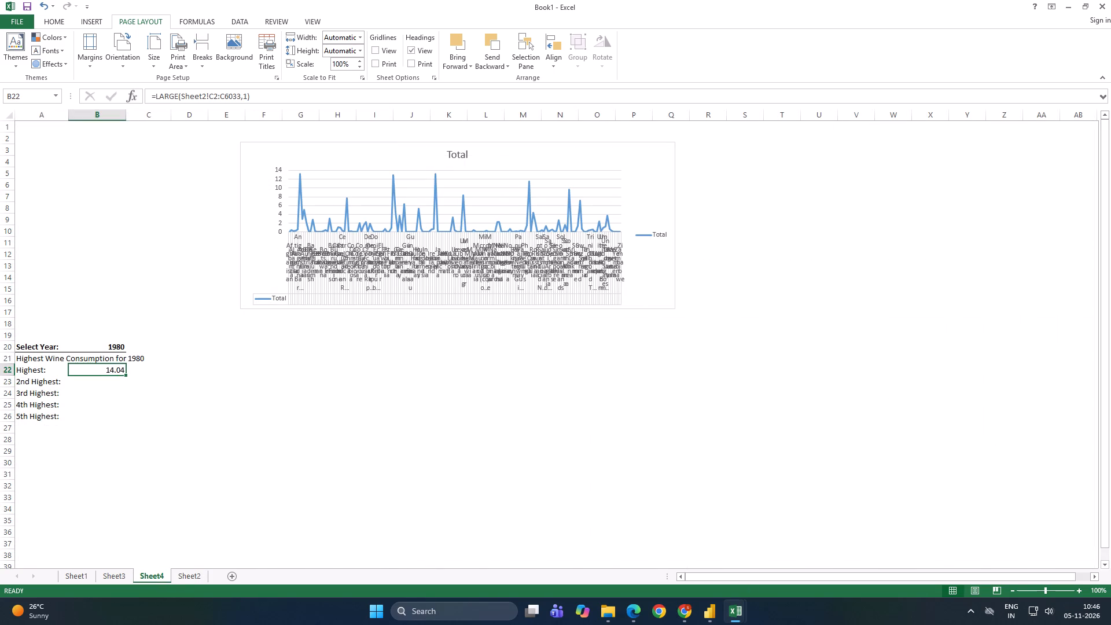
left_click(115, 374)
double_click(116, 370)
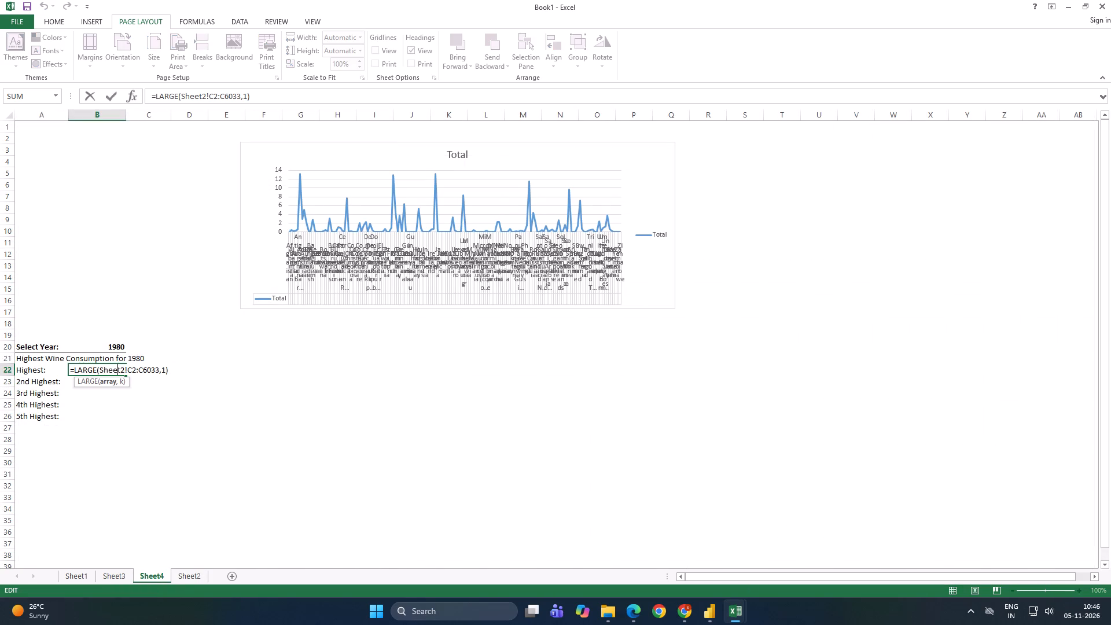
left_click(164, 371)
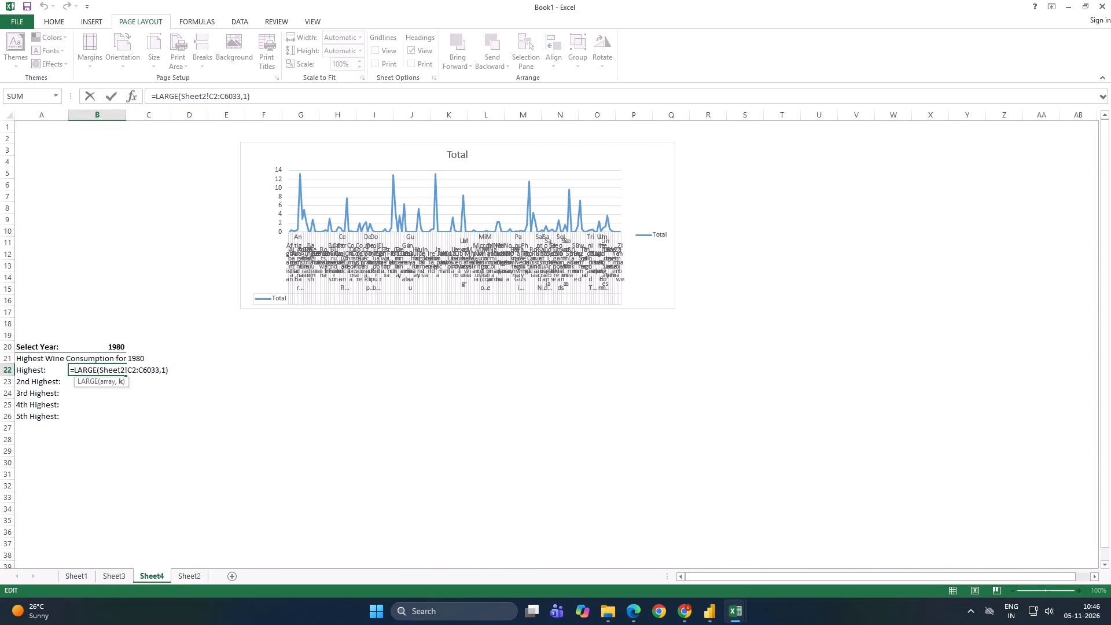
left_click(158, 371)
key("BackSpace")
key("BackSpace")
key("BackSpace")
key("BackSpace")
key("BackSpace")
key("BackSpace")
key("BackSpace")
key("BackSpace")
key("BackSpace")
key("BackSpace")
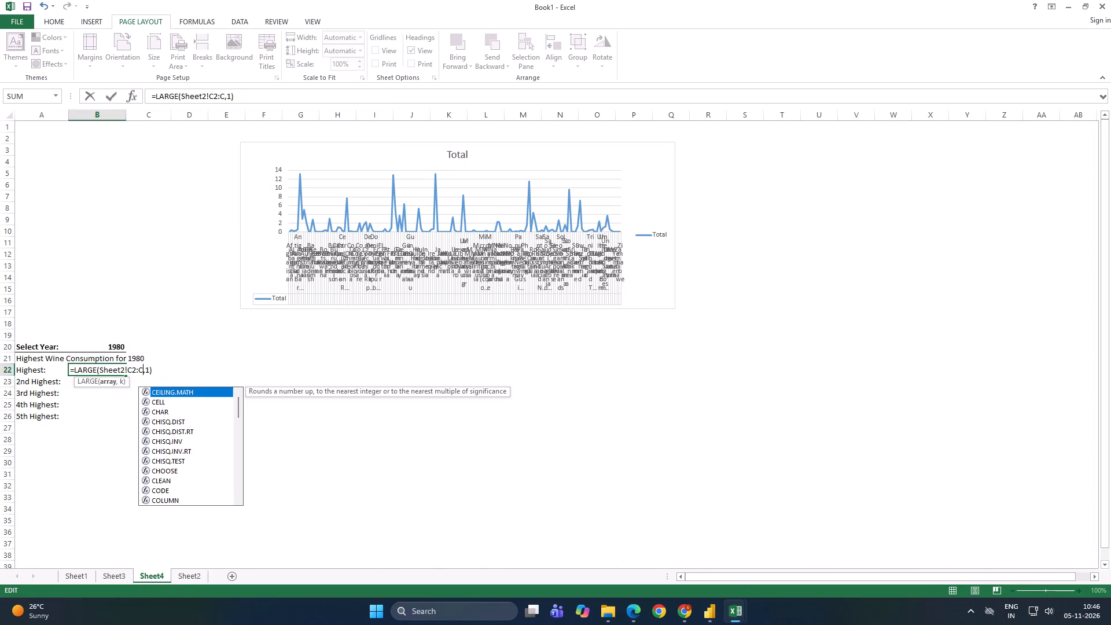
key("BackSpace")
key("BackSpace")
key("BackSpace")
key("BackSpace")
key("BackSpace")
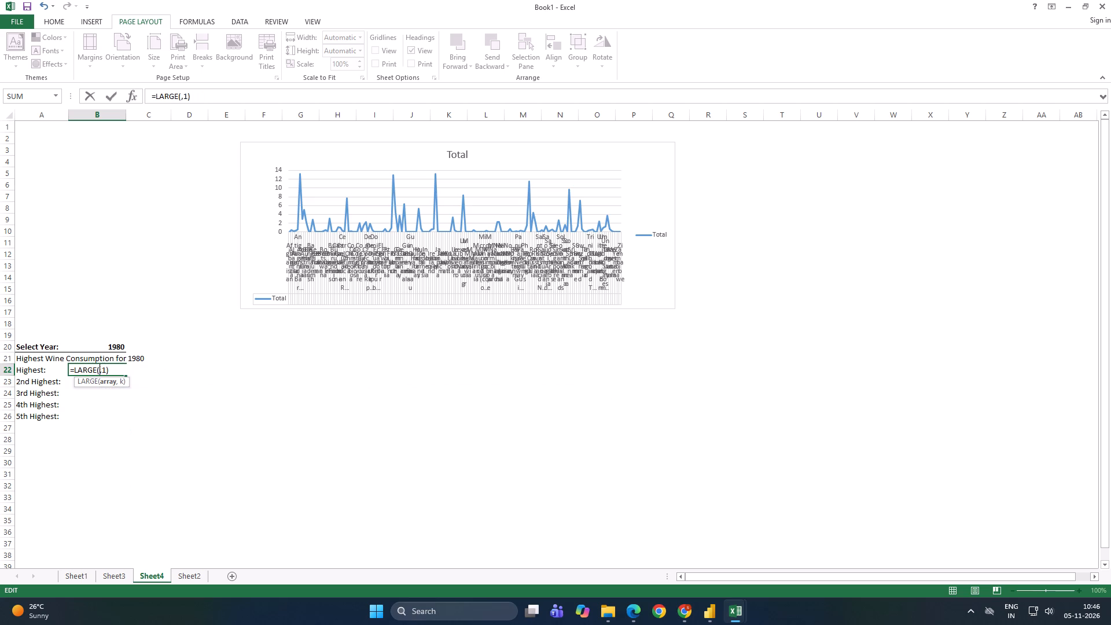
left_click(106, 371)
key("BackSpace")
key("BackSpace")
Set the array of the B22 LARGE formula to the PivotTable's country values, Sheet3!B5:B161, excluding the Grand Total.
left_click(178, 572)
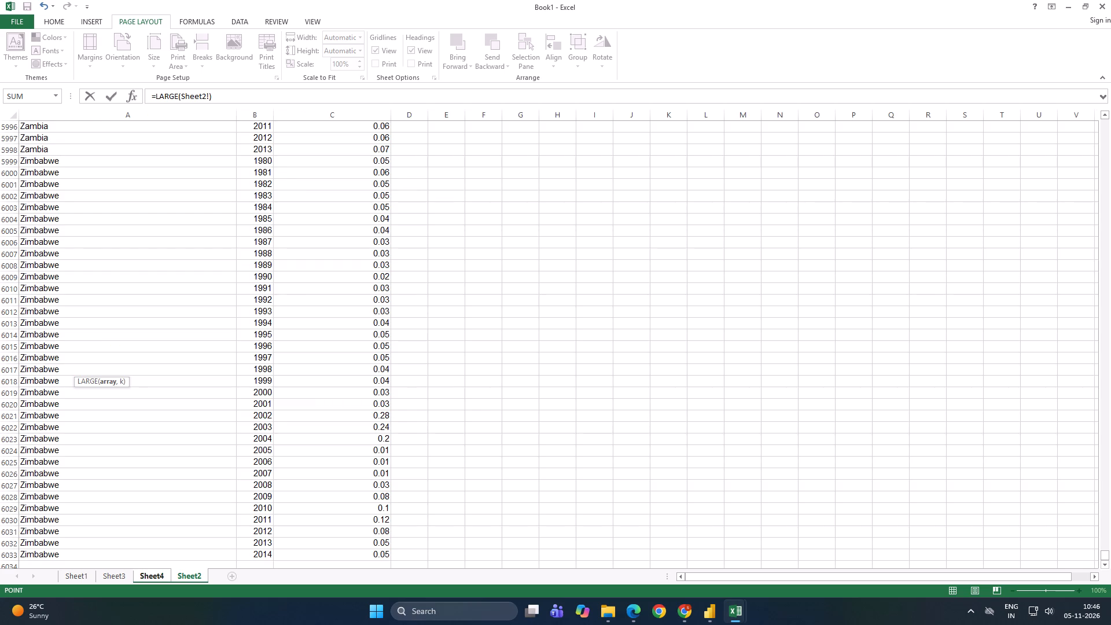
left_click(120, 578)
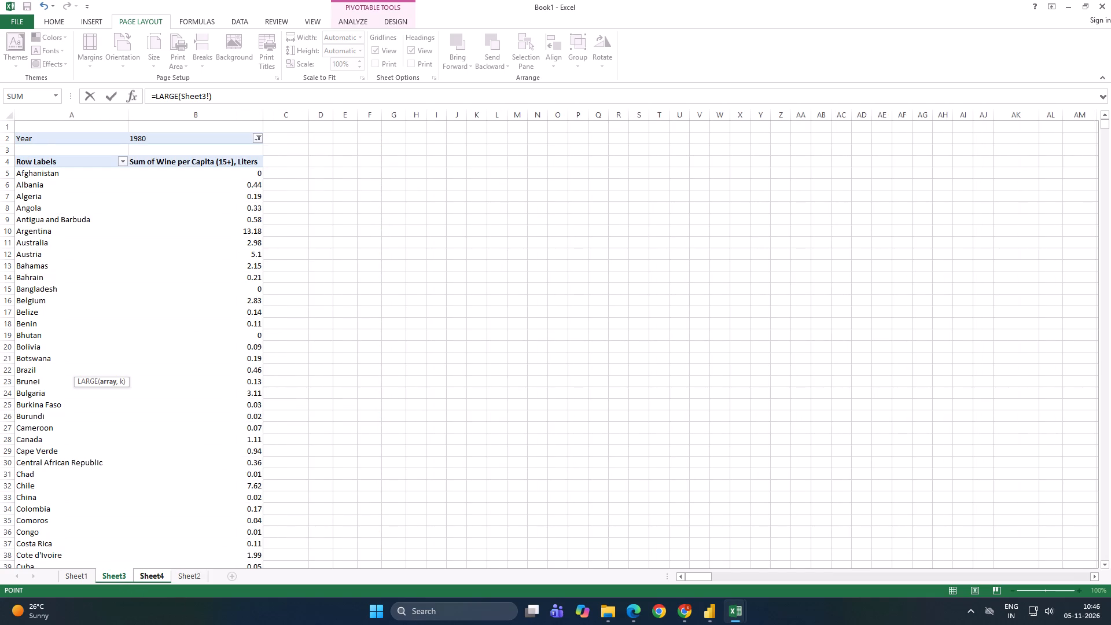
left_click(232, 179)
left_click(233, 170)
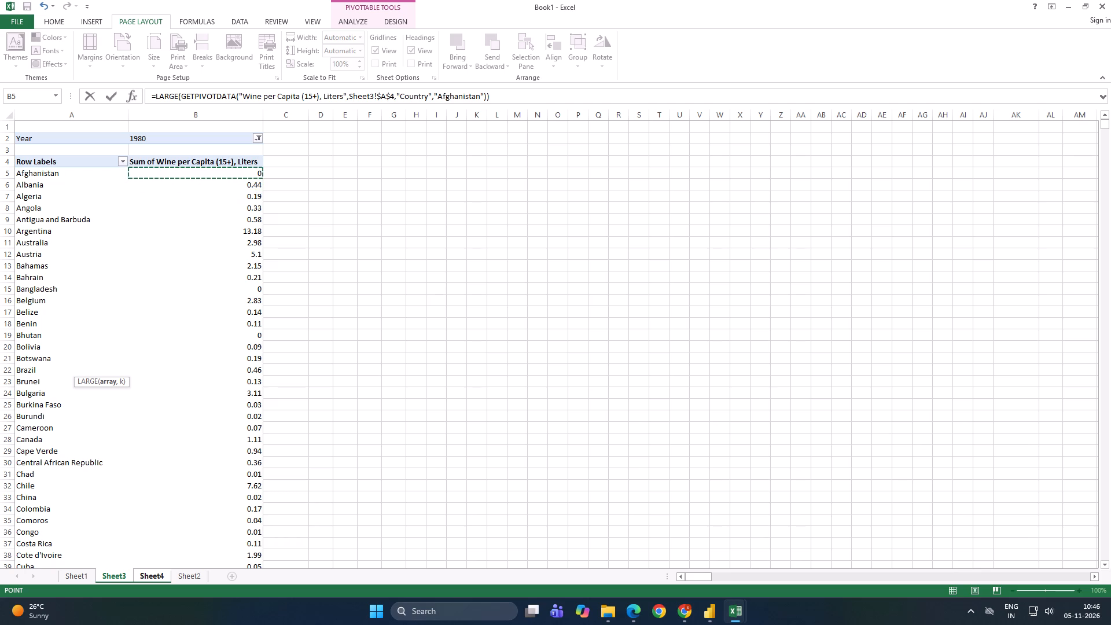
key("ctrl+shift+Down")
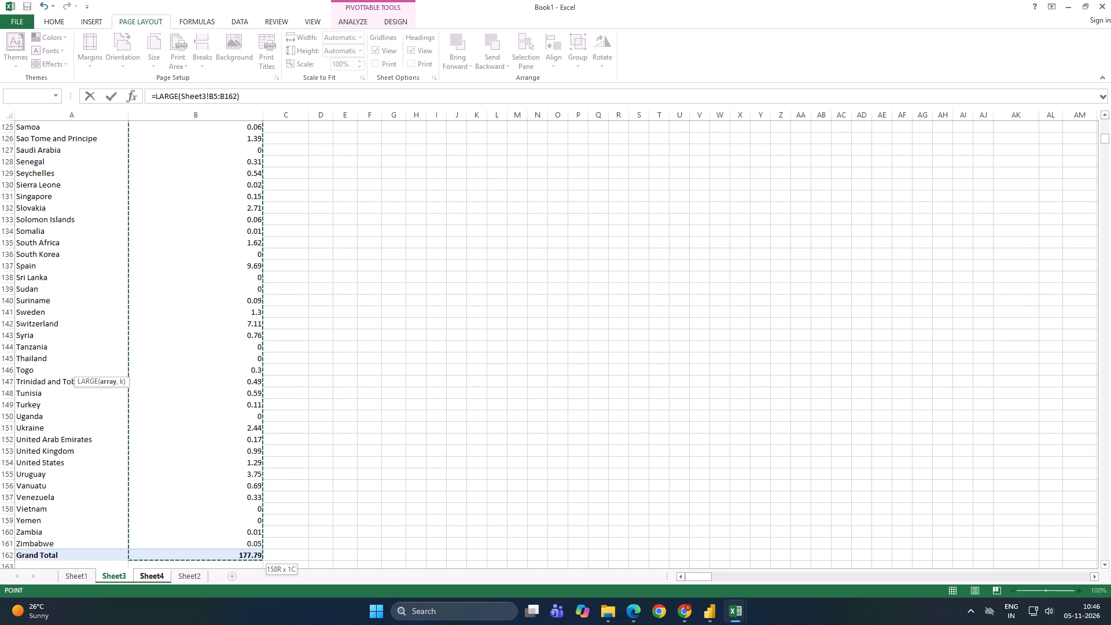
left_click_drag(262, 560, 260, 550)
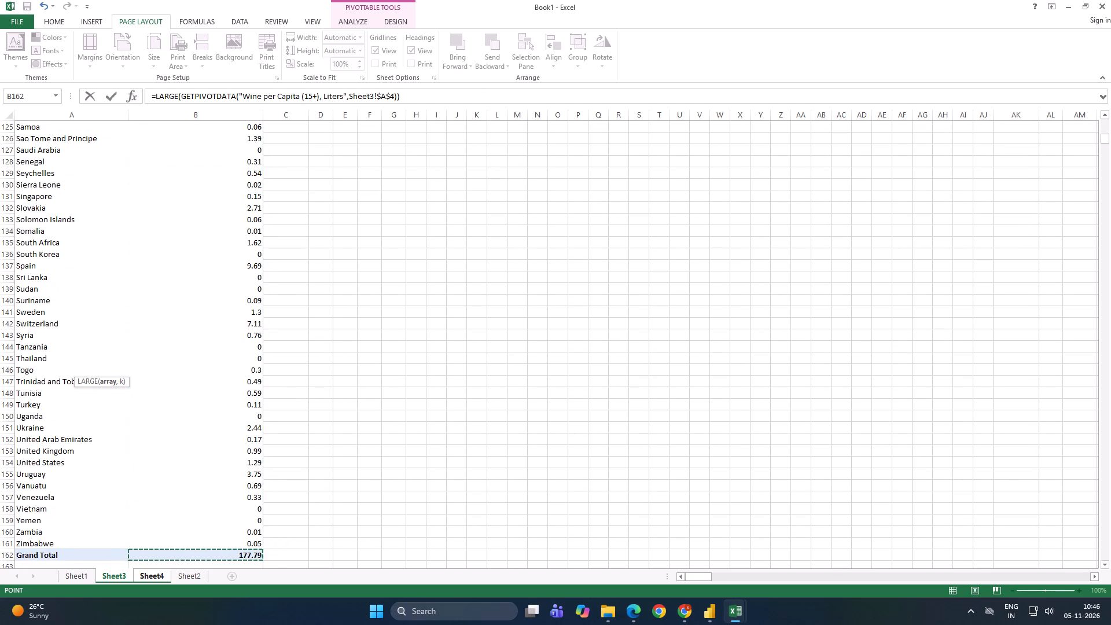
left_click(256, 544)
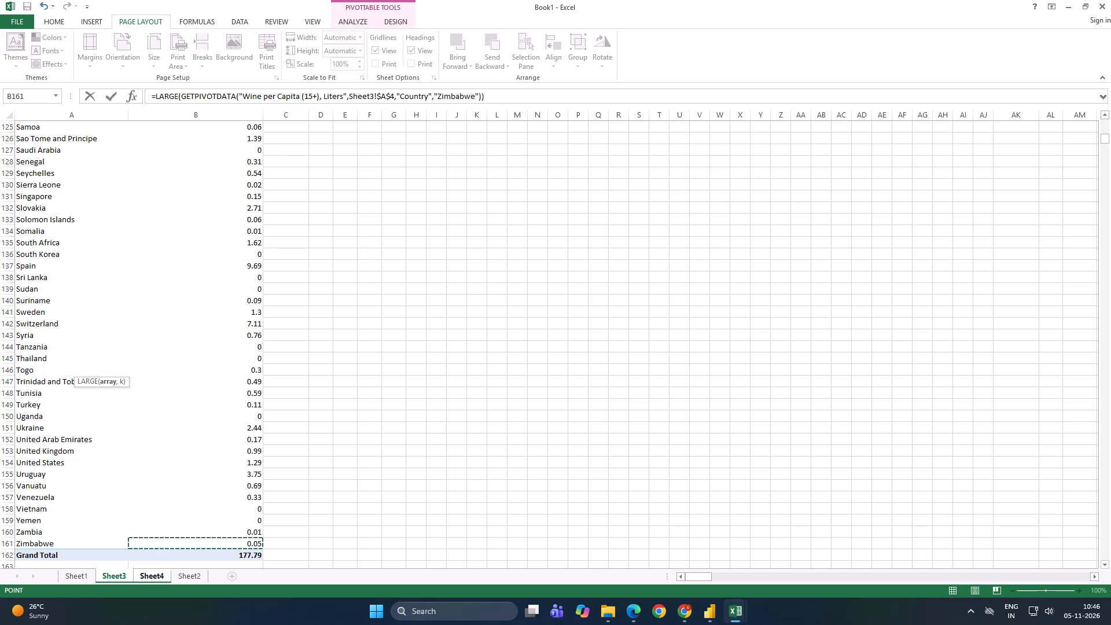
key("ctrl+shift+Up")
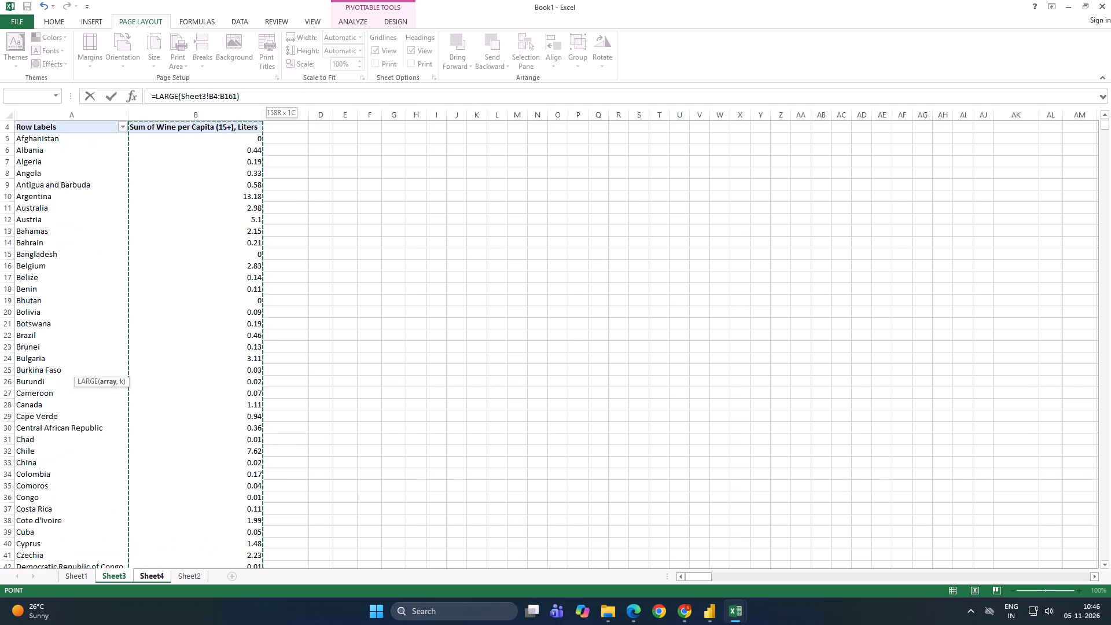
key("ctrl+shift+Down")
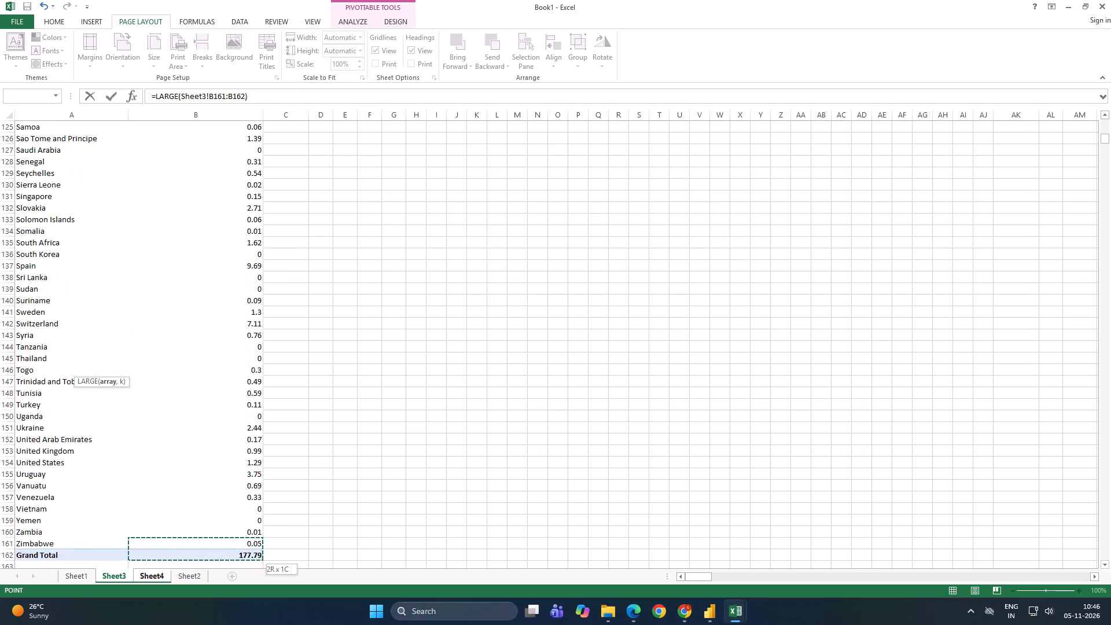
key("ctrl+shift+Up")
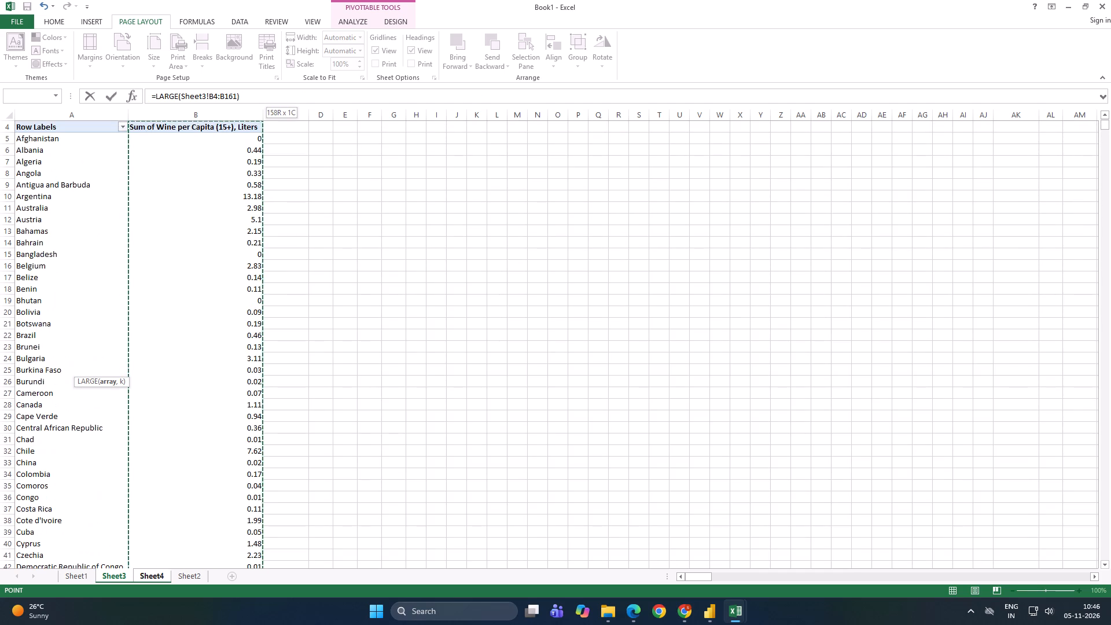
key("ctrl+alt+shift+Down")
key("ctrl+alt+shift+Down")
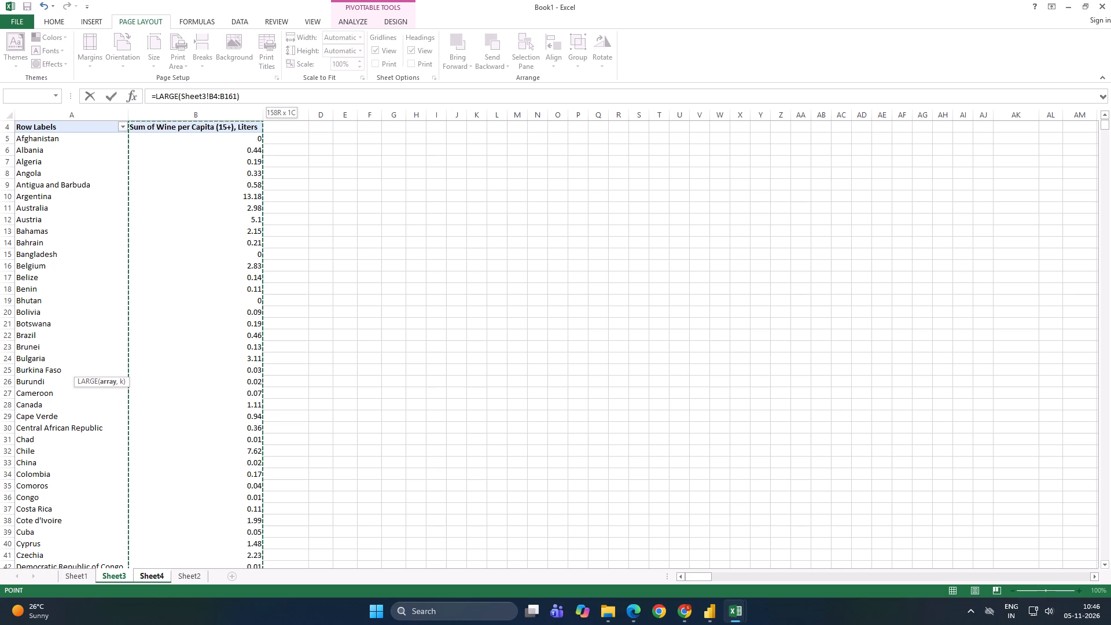
left_click(215, 142, "ctrl+shift")
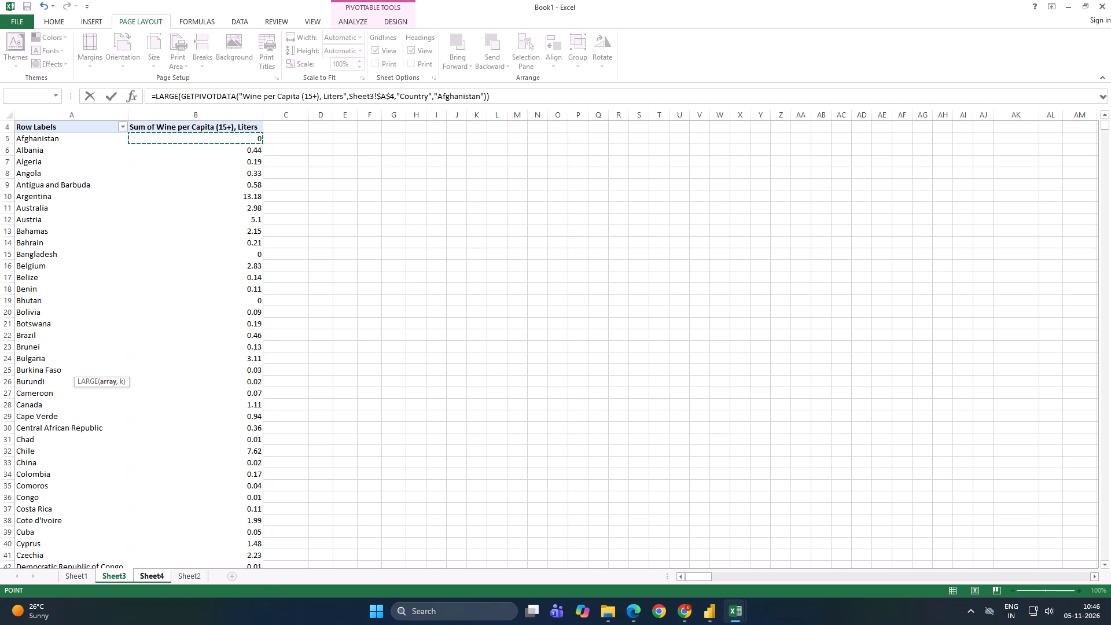
key("ctrl+shift+Down")
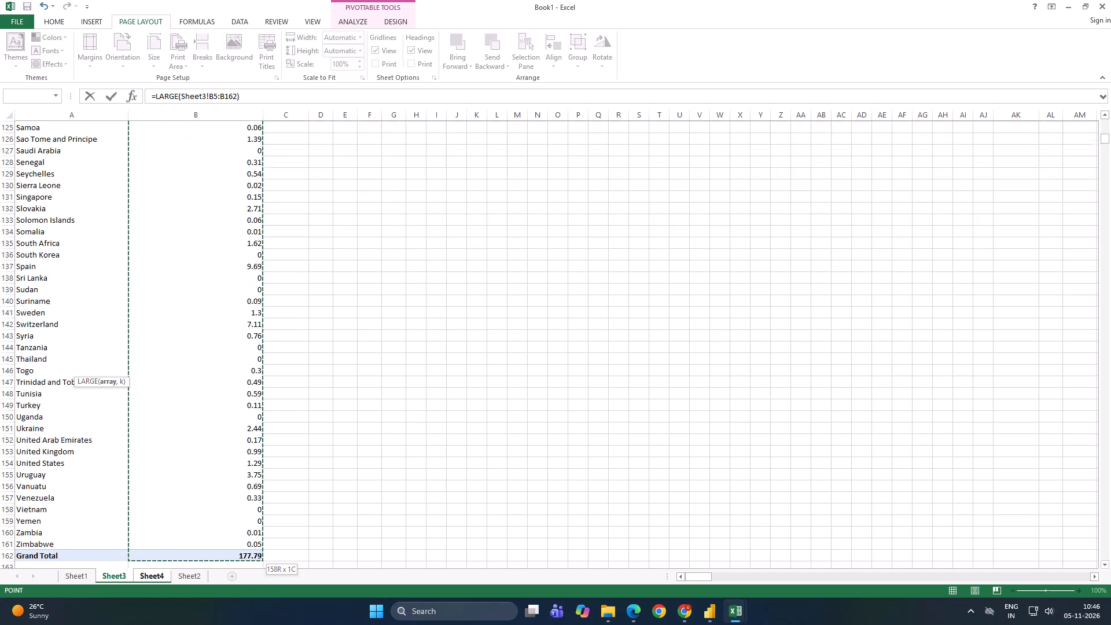
left_click_drag(261, 561, 257, 550, "ctrl+shift")
left_click(253, 546, "ctrl")
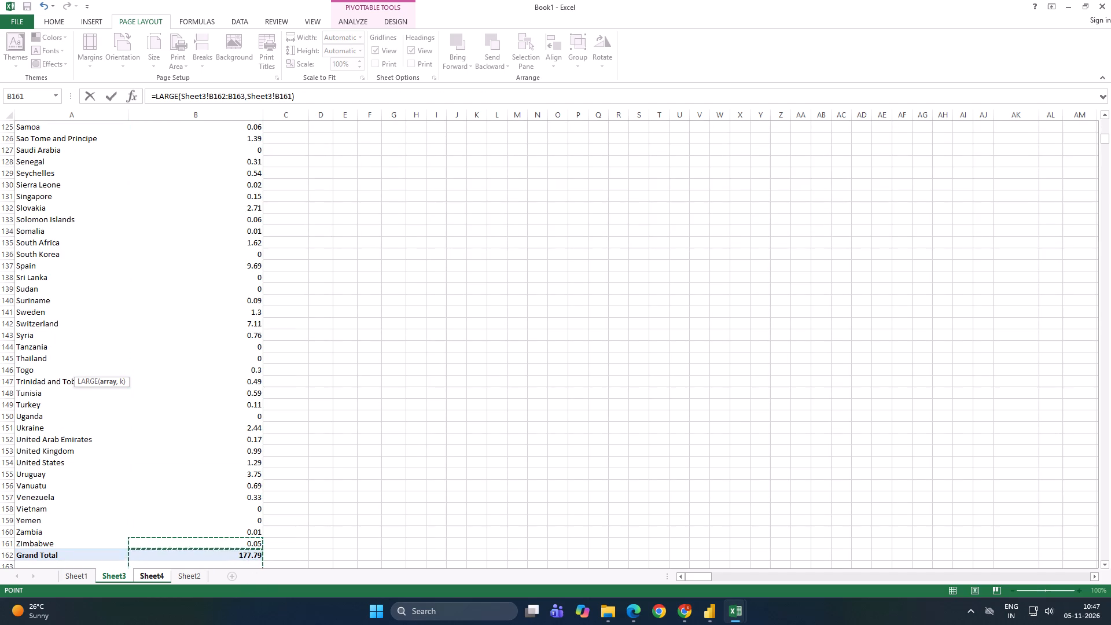
left_click(232, 535)
left_click(232, 549)
left_click_drag(231, 545, 205, 284)
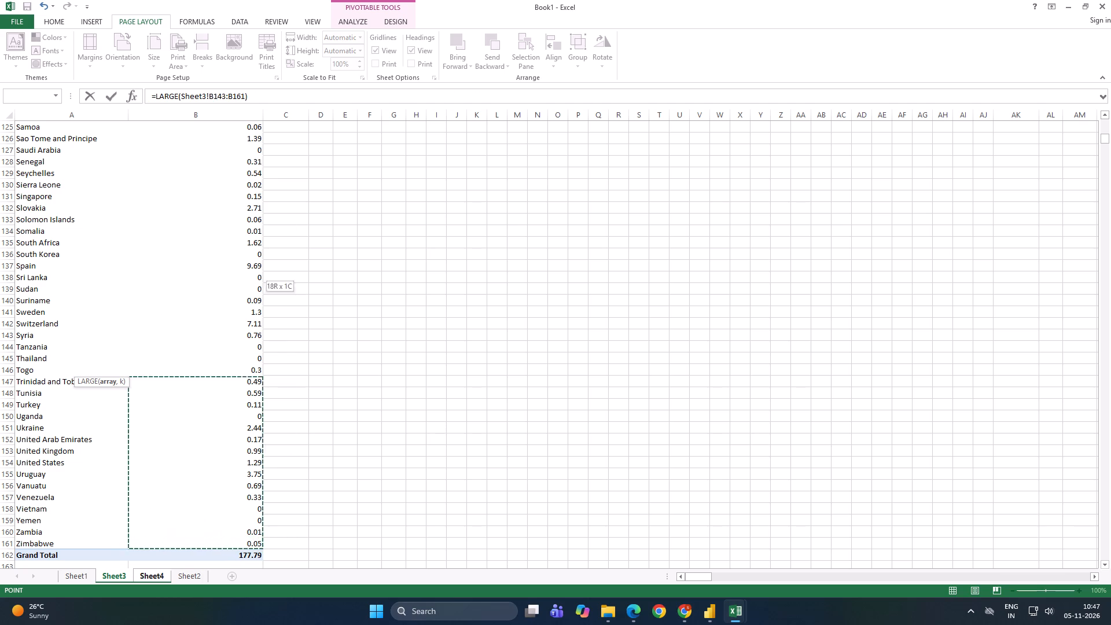
left_click_drag(205, 284, 167, 91)
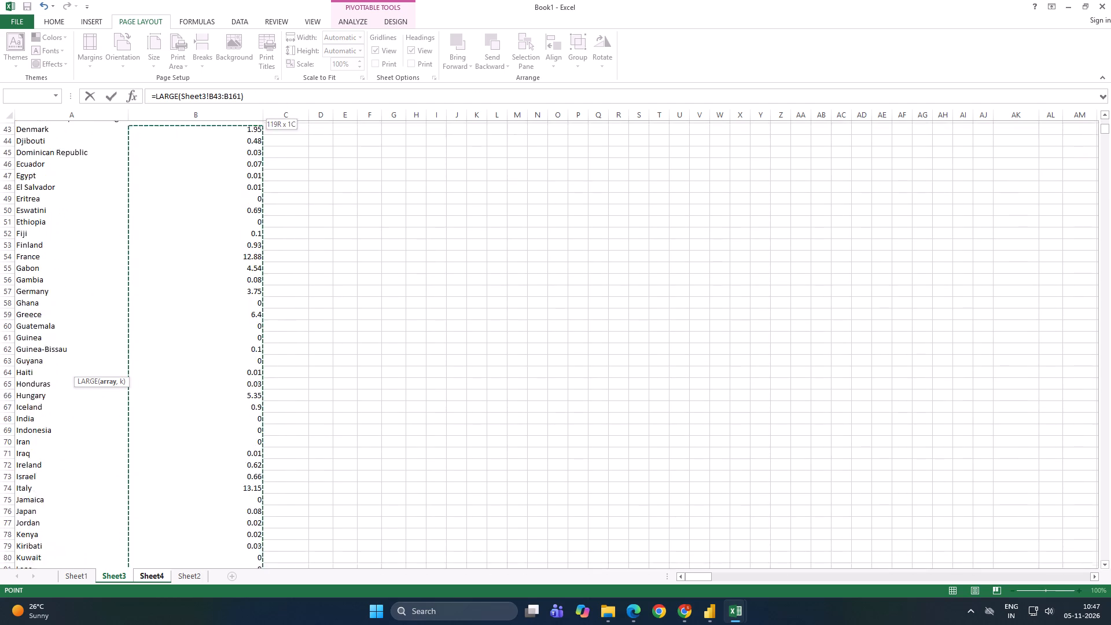
left_click_drag(167, 91, 165, 92)
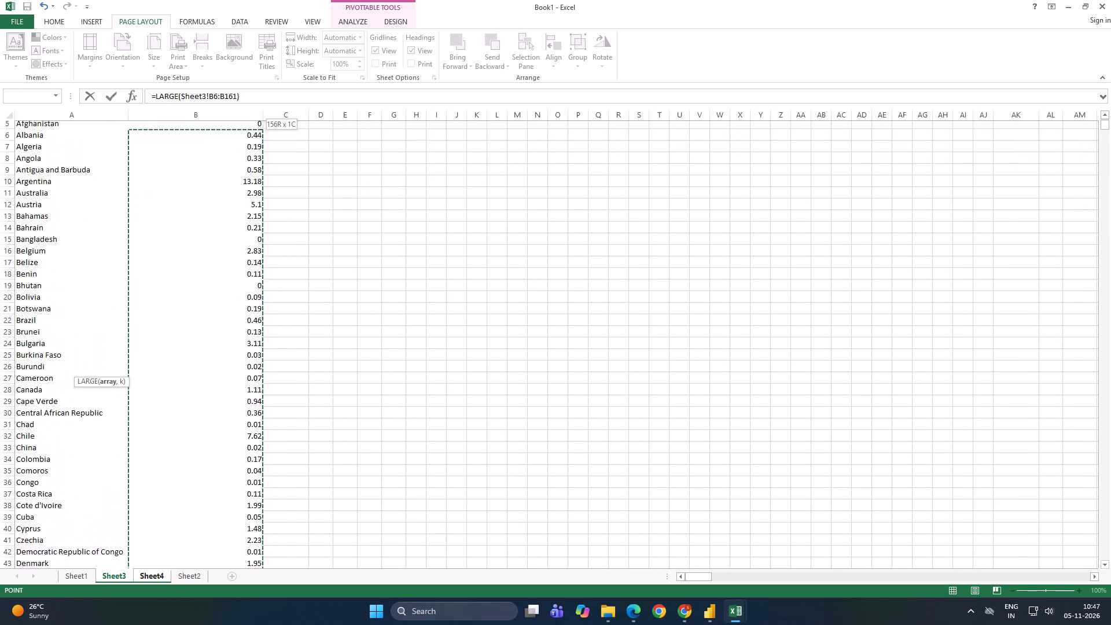
left_click_drag(165, 92, 172, 167)
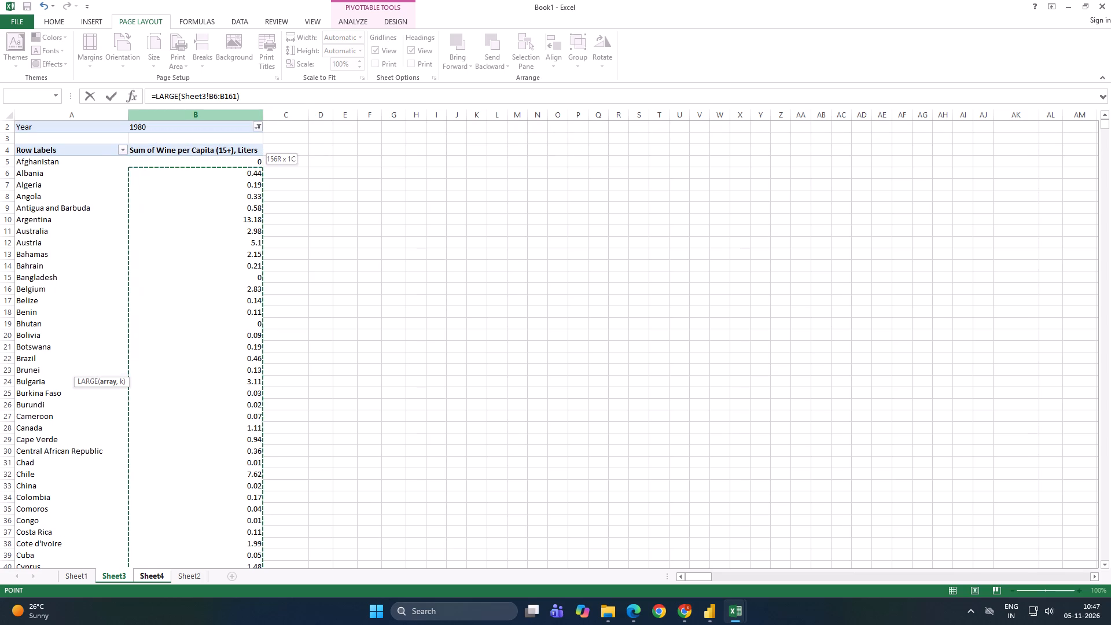
left_click_drag(172, 167, 172, 165)
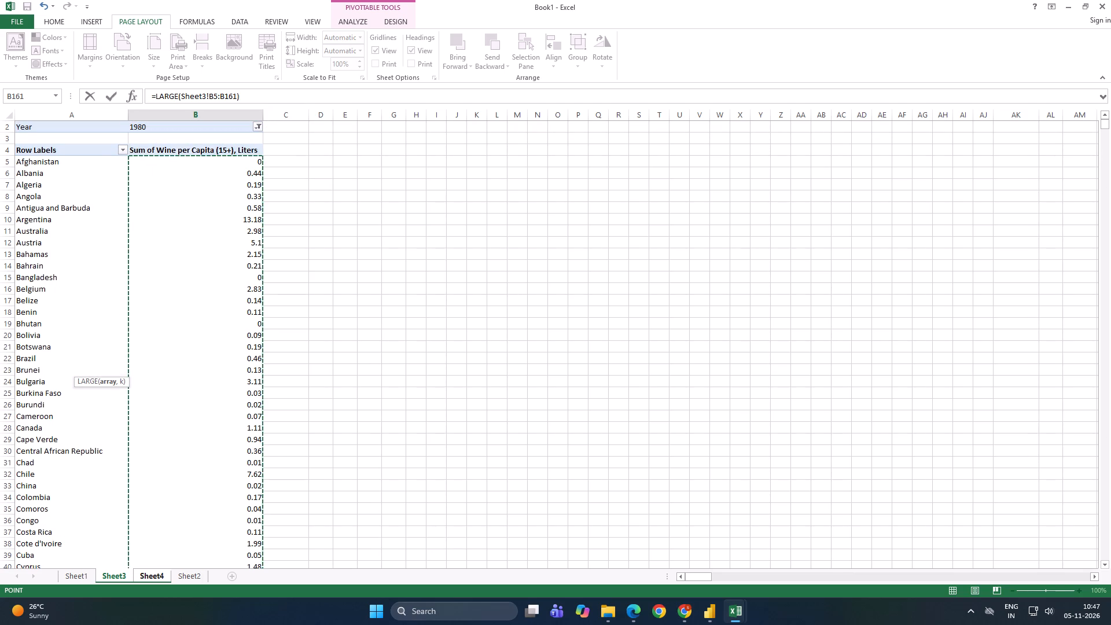
key("Return")
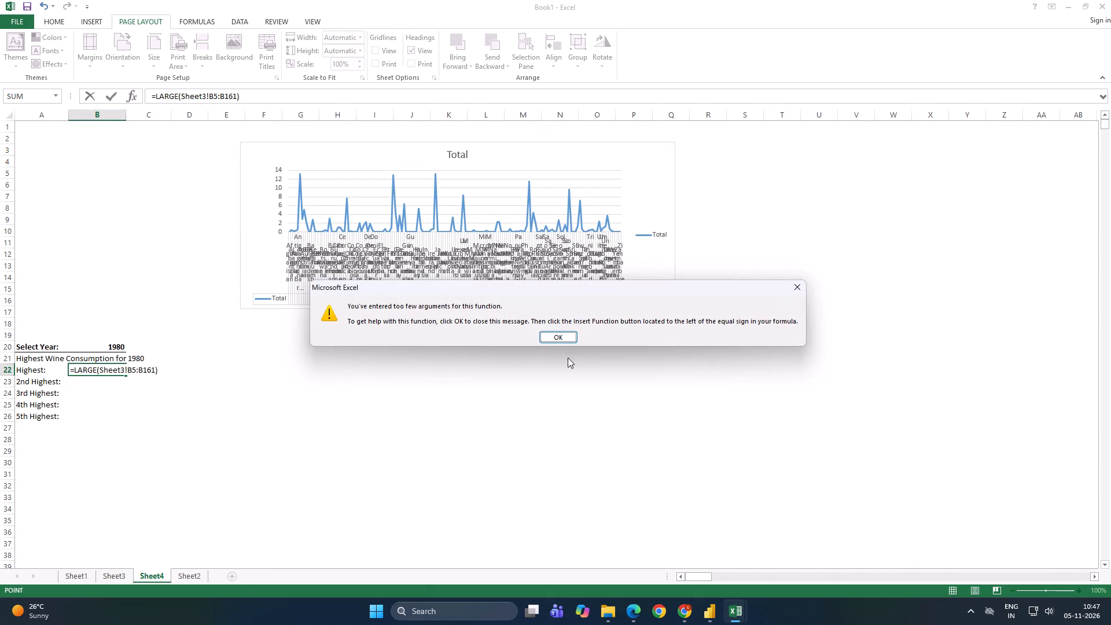
left_click(557, 335)
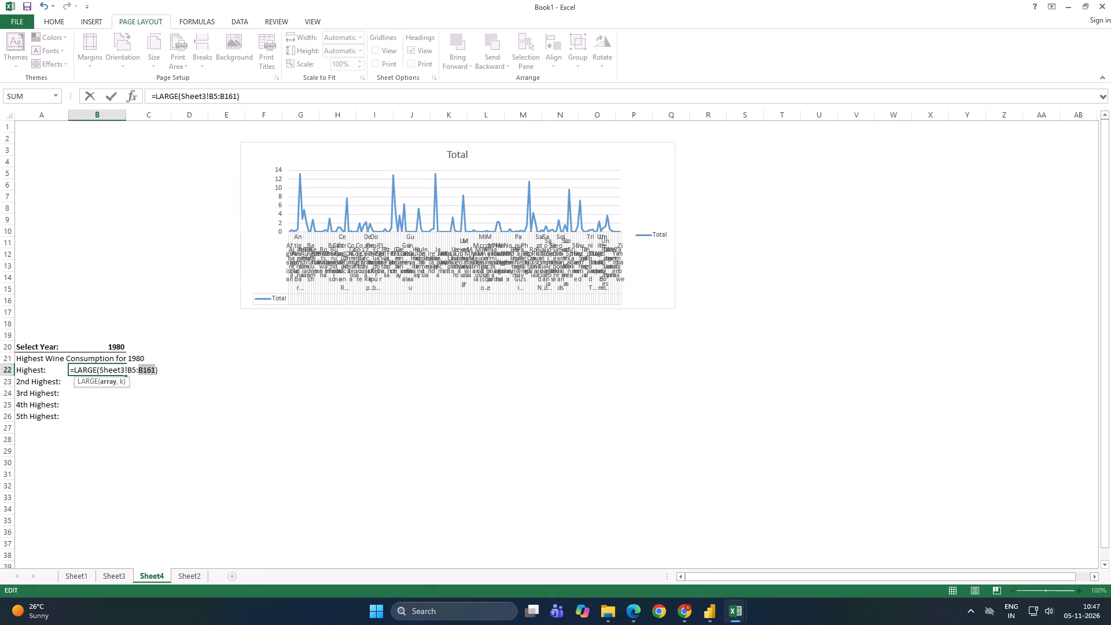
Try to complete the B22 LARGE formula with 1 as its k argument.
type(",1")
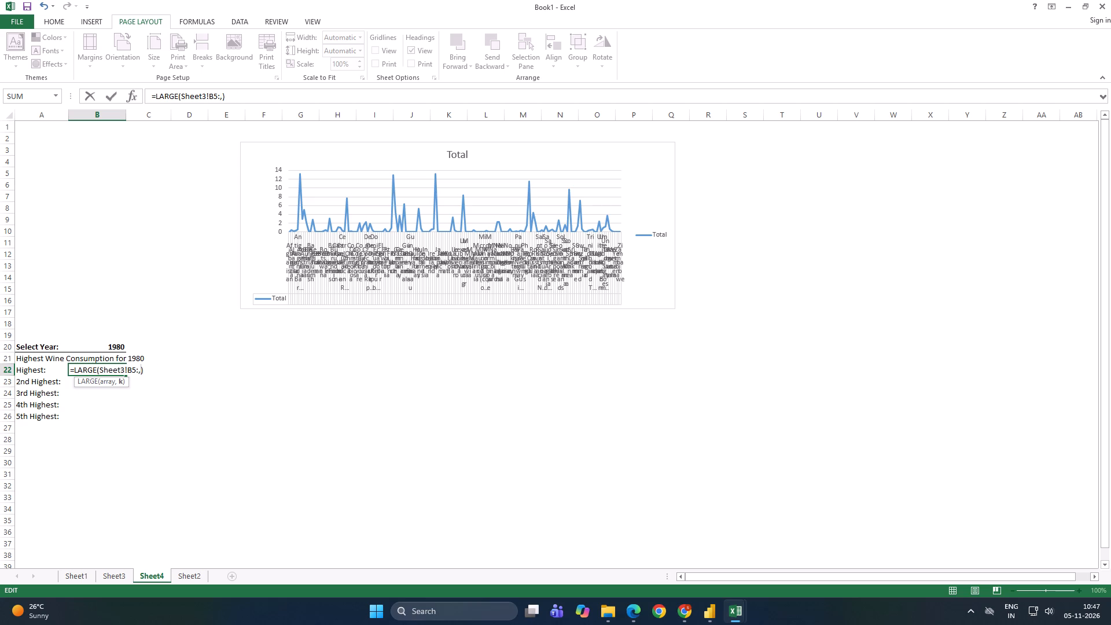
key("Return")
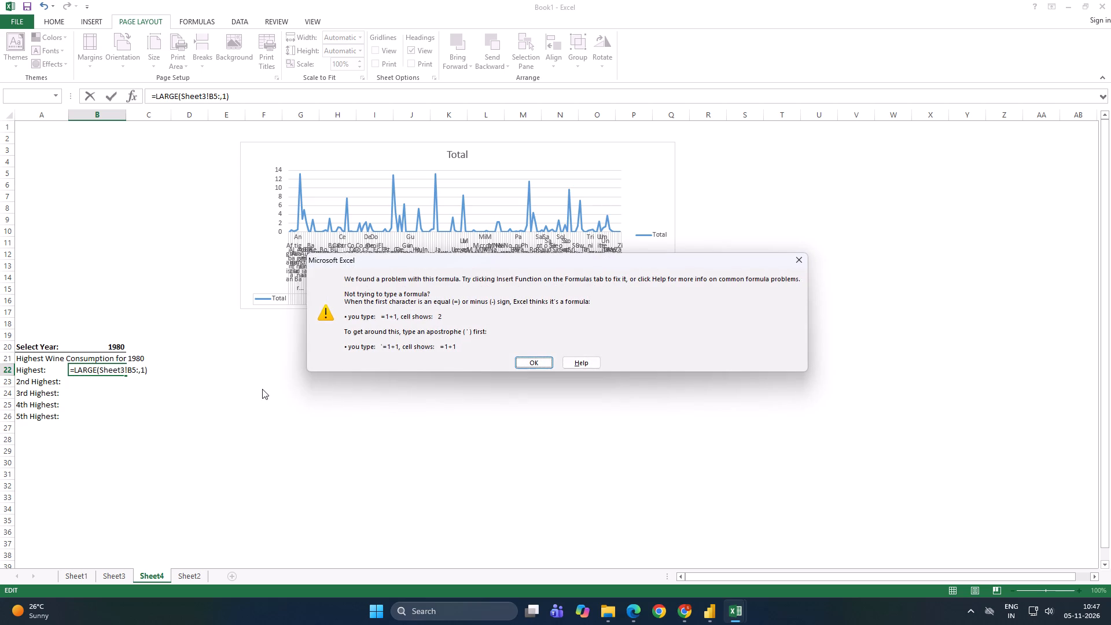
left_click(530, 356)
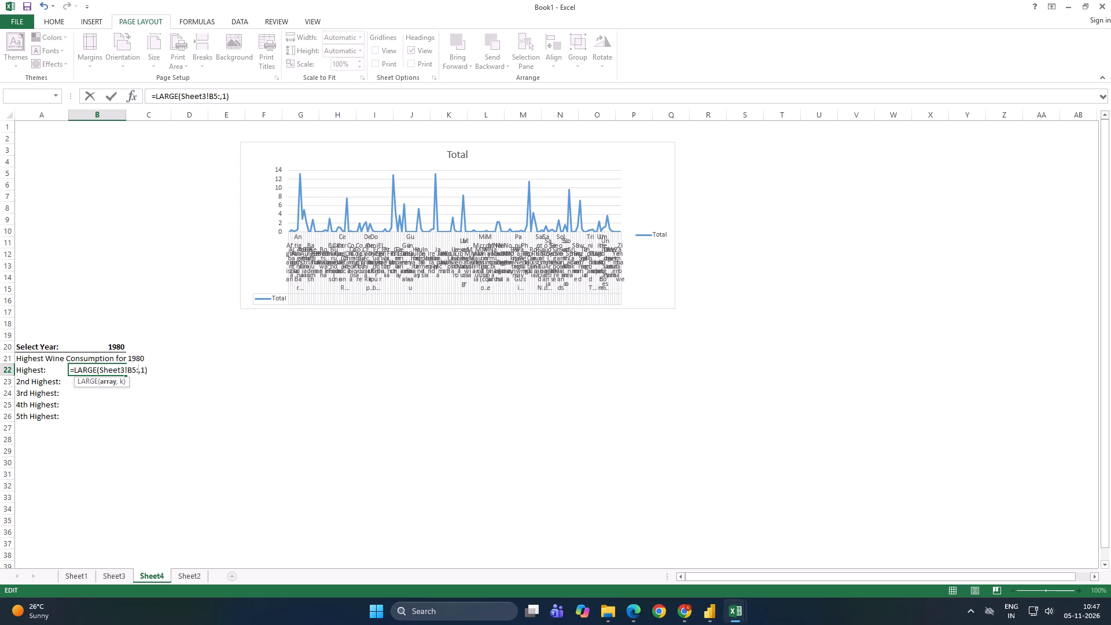
Remove the k argument and the incomplete B5: reference from the B22 formula, keeping only Sheet3! inside LARGE.
left_click(144, 371)
key("BackSpace")
key("BackSpace")
key("BackSpace")
key("BackSpace")
key("BackSpace")
Switch to the Employee Turnover Analysis Excel Dashboard Dataset workbook and examine its employee records on Sheet1.
left_click(732, 612)
left_click(719, 551)
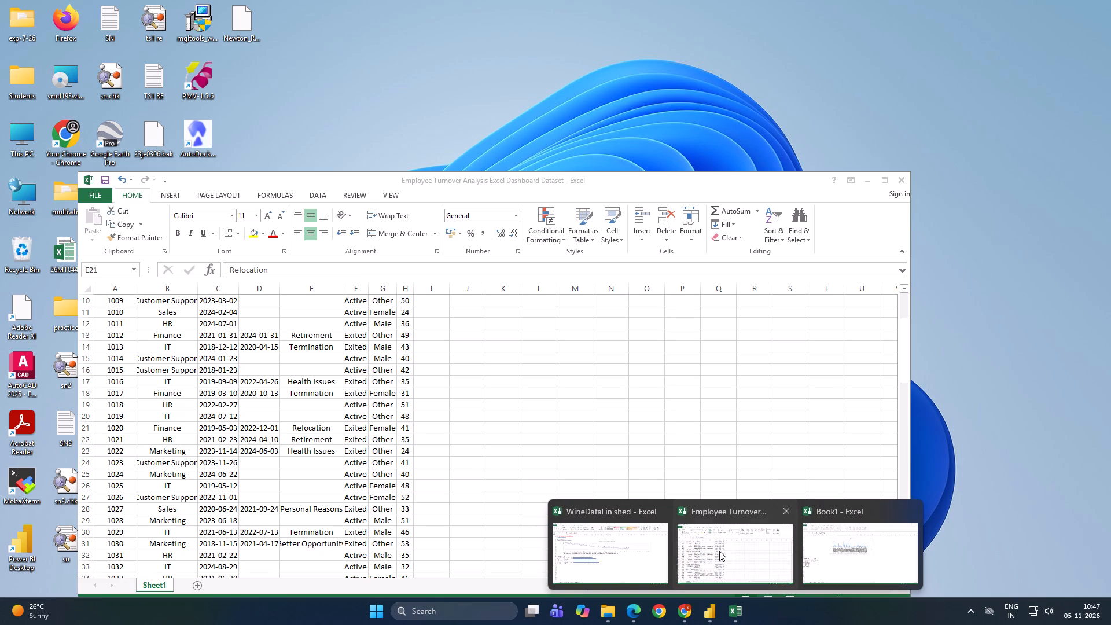
left_click(884, 179)
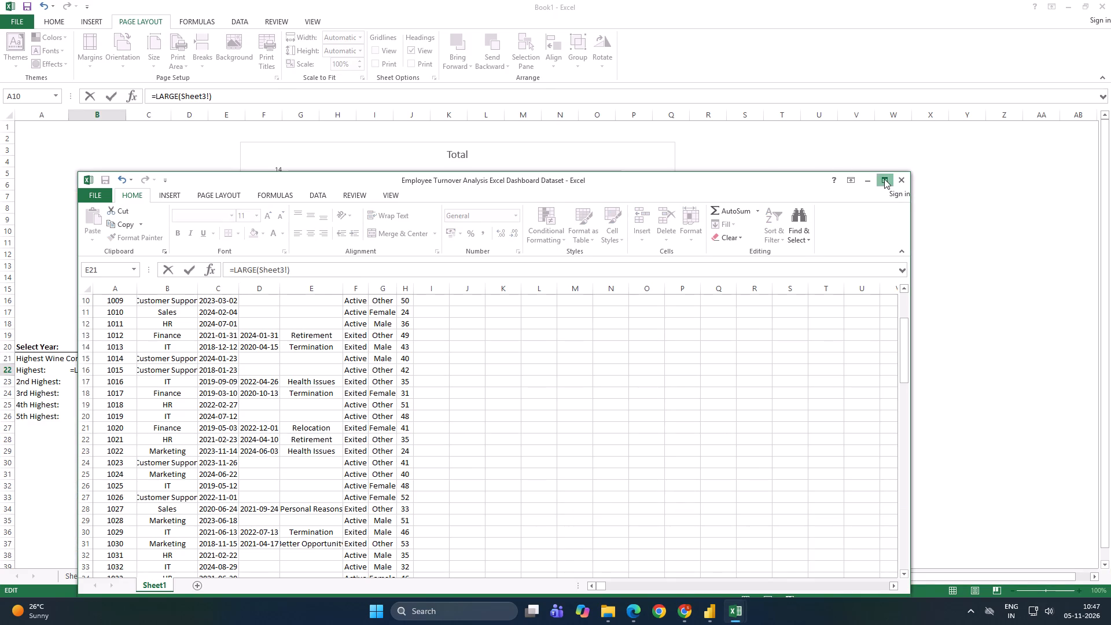
scroll(380, 349, "up", 10)
scroll(378, 369, "down", 3)
scroll(378, 376, "up", 1)
scroll(378, 377, "down", 2)
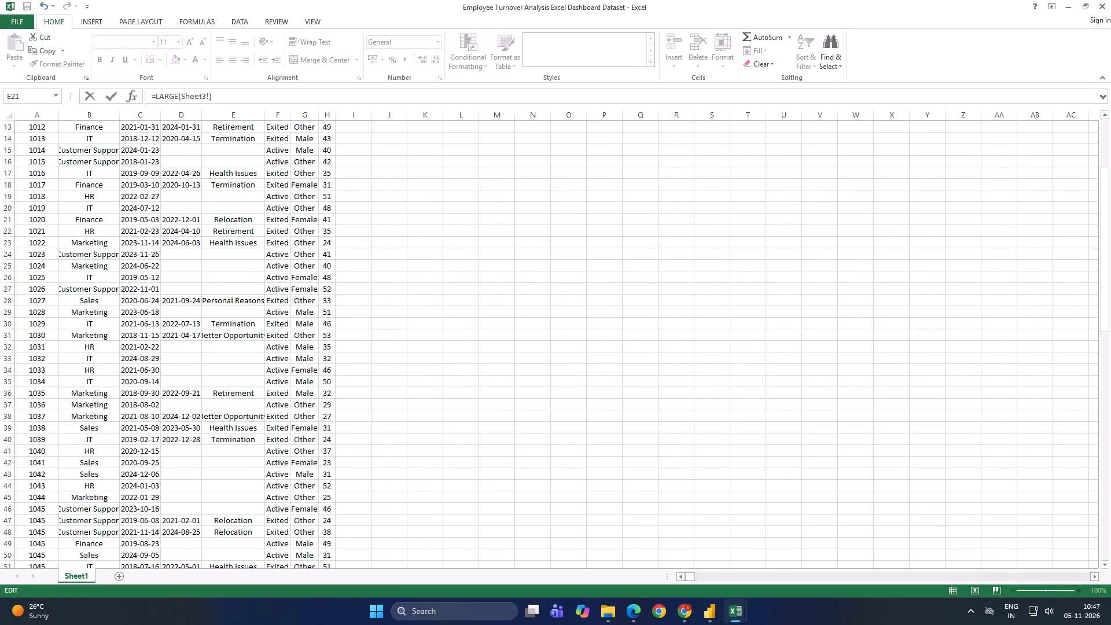
scroll(385, 415, "down", 16)
scroll(372, 441, "up", 1)
scroll(372, 441, "down", 15)
scroll(370, 443, "up", 6)
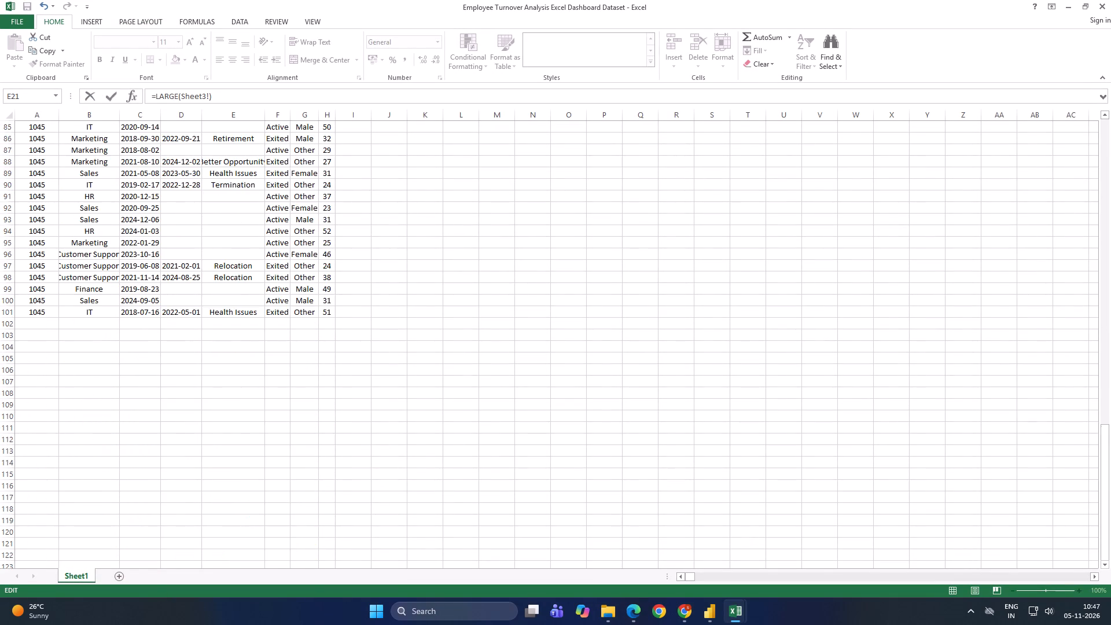
scroll(370, 443, "up", 5)
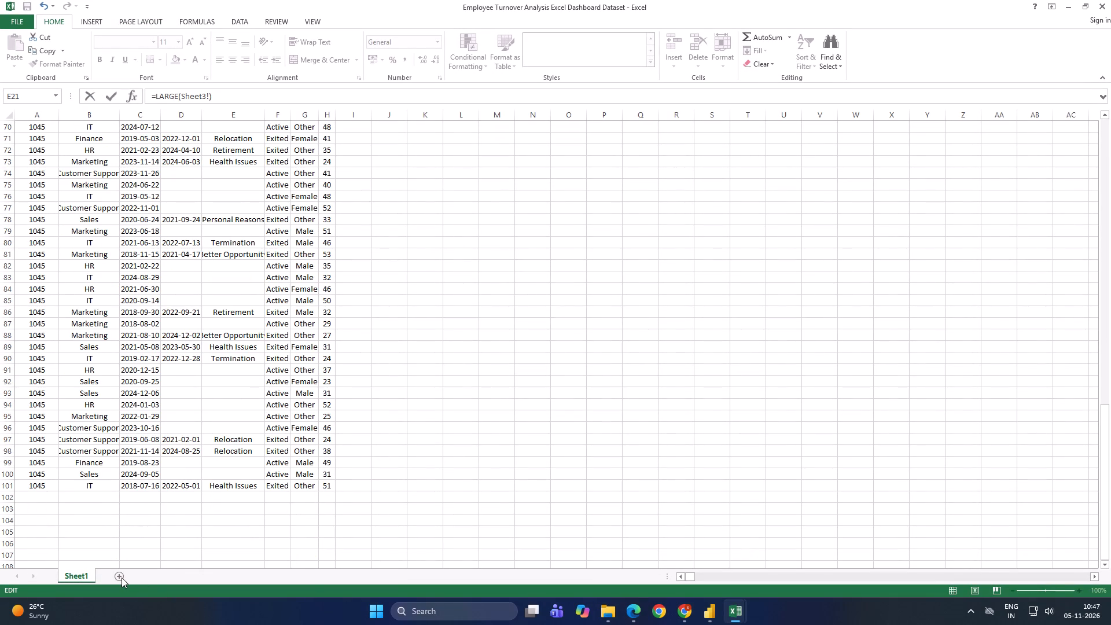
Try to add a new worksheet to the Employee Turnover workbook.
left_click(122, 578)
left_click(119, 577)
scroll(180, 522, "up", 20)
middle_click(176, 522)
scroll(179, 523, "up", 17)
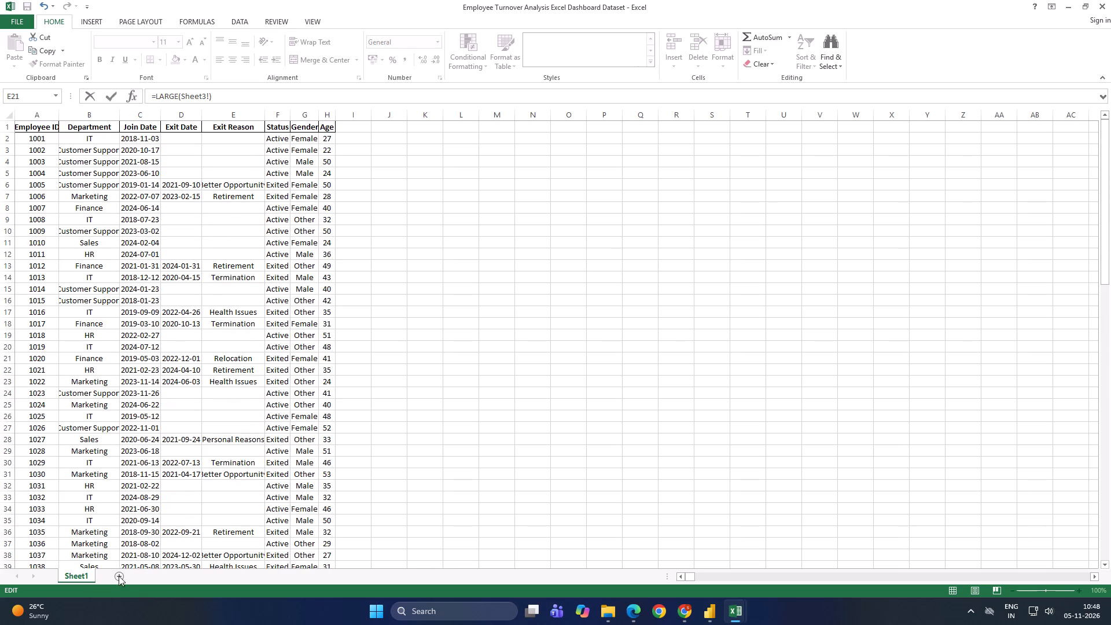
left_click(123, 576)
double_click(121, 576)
Discard the pending B22 formula edit in Book1 and add a blank worksheet to the Employee Turnover workbook.
key("Escape")
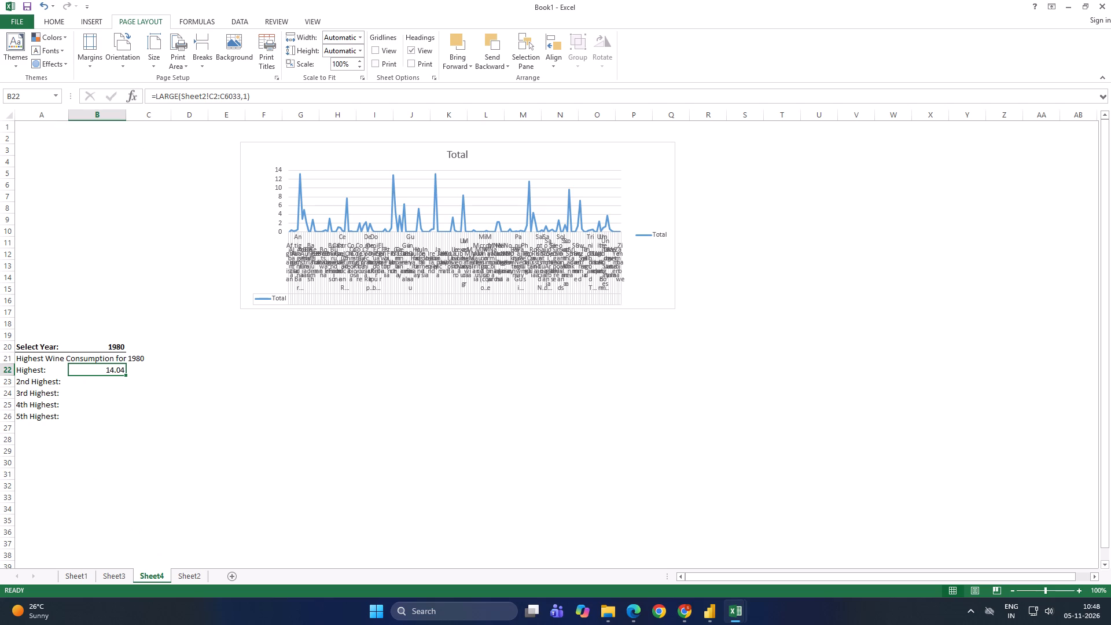
left_click(1062, 4)
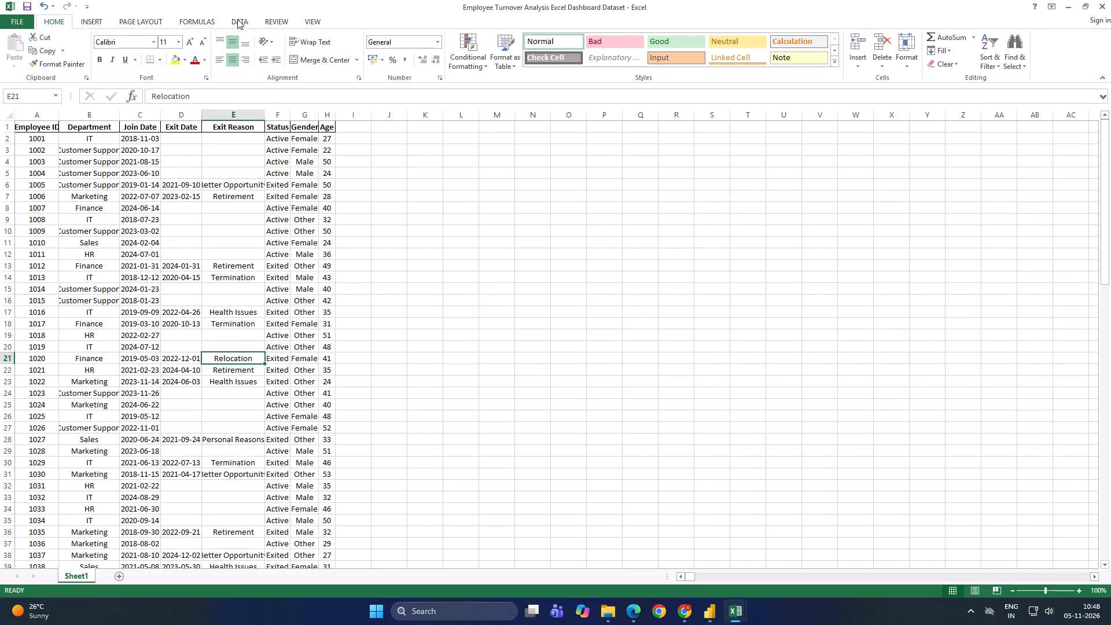
left_click(119, 573)
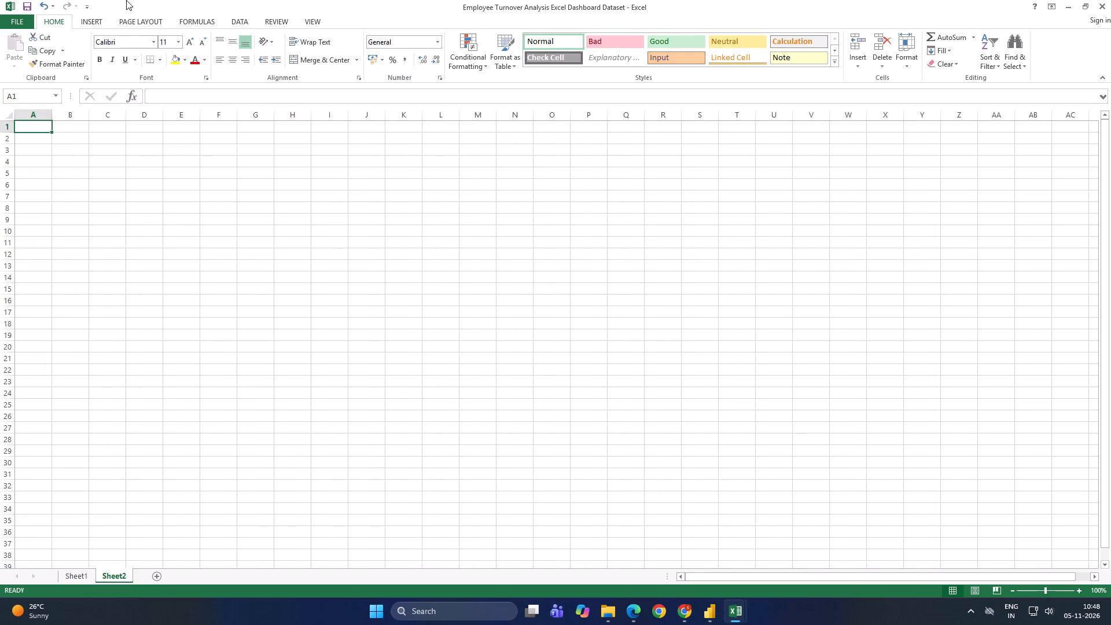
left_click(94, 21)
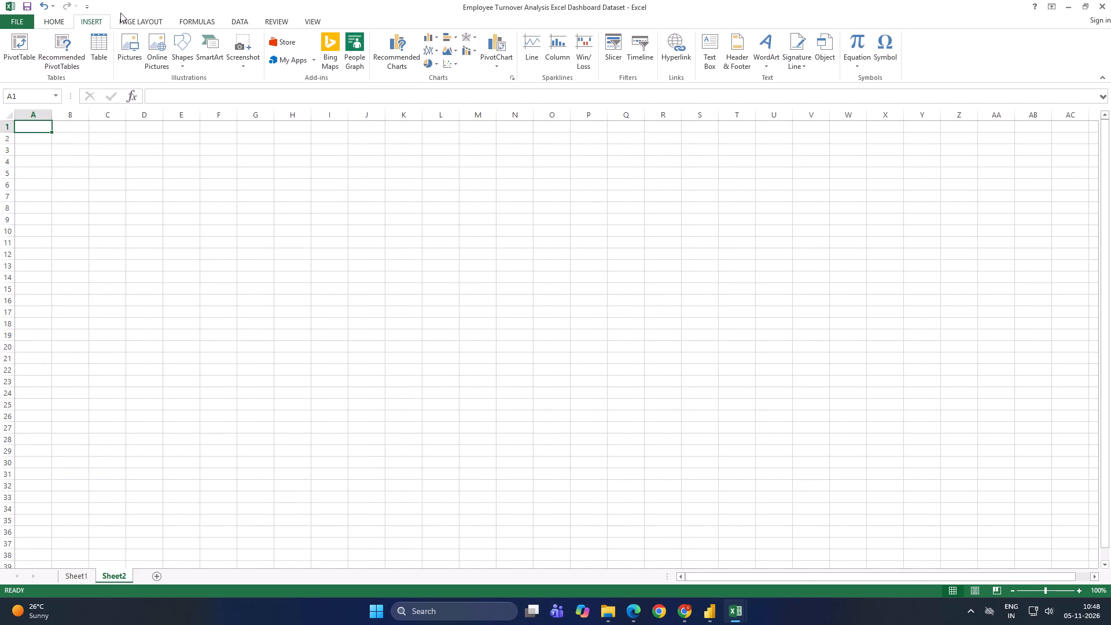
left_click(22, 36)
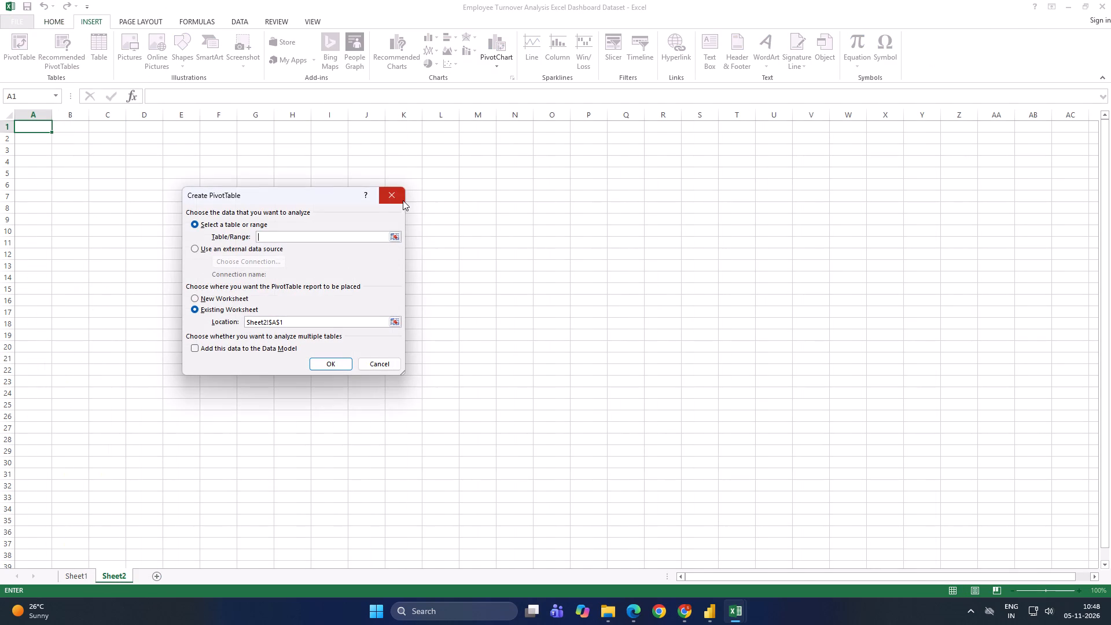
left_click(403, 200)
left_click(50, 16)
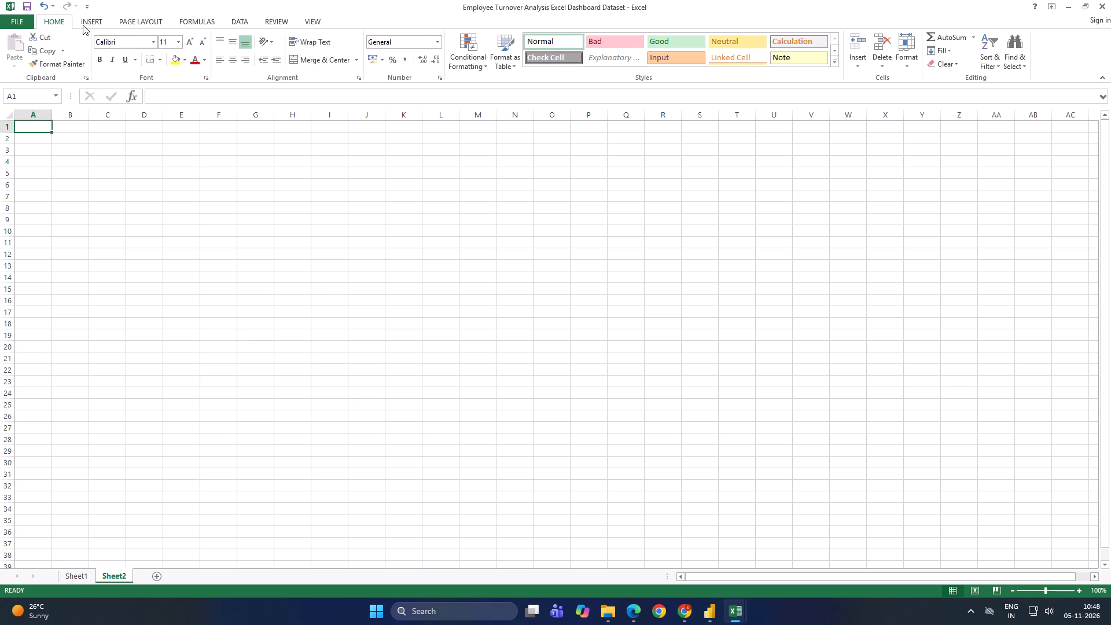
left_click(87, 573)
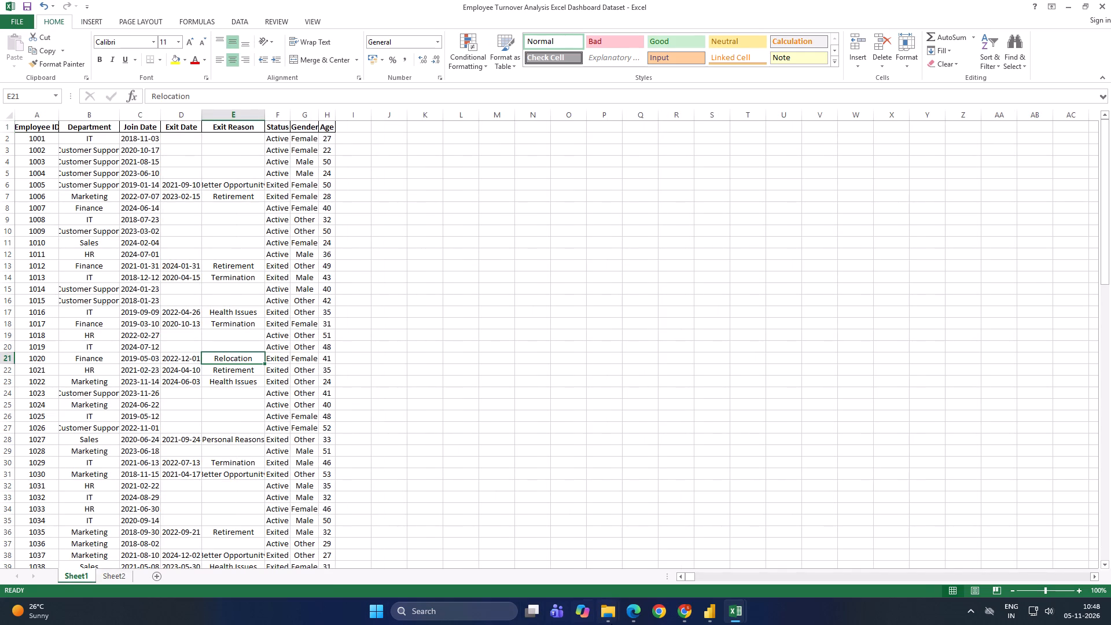
Switch to Chrome, reload the Lab 13 post and open the Lab 13 Submission Link conversation in the Spreadsheet Modelling group.
left_click(682, 609)
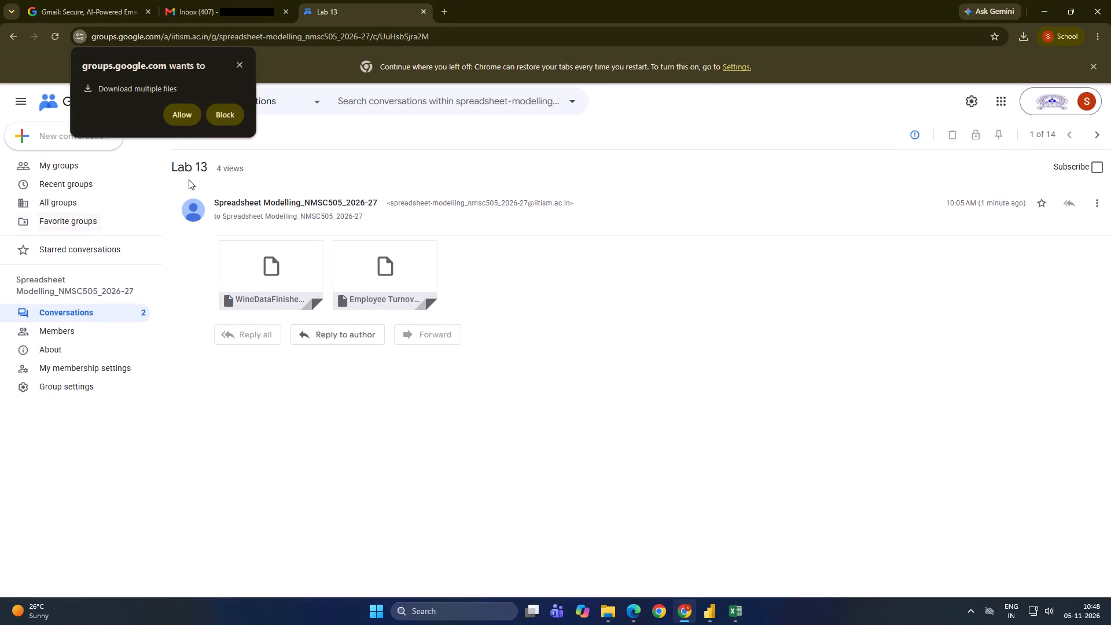
left_click(237, 69)
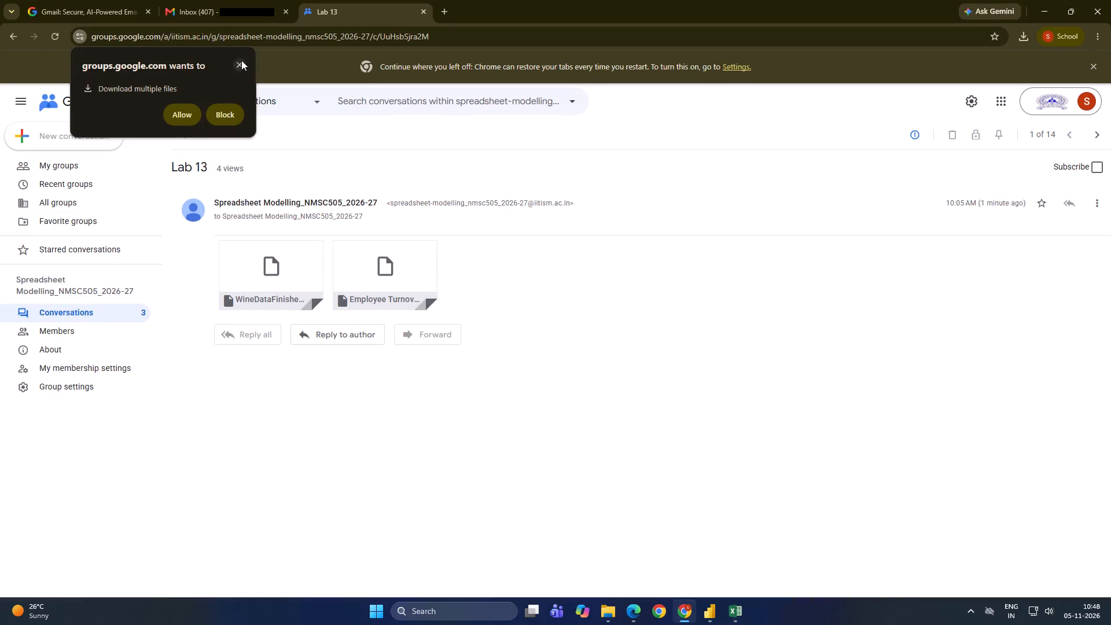
left_click(241, 60)
left_click(54, 42)
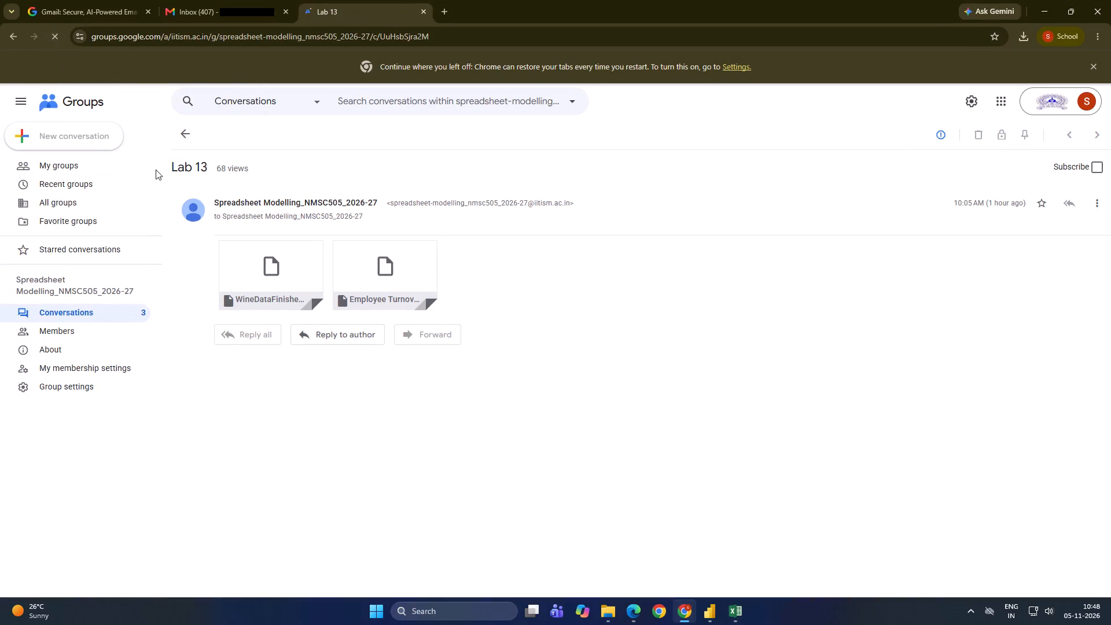
left_click(181, 136)
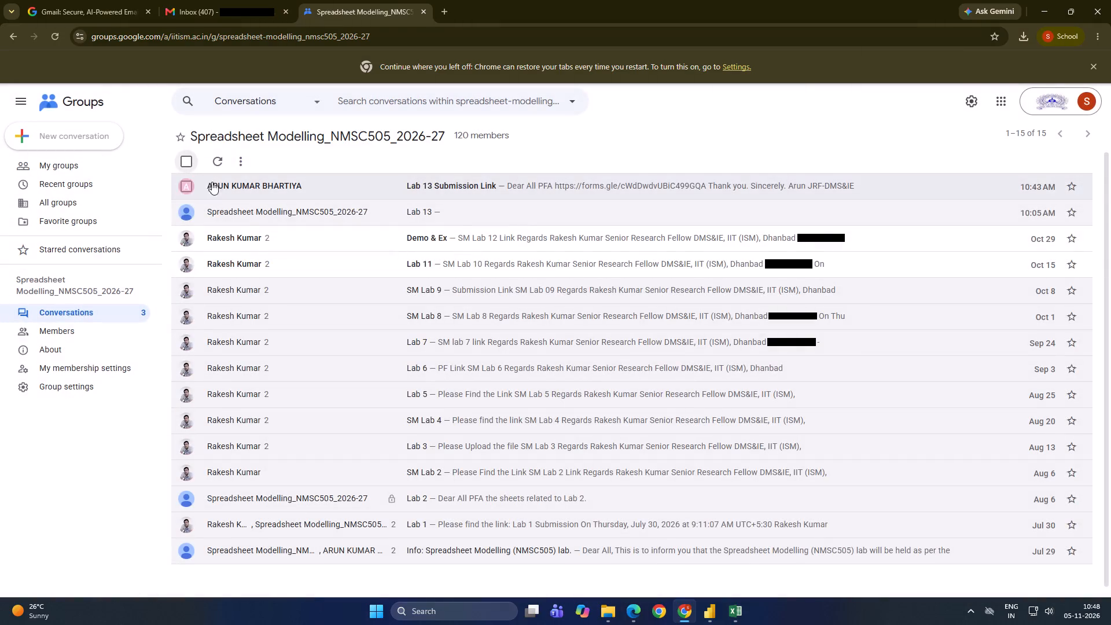
left_click(339, 186)
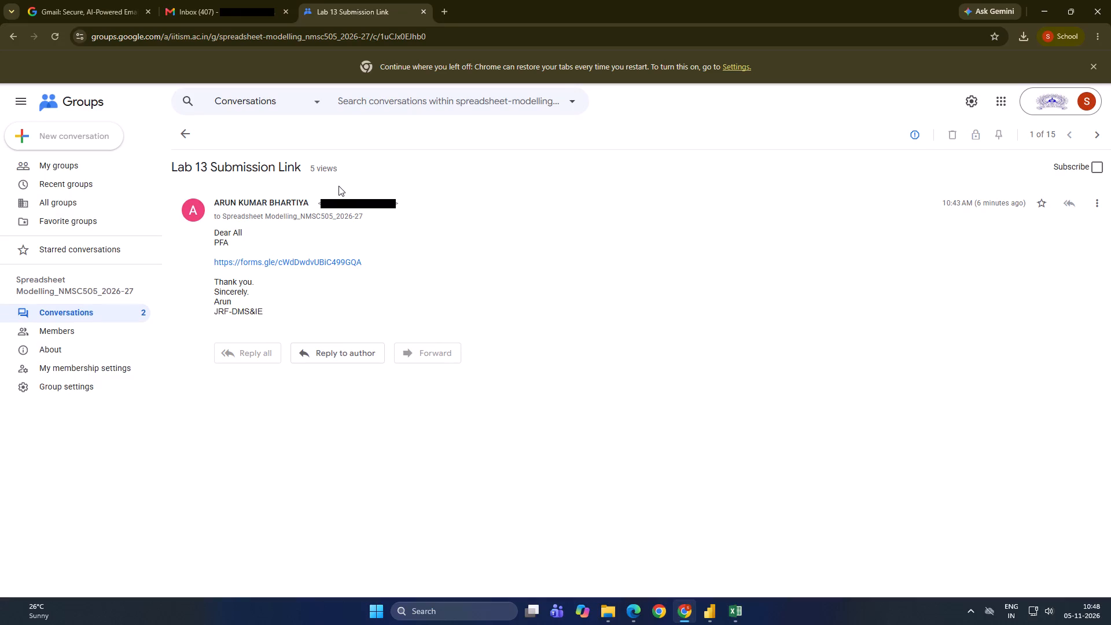
Return to the Employee Turnover workbook and create a PivotTable from Sheet1!A1:H101 on a new worksheet.
left_click(741, 611)
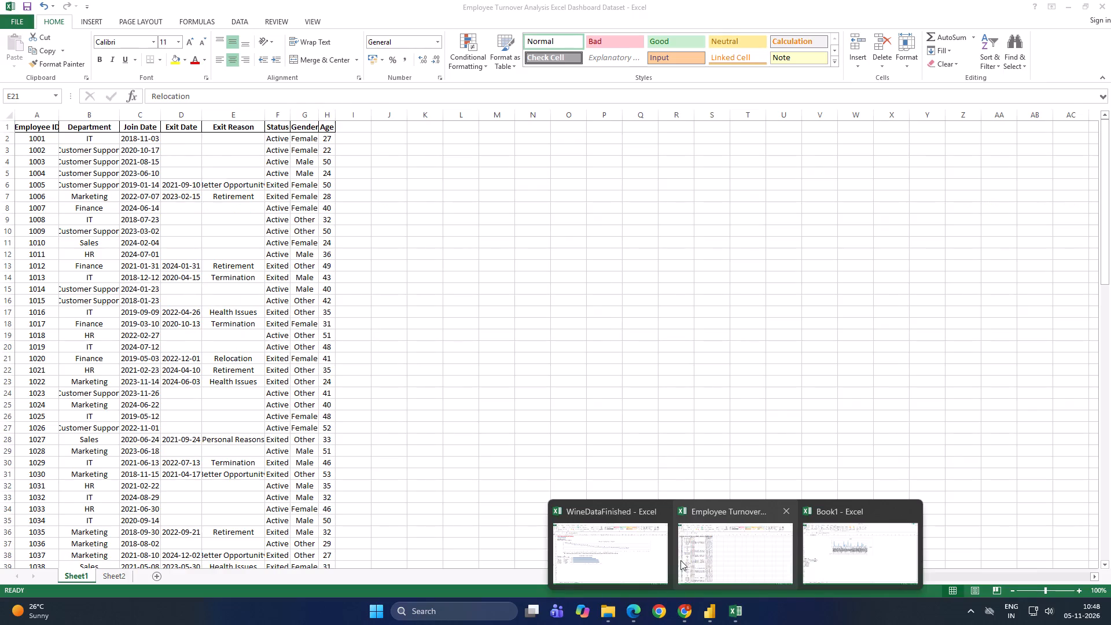
left_click(742, 552)
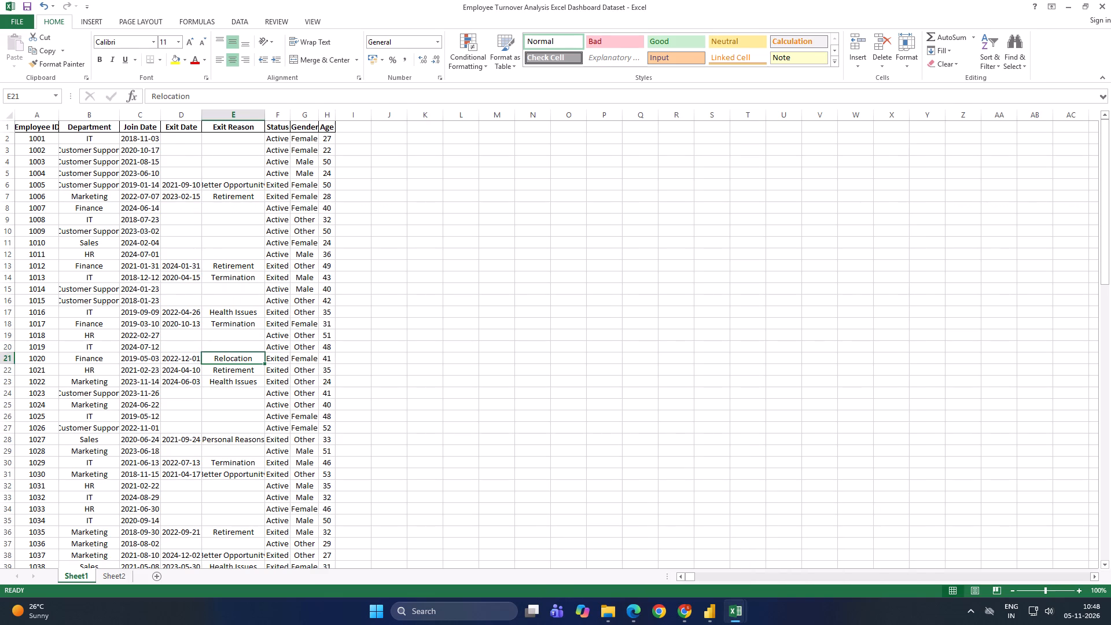
scroll(657, 517, "up", 6)
left_click(49, 128)
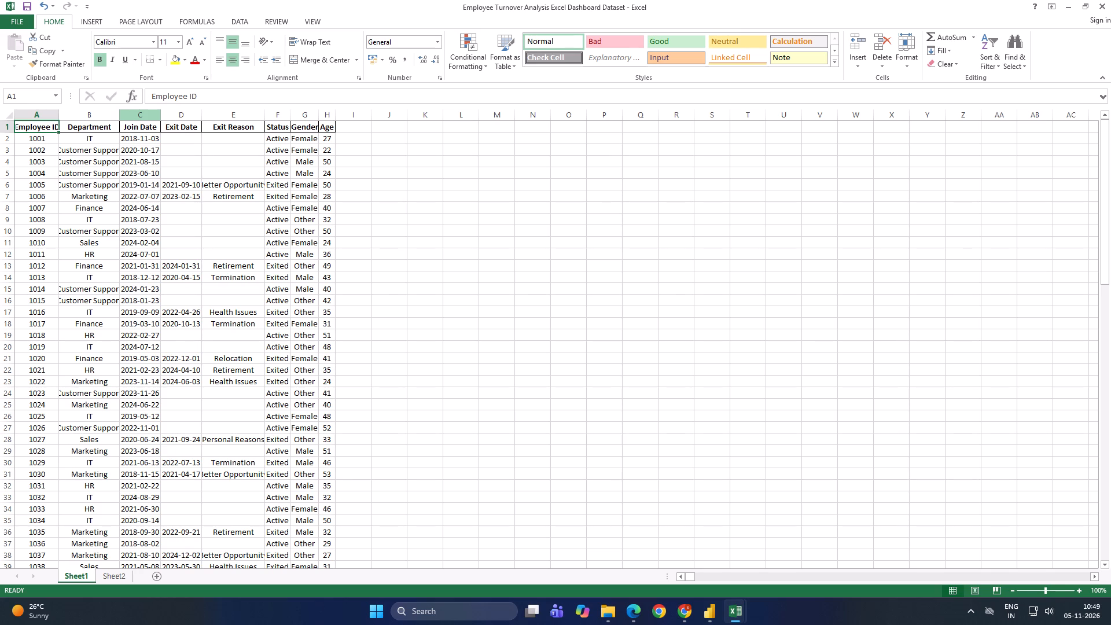
left_click_drag(49, 127, 295, 241)
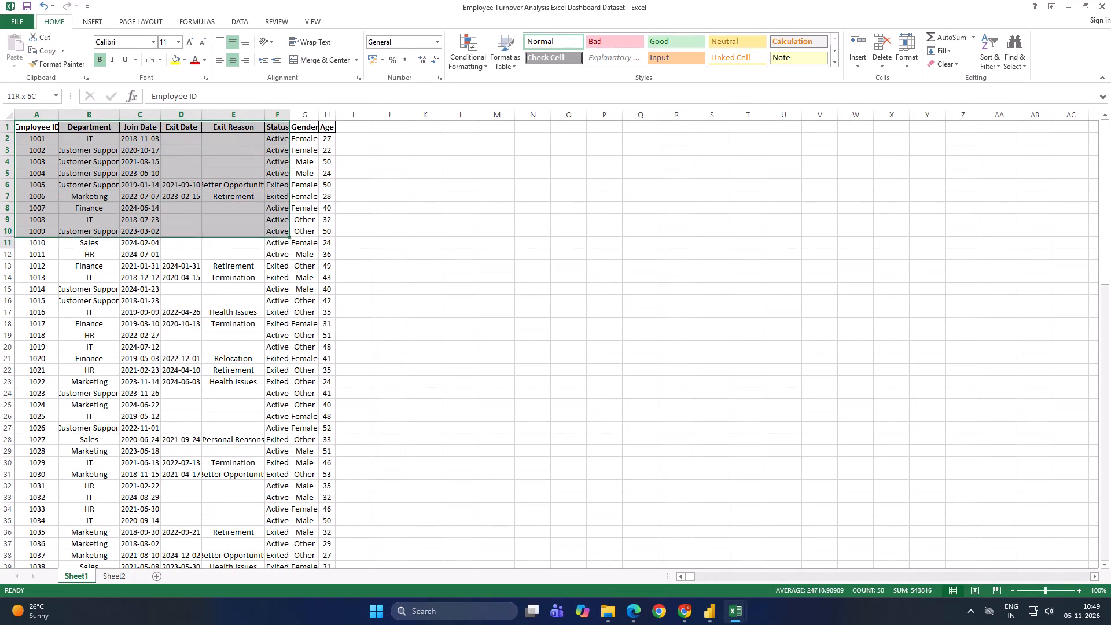
left_click_drag(295, 241, 315, 497)
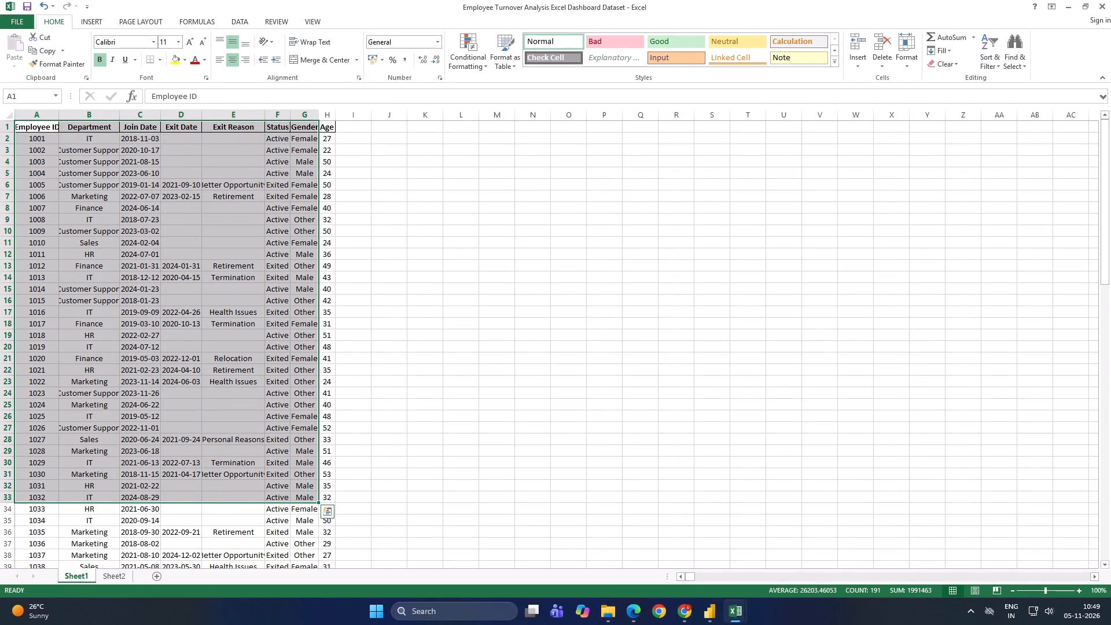
key("ctrl+shift+Down")
key("ctrl+shift+Right")
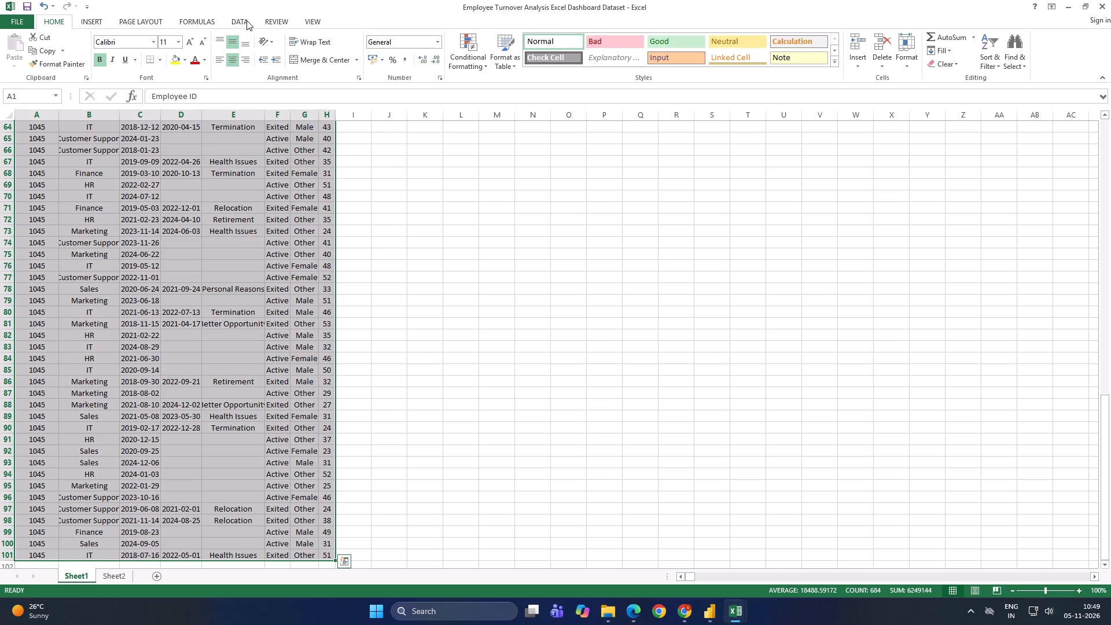
left_click(100, 24)
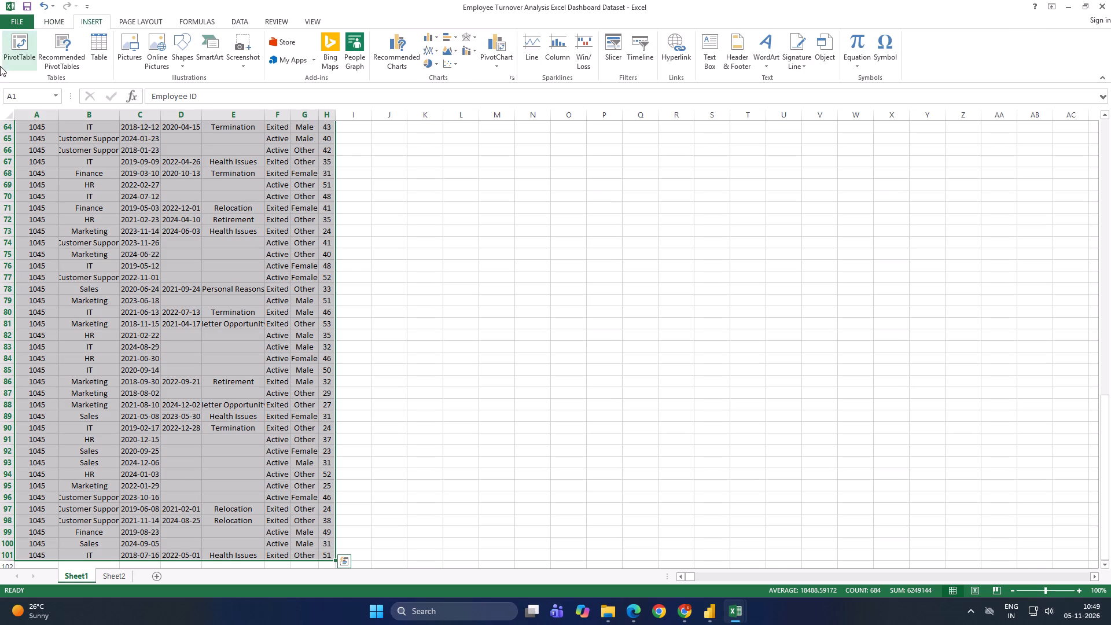
left_click(7, 56)
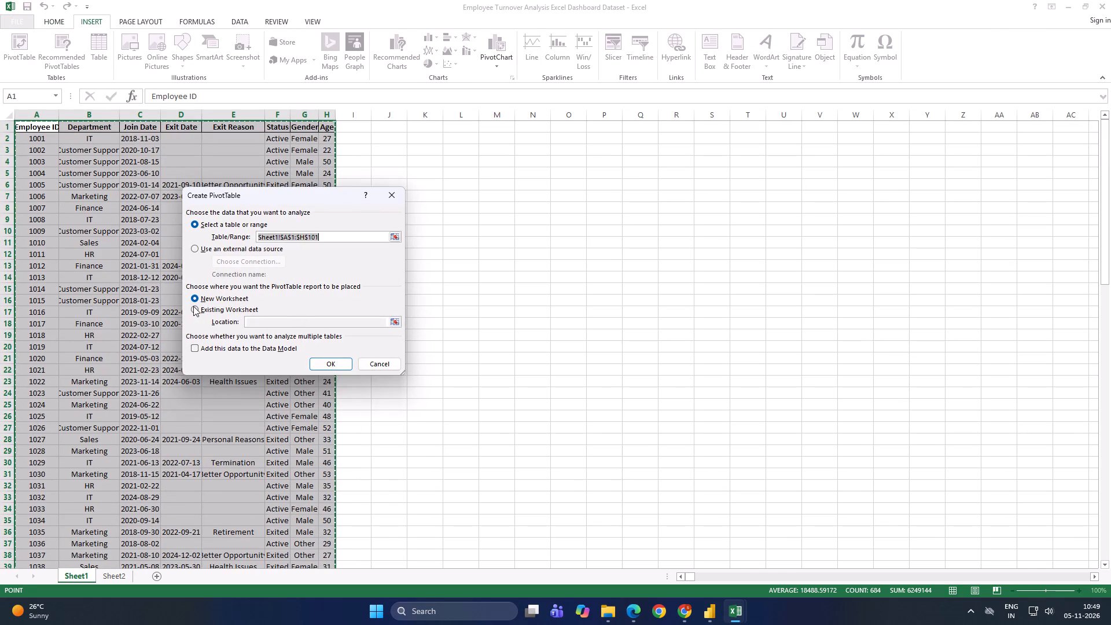
left_click(193, 306)
left_click(193, 298)
left_click(330, 363)
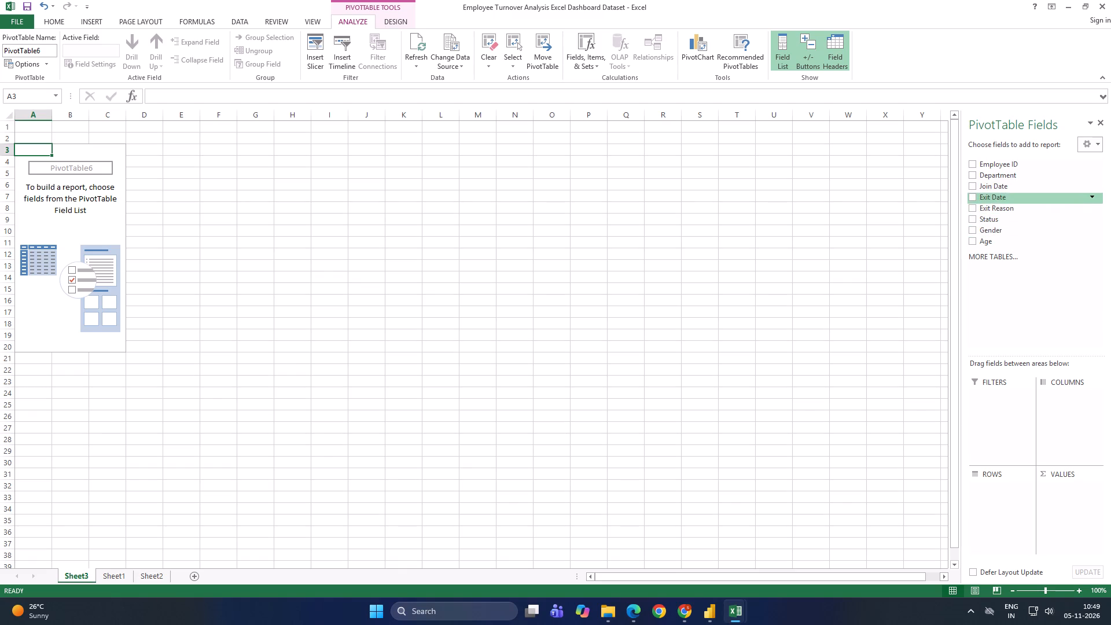
Lay out the PivotTable with Gender as rows and the sum of Employee ID as values.
left_click_drag(1005, 230, 1031, 484)
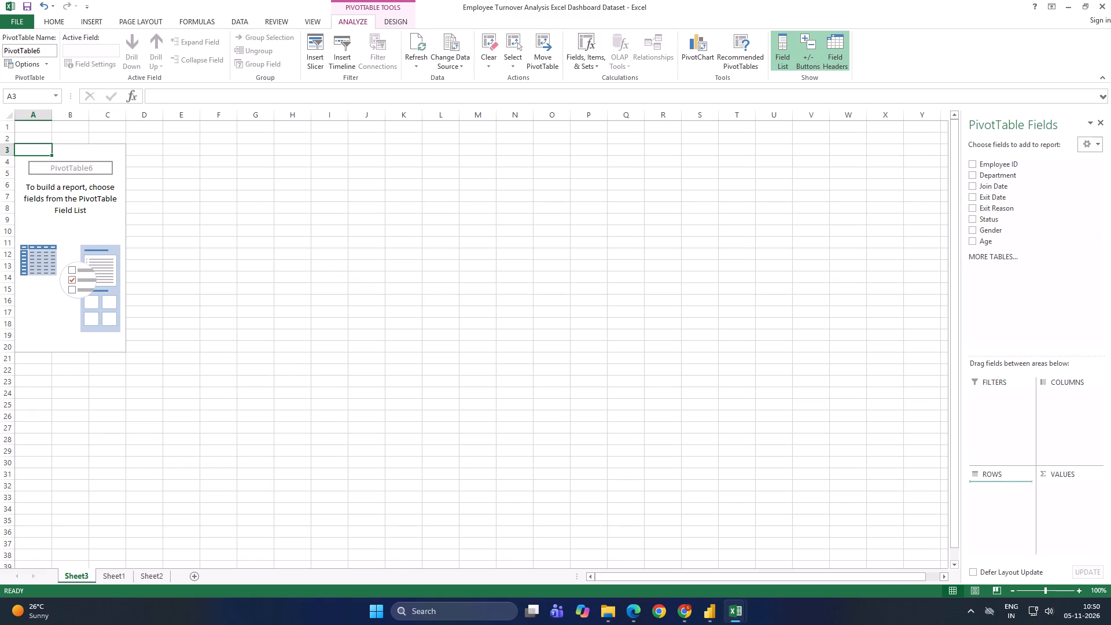
left_click_drag(1031, 484, 1021, 489)
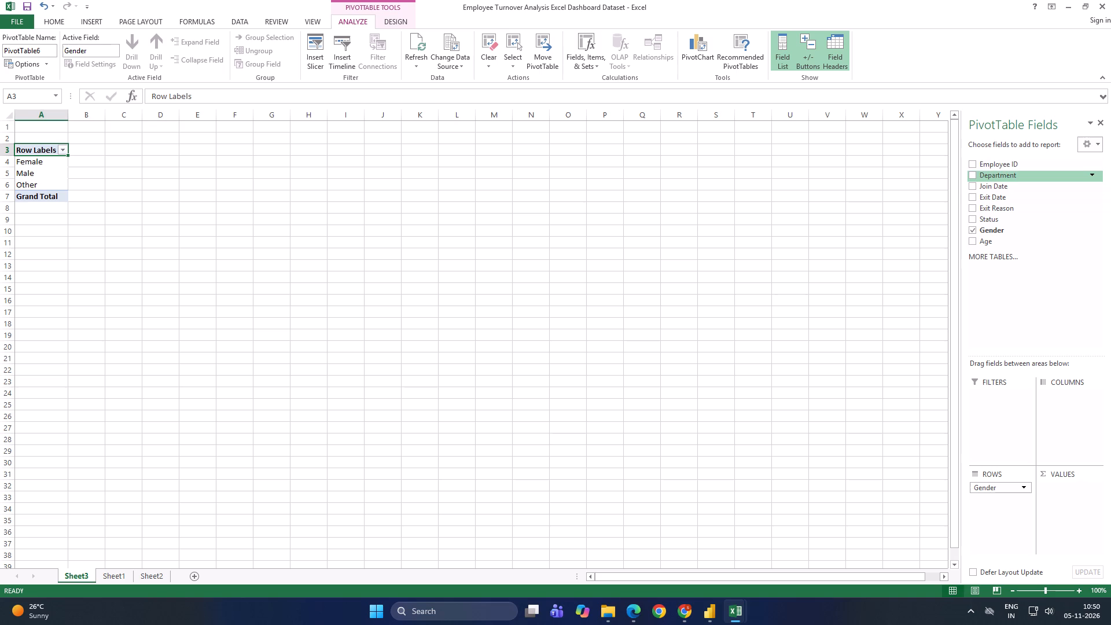
left_click_drag(1006, 170, 1083, 494)
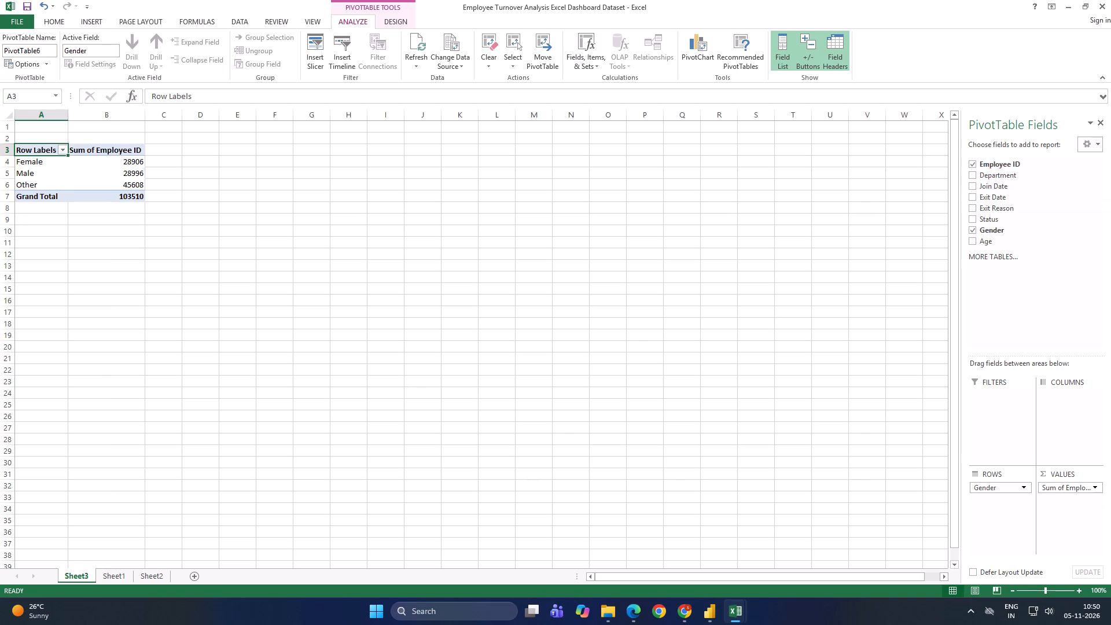
Insert a Pie PivotChart from the Gender PivotTable on Sheet3 and place it beside the table, near the sheet's top.
left_click_drag(45, 152, 120, 179)
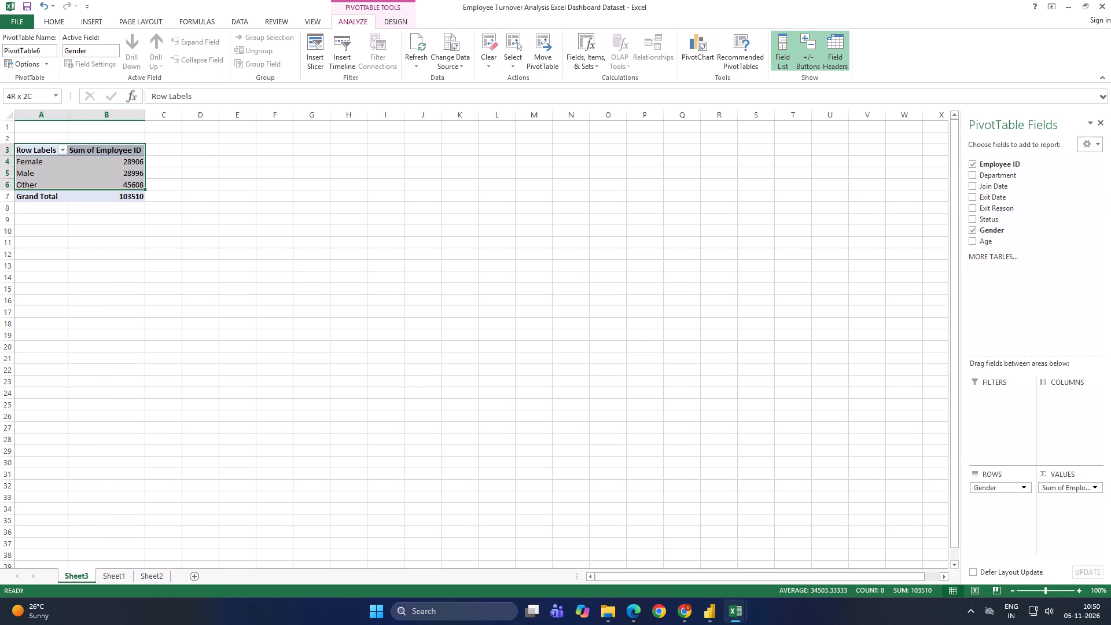
left_click_drag(120, 179, 117, 194)
left_click(702, 45)
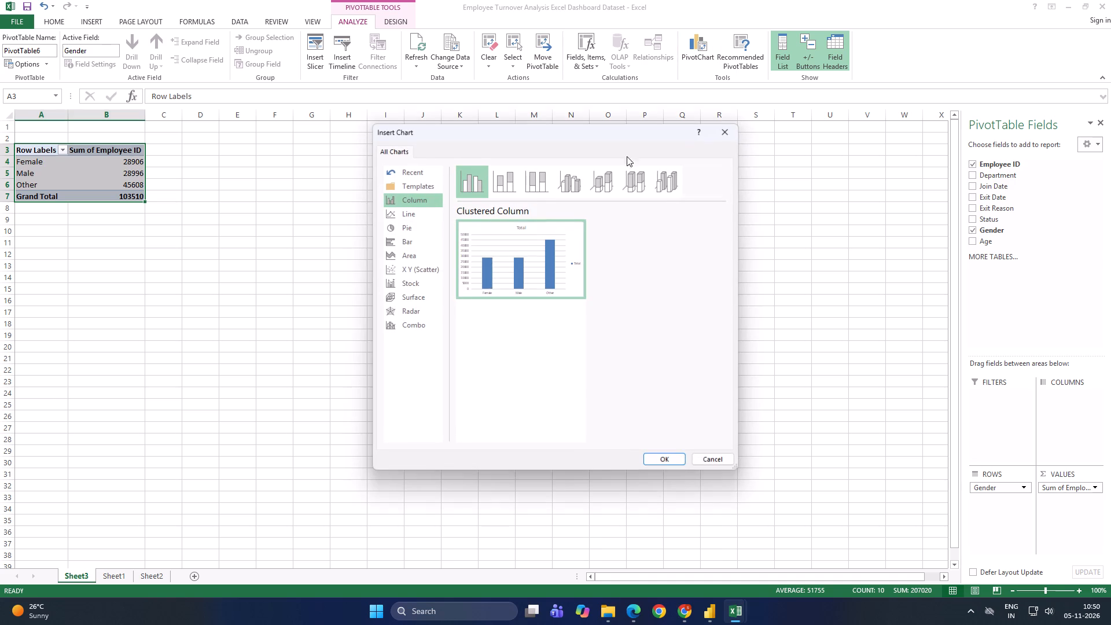
left_click(390, 222)
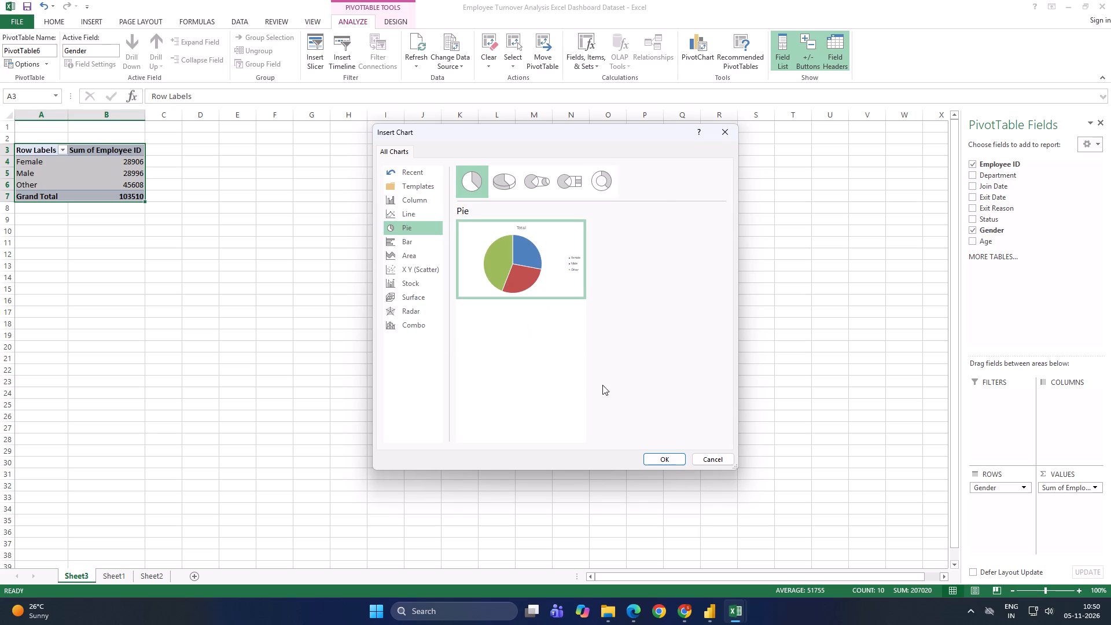
left_click(661, 455)
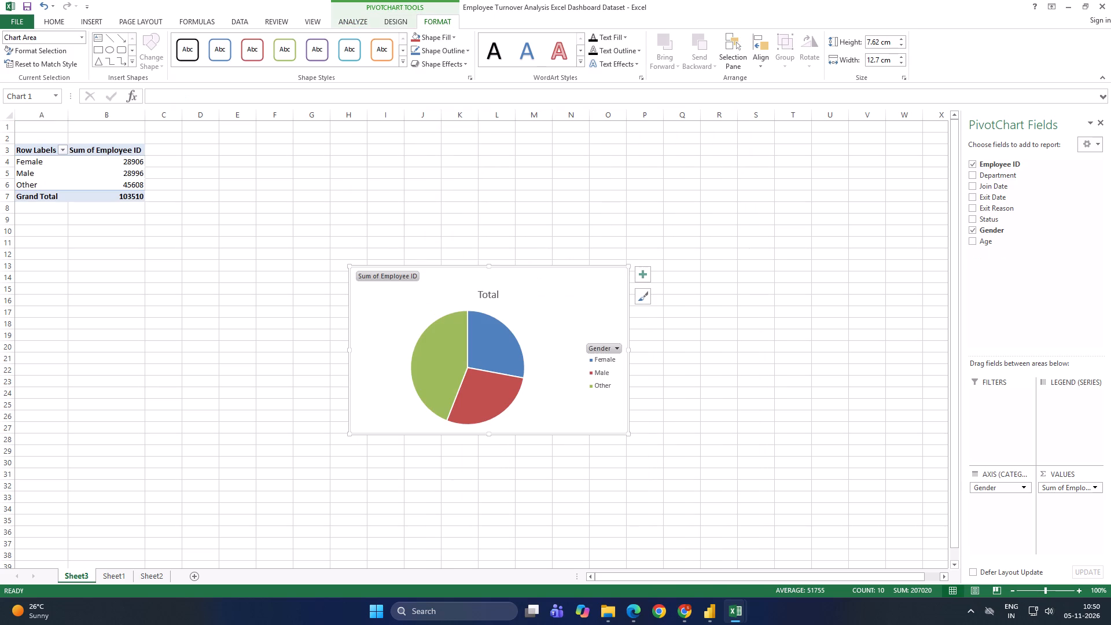
left_click_drag(565, 281, 384, 137)
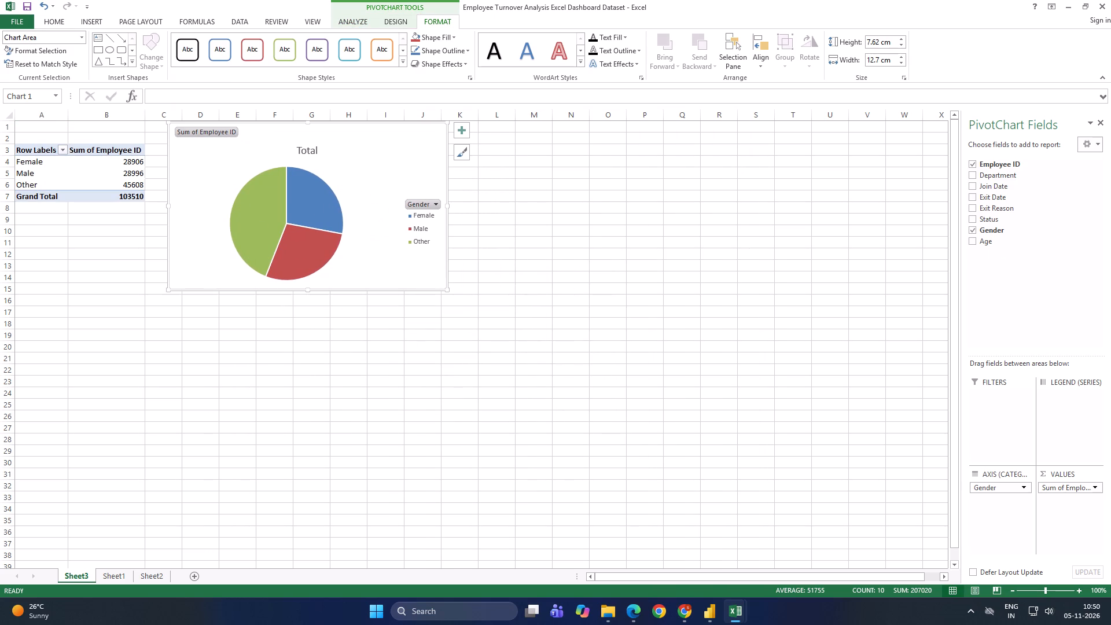
Examine the pie chart's legend and the Gender entries in Sheet1's source data, and return to Sheet3.
left_click(422, 246)
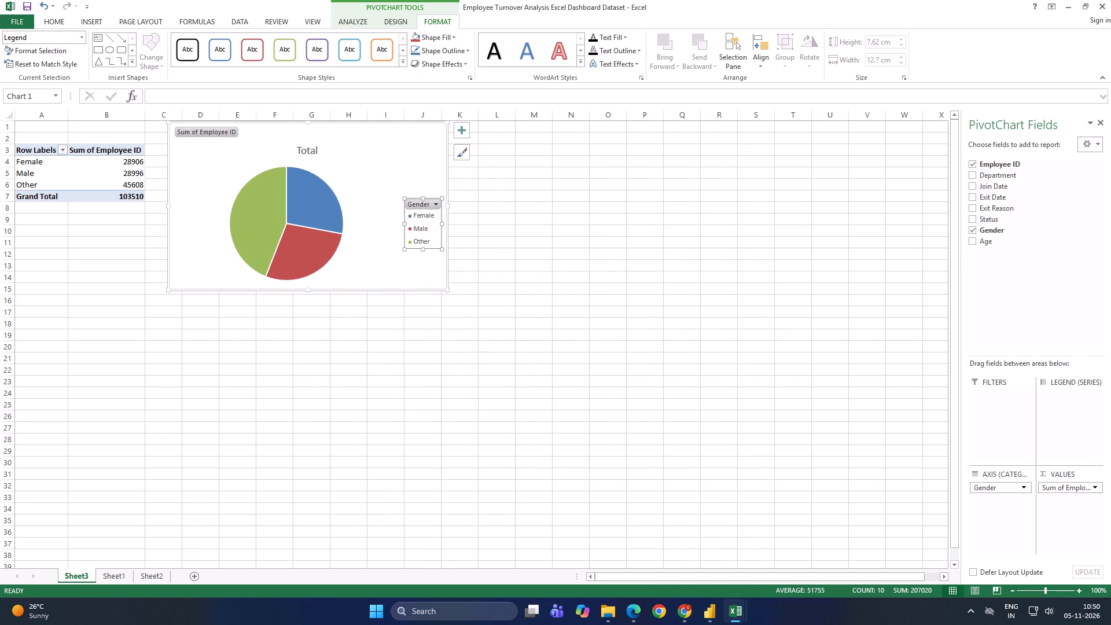
left_click(423, 241)
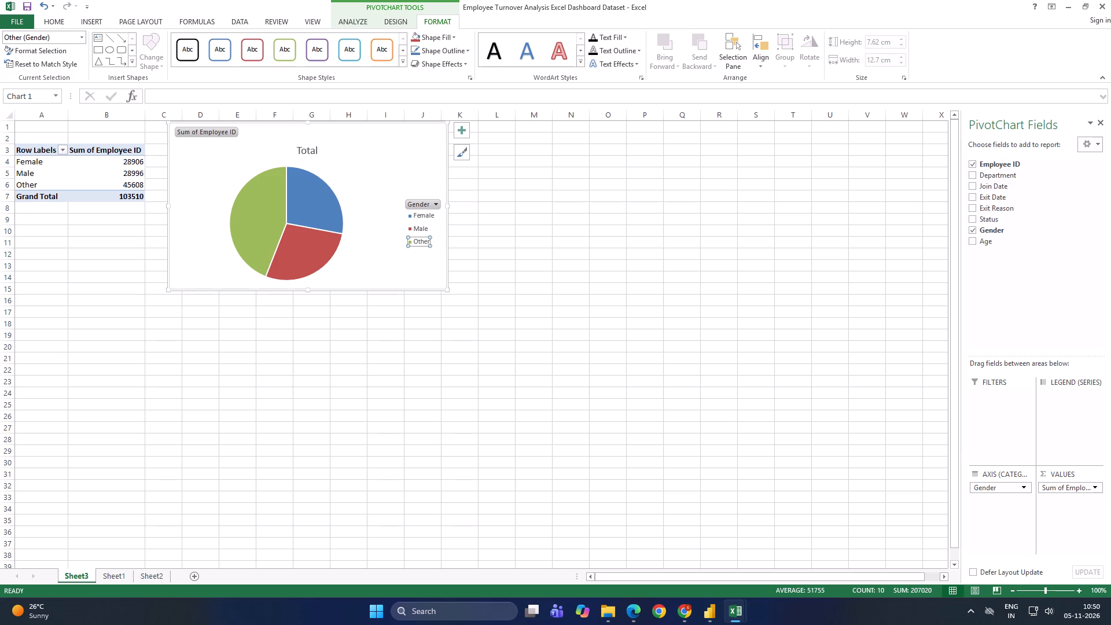
left_click(163, 582)
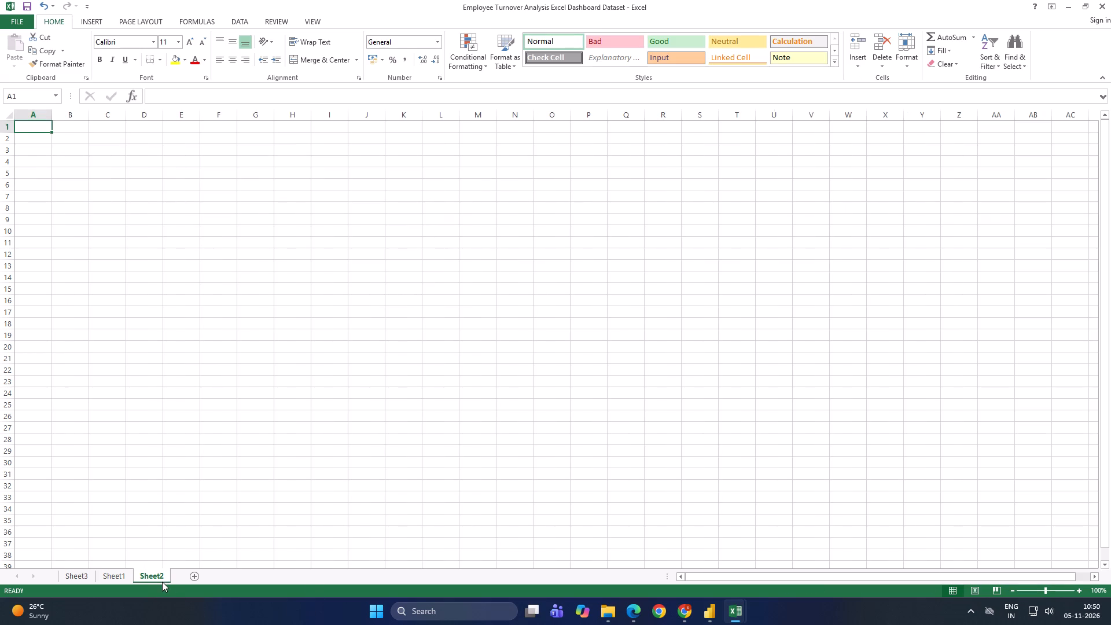
left_click(120, 569)
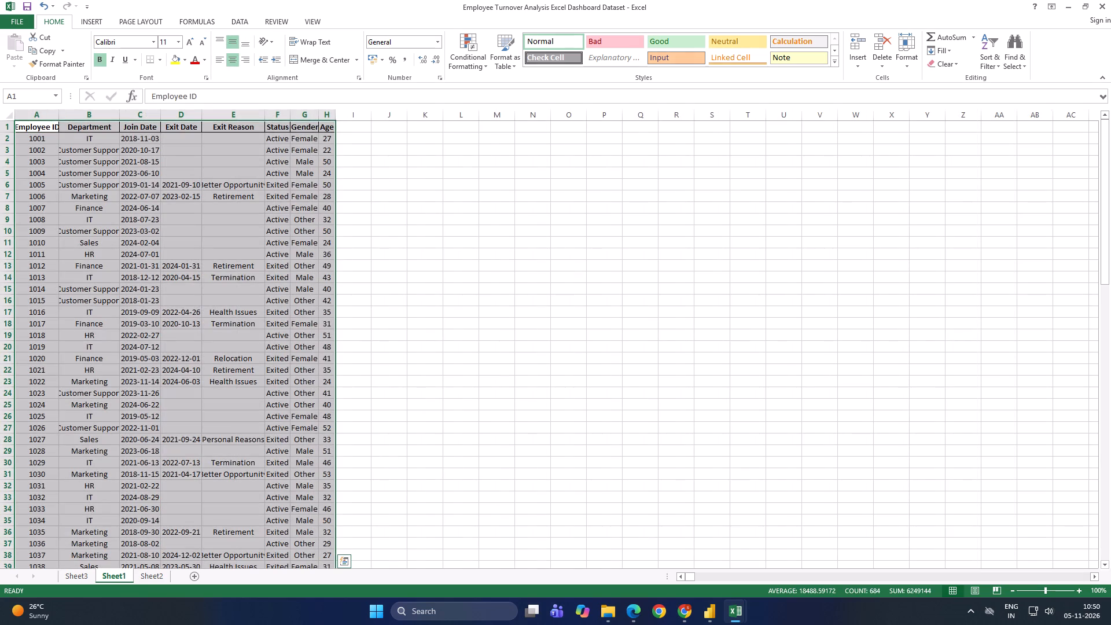
left_click(393, 328)
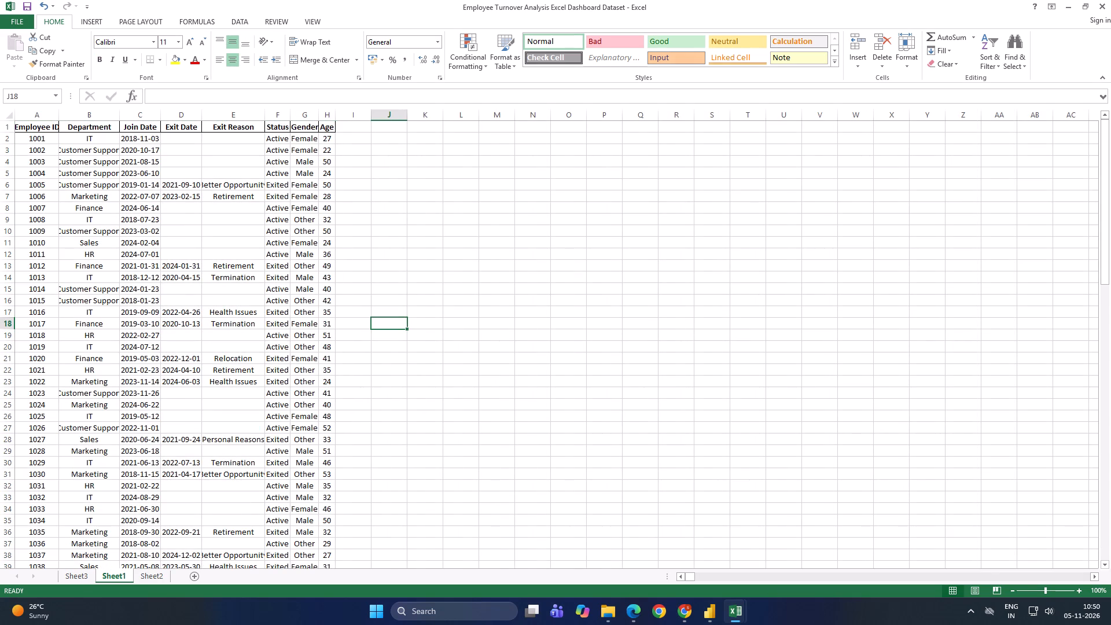
left_click(309, 337)
left_click(310, 303)
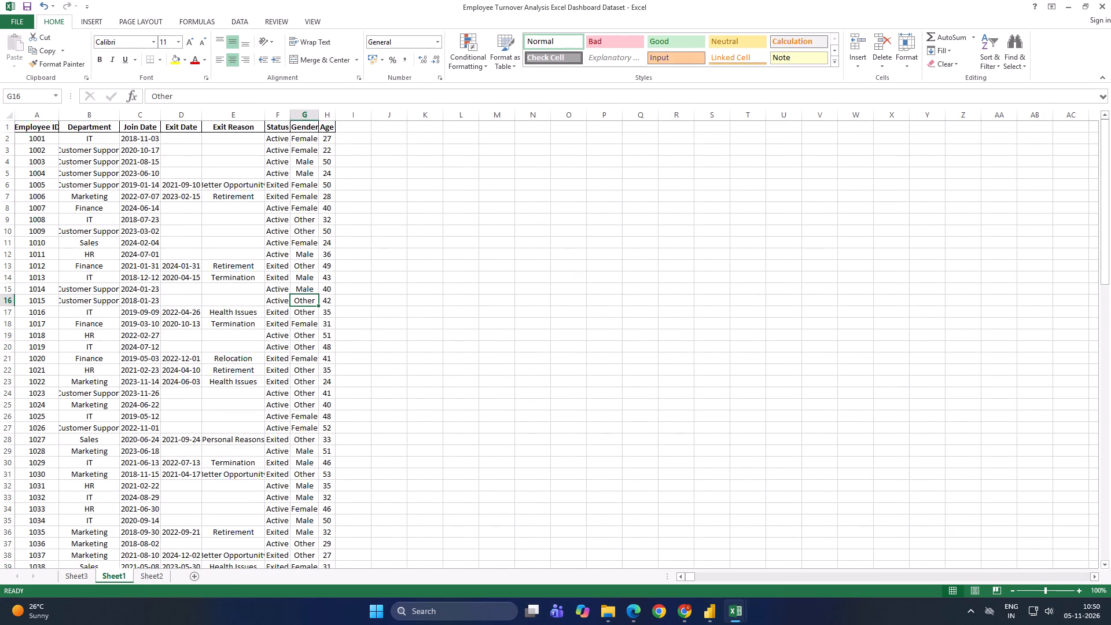
left_click(164, 575)
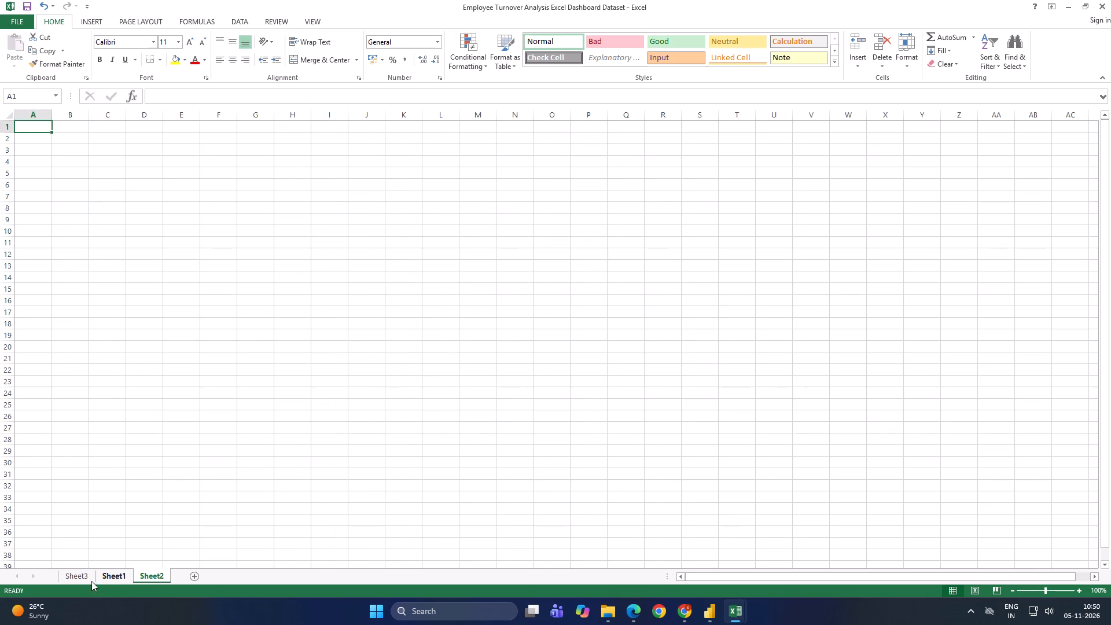
left_click(89, 578)
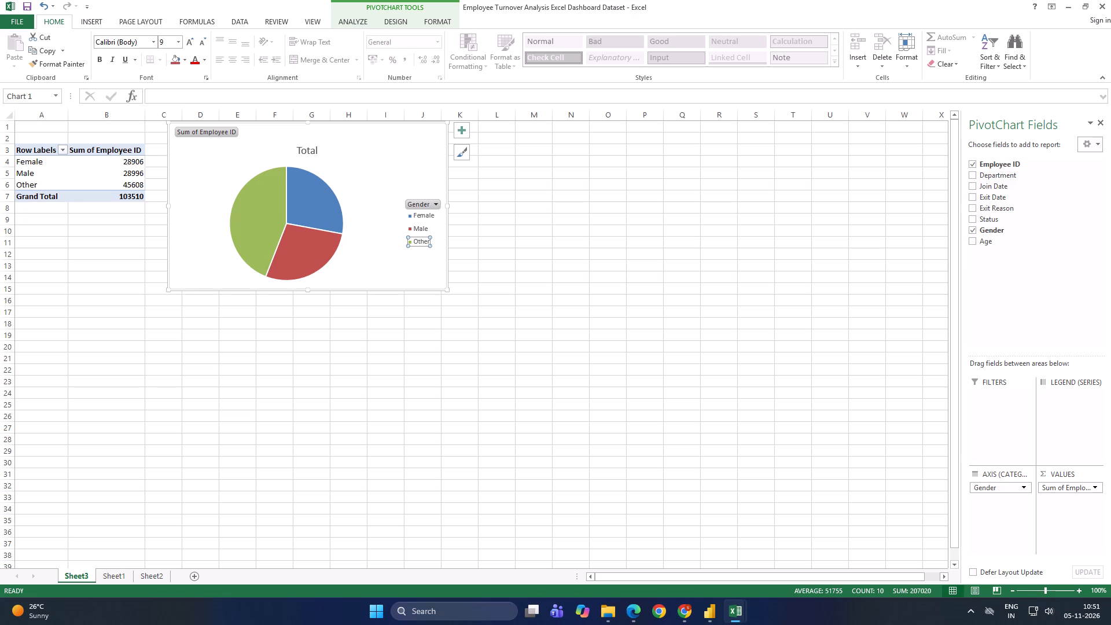
Add data labels to the gender pie chart in the Data Callout style.
left_click(463, 130)
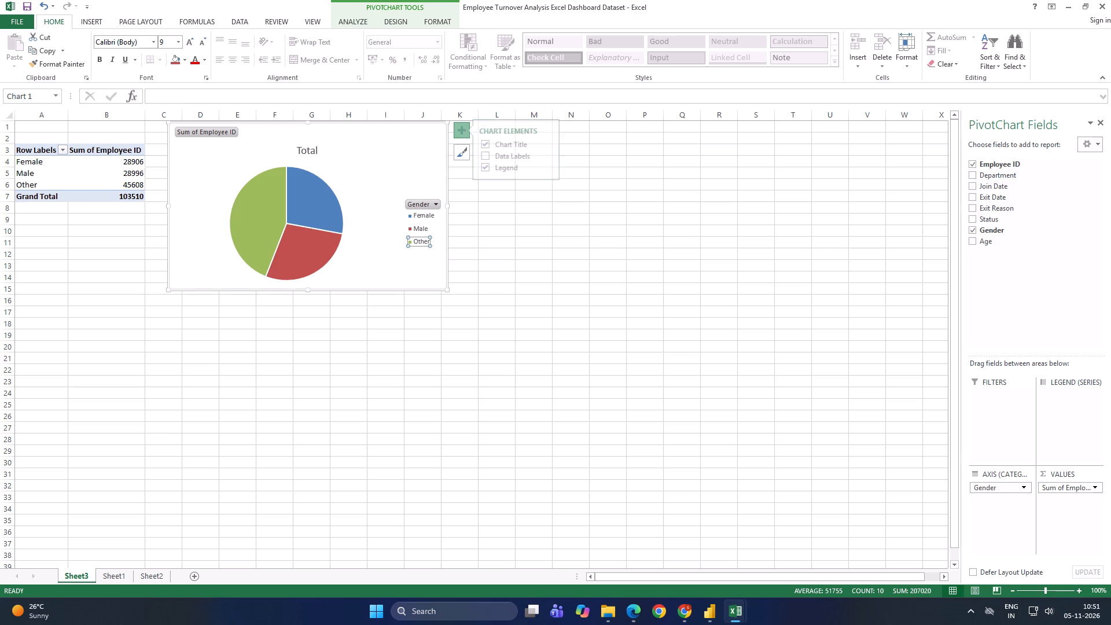
left_click(506, 157)
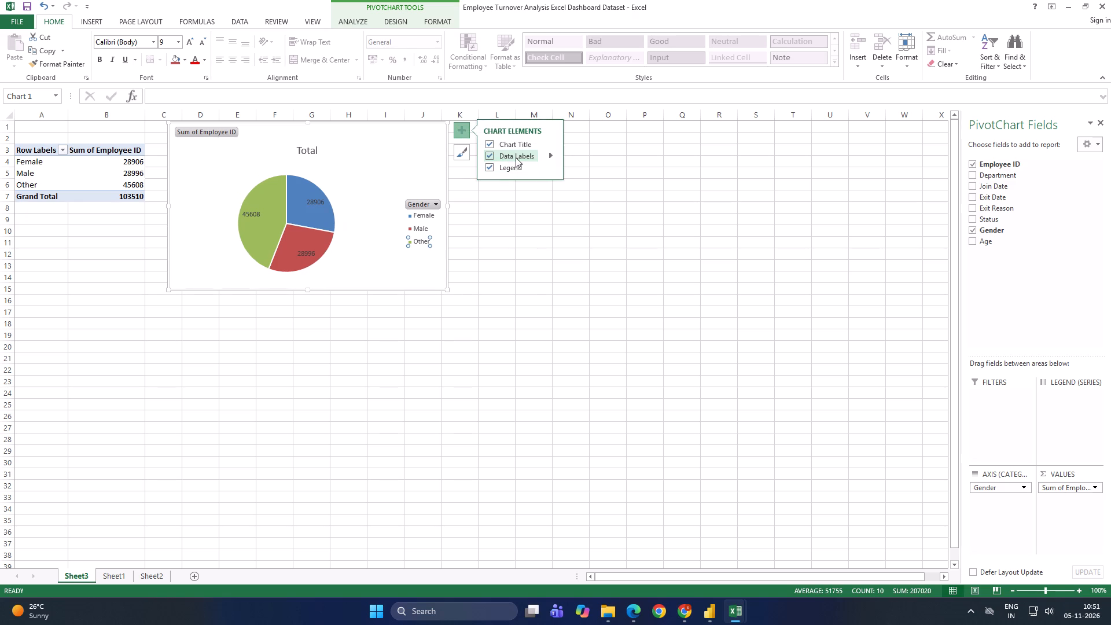
left_click(550, 154)
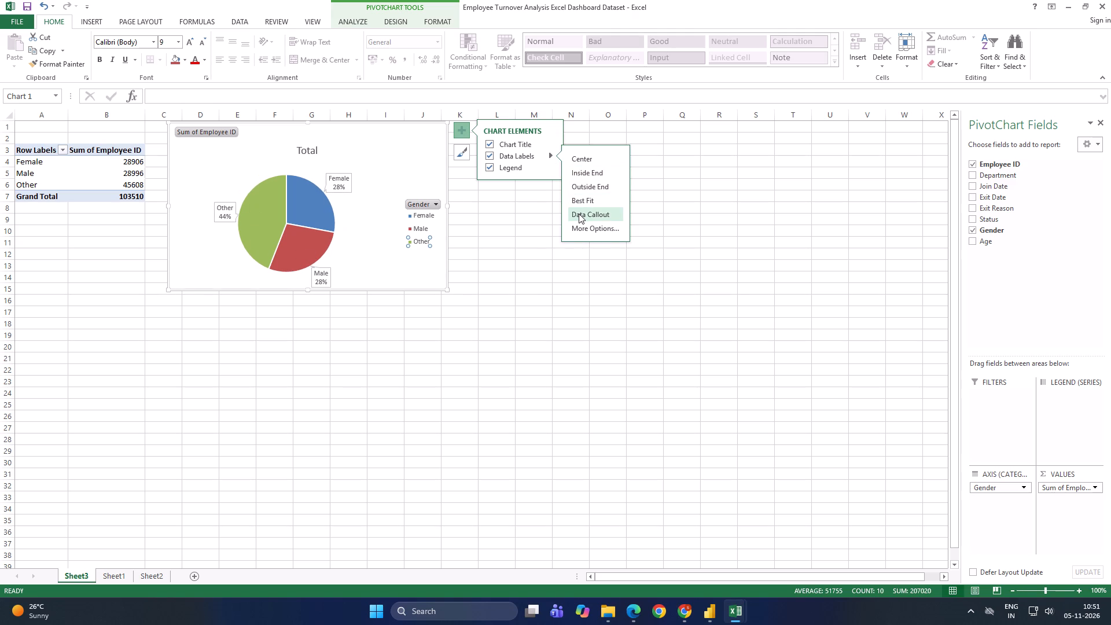
left_click(579, 214)
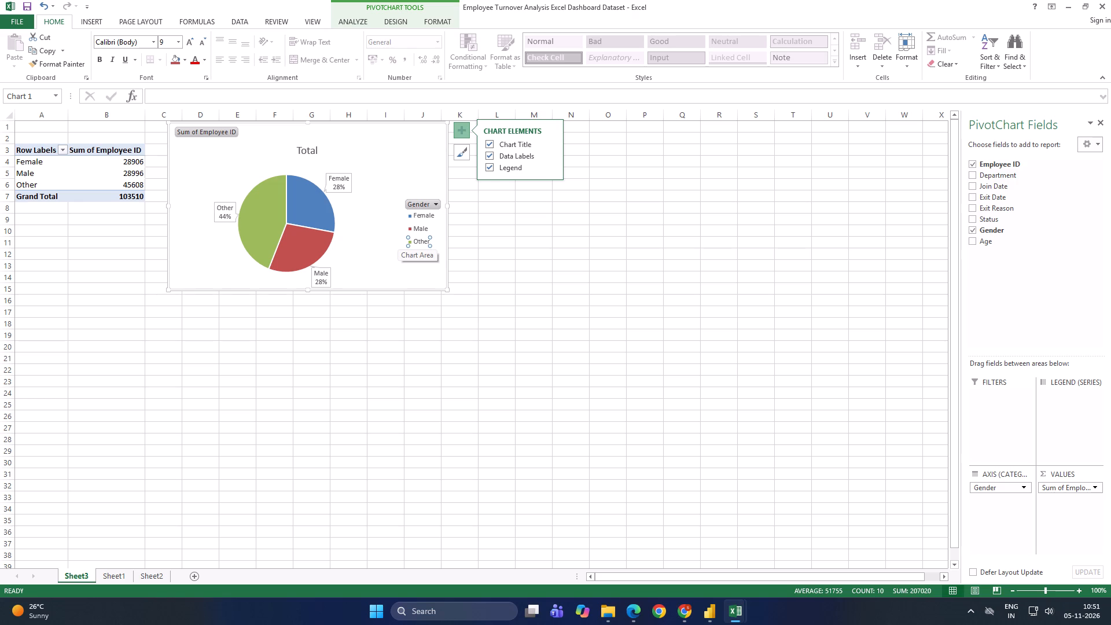
left_click(516, 344)
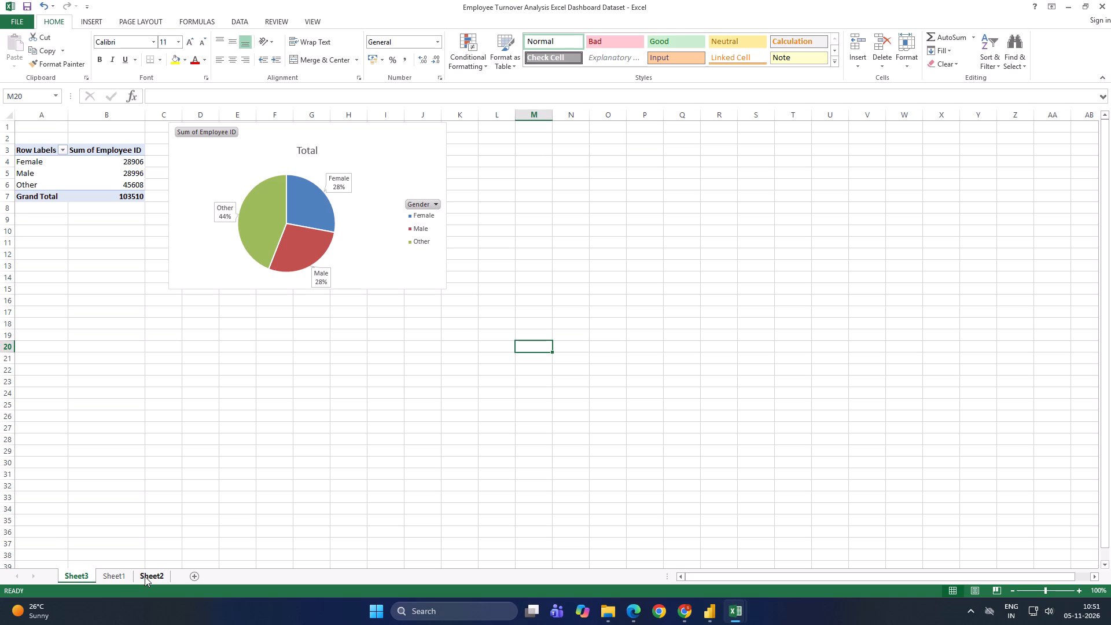
Change the PivotTable's Employee ID value field to summarize by Count.
left_click(127, 156)
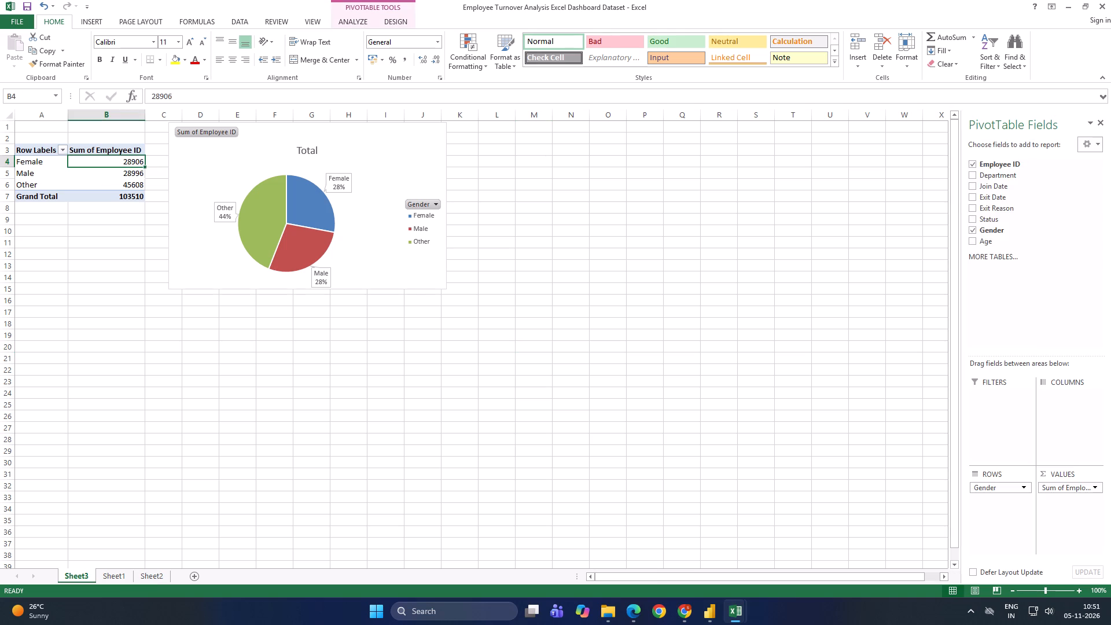
left_click_drag(1085, 488, 1093, 484)
left_click(1095, 491)
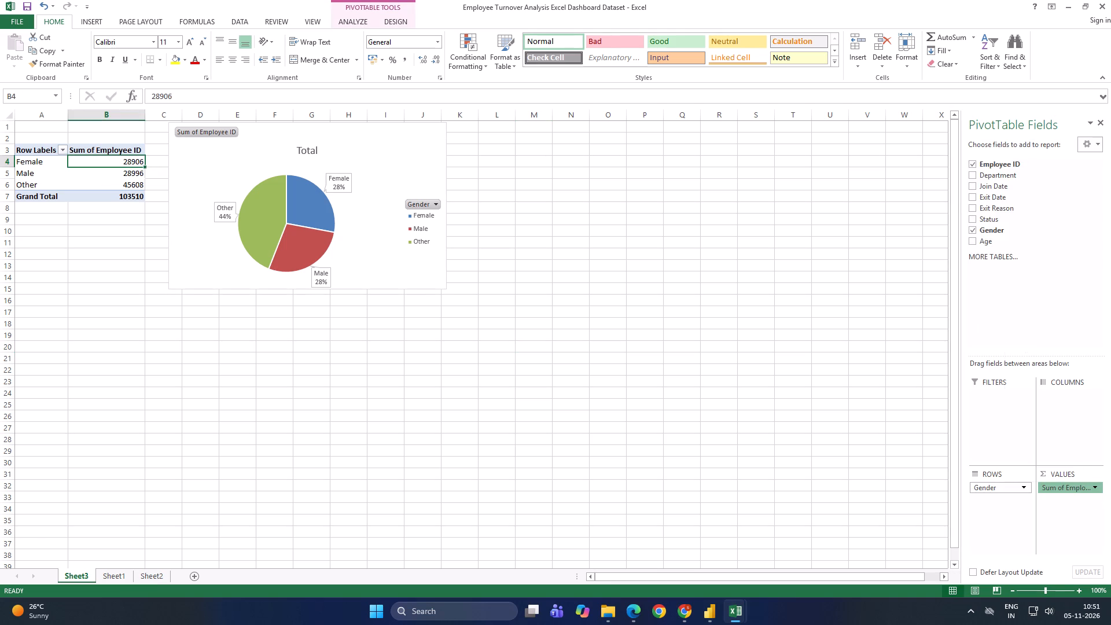
left_click(1083, 475)
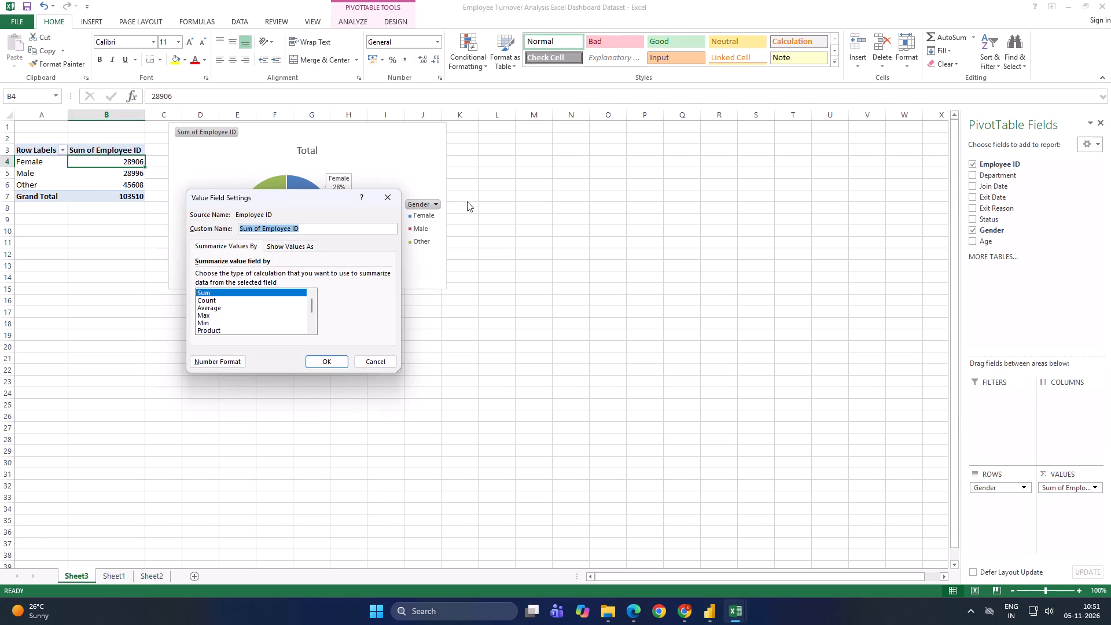
left_click(274, 298)
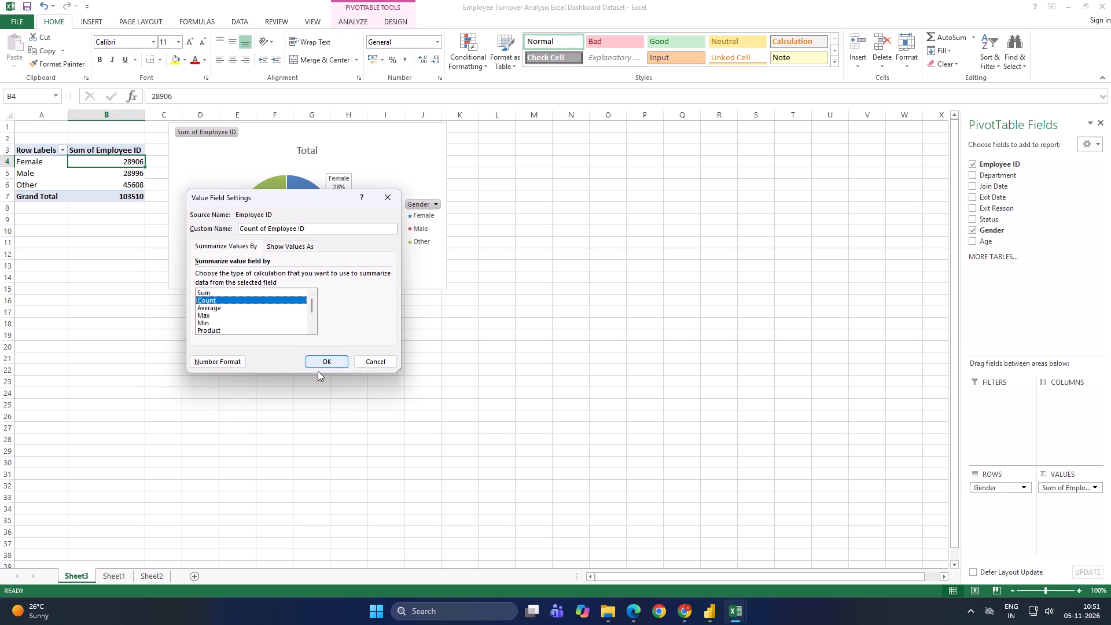
left_click(328, 356)
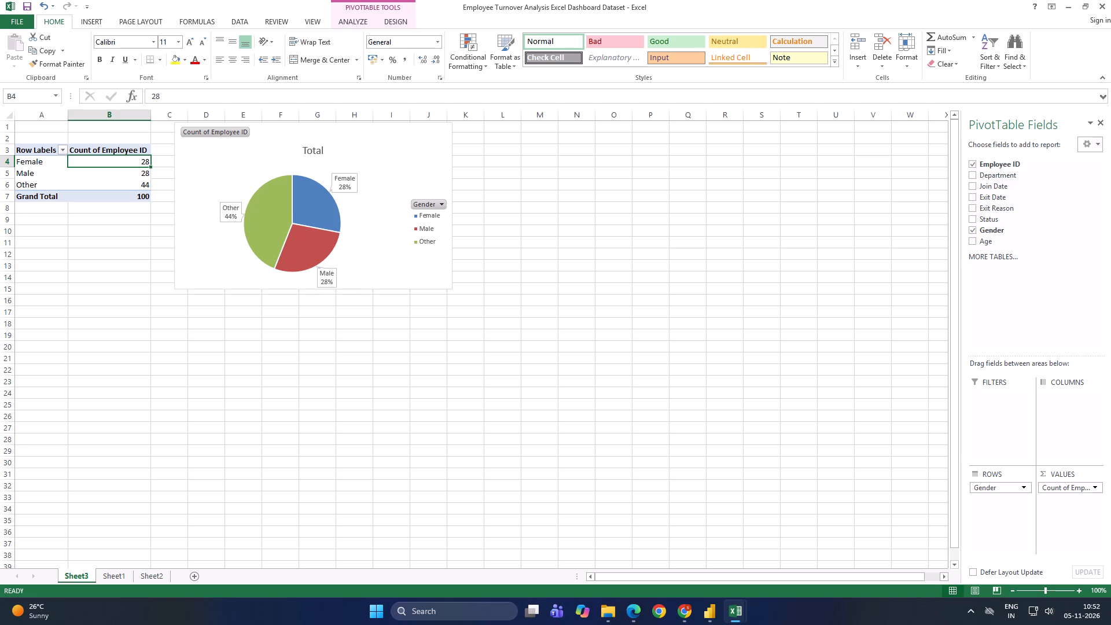
View the Lab 13 Submission Link conversation in Chrome and switch to the Power BI Desktop start screen.
left_click(680, 615)
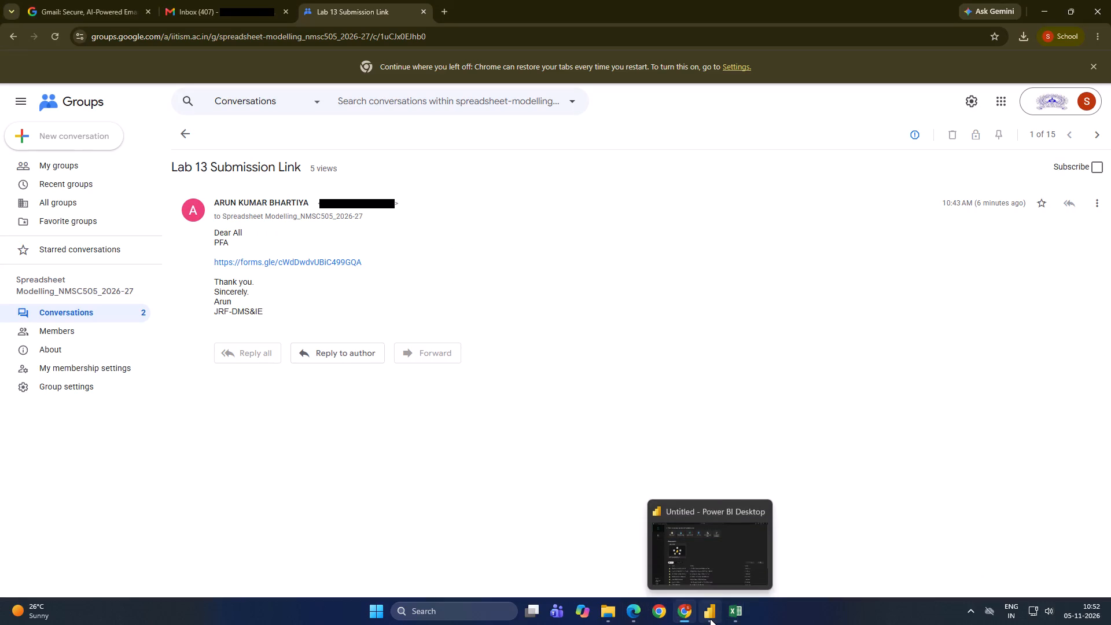
left_click(683, 612)
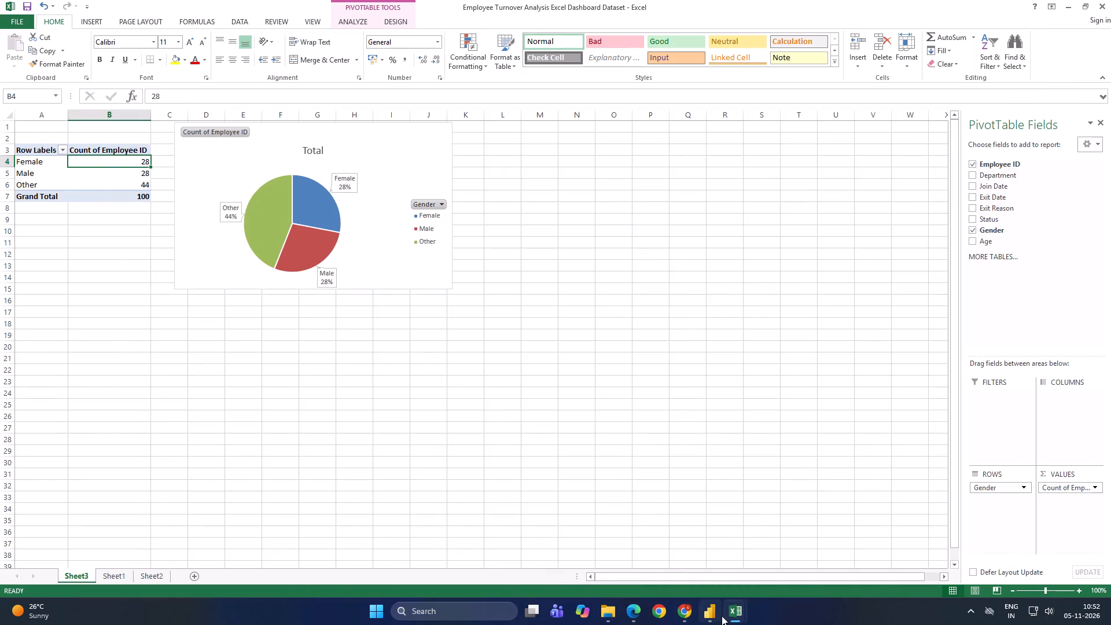
left_click(723, 616)
left_click(709, 616)
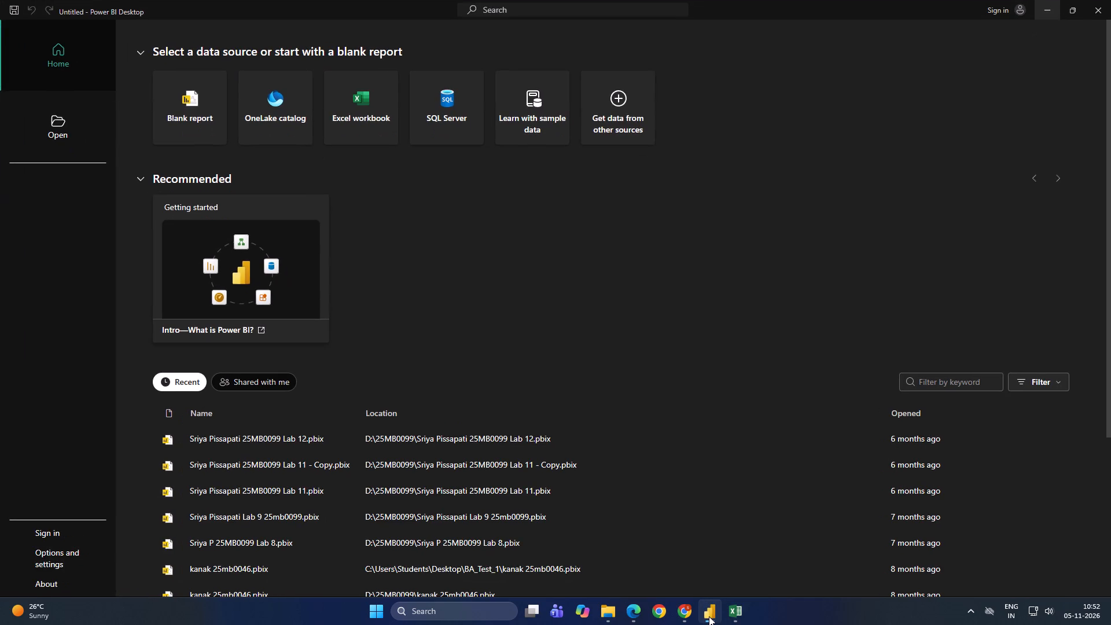
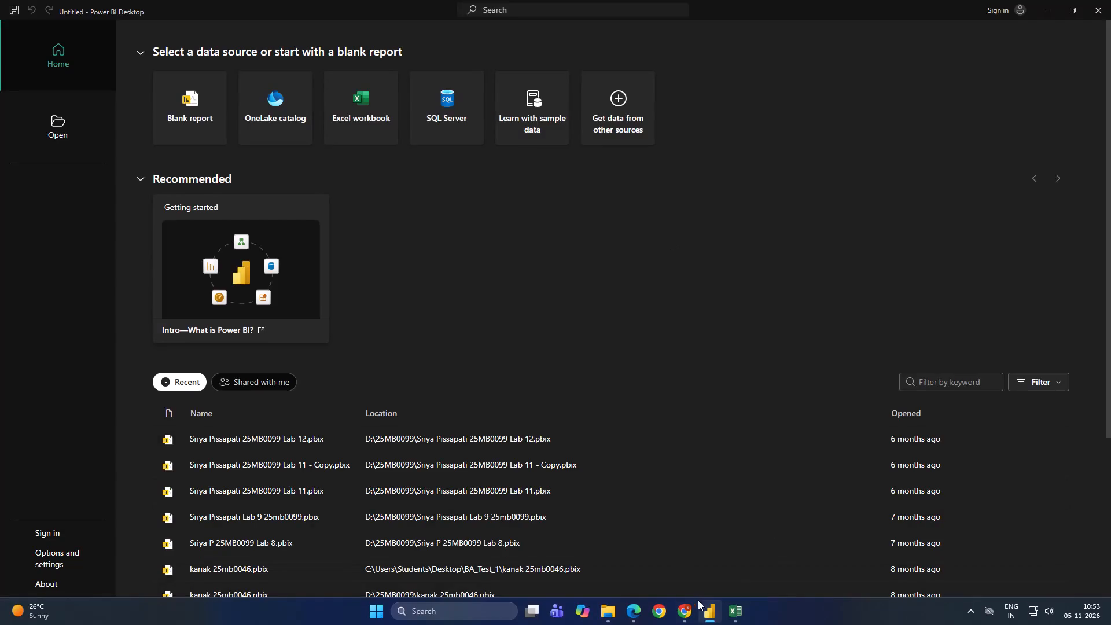
Switch to Chrome and return from the Lab 13 Submission Link conversation to the Spreadsheet Modelling group's conversation list.
left_click(692, 606)
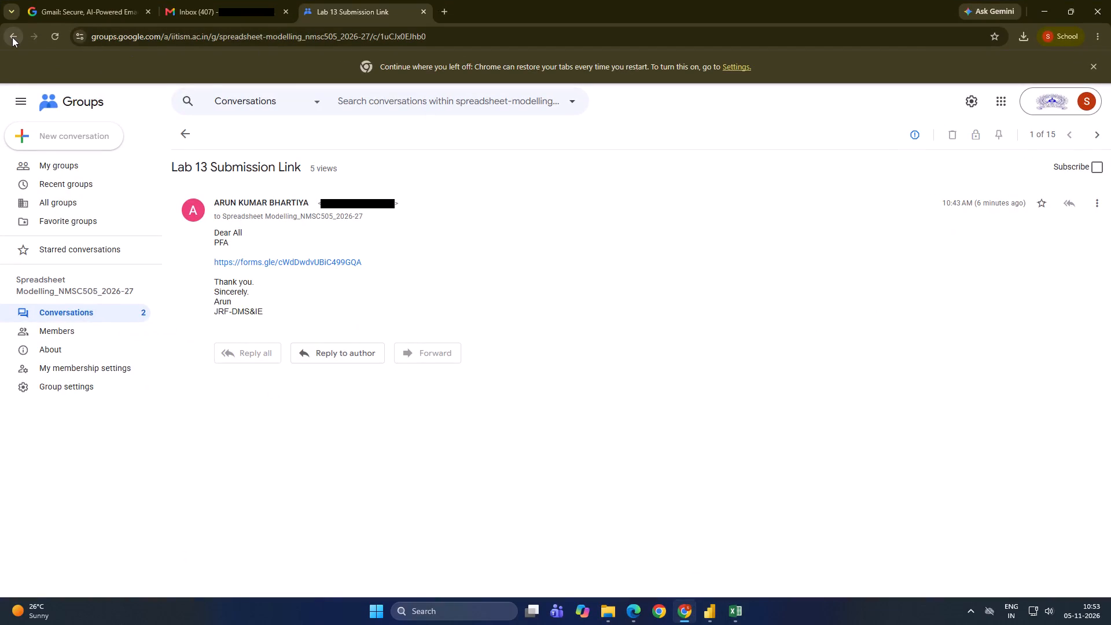
left_click(10, 37)
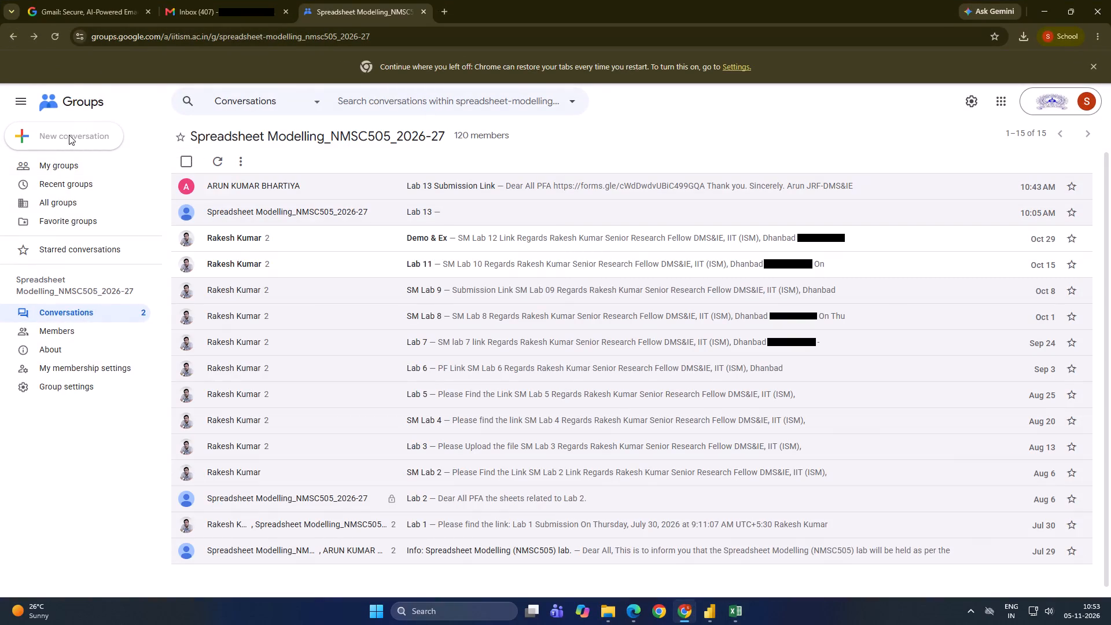
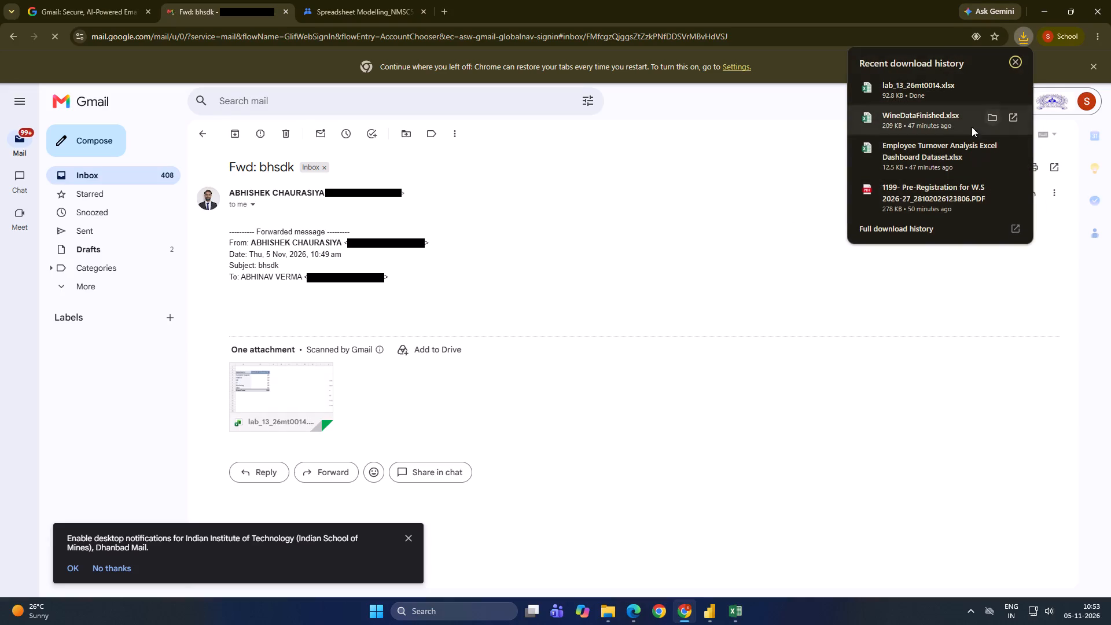
Open the downloaded lab_13_26mt0014 workbook, view its Sheet3 dashboard, and switch to the Employee Turnover Analysis workbook.
double_click(922, 100)
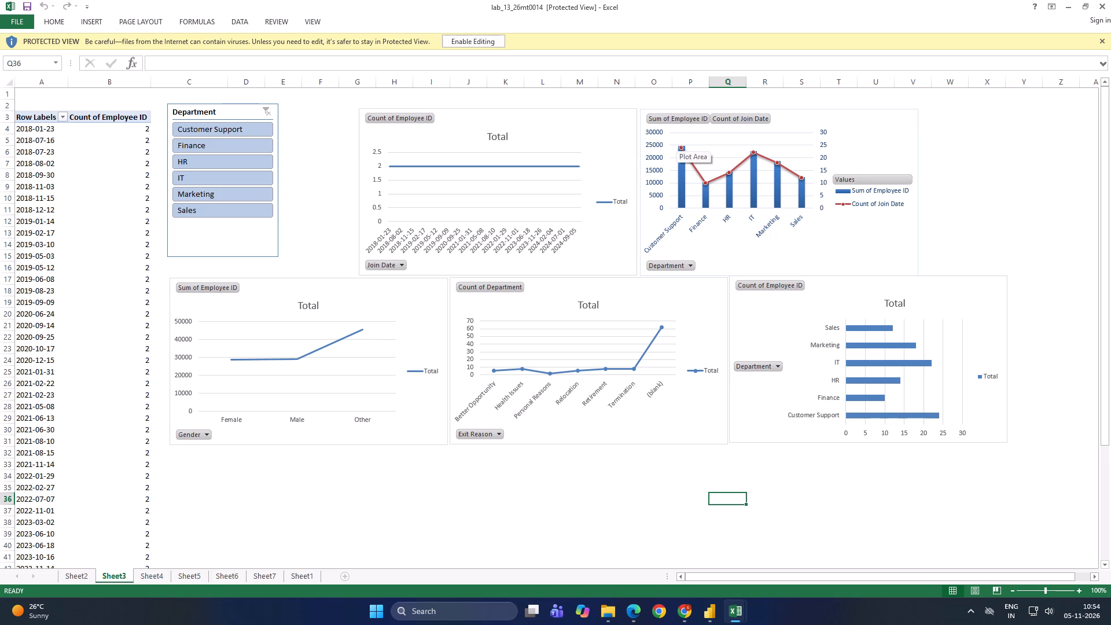
left_click(735, 606)
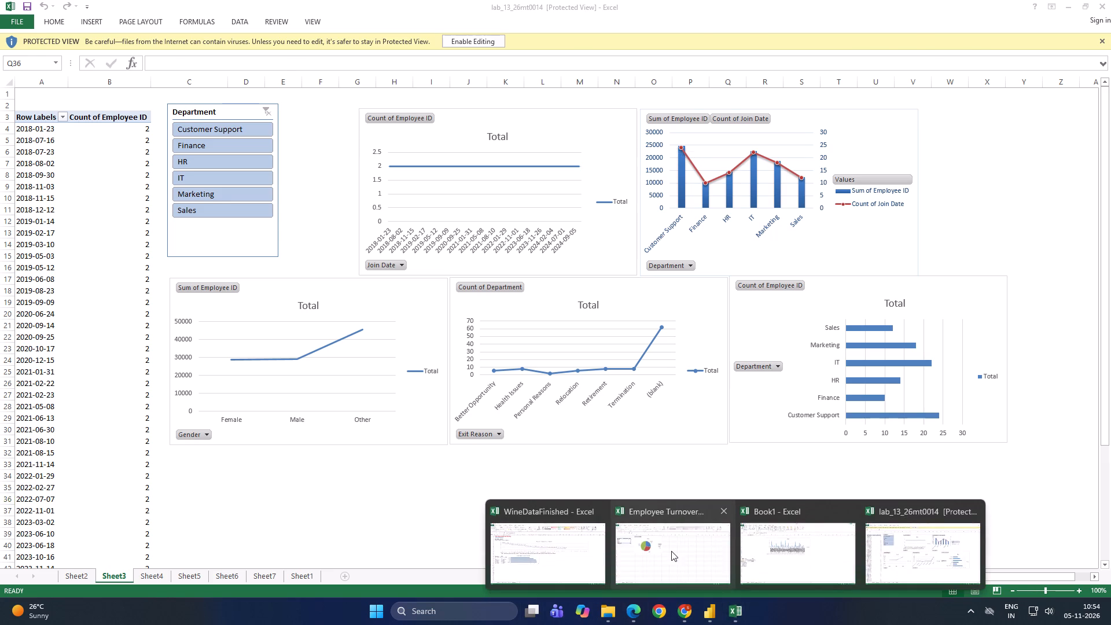
left_click(671, 551)
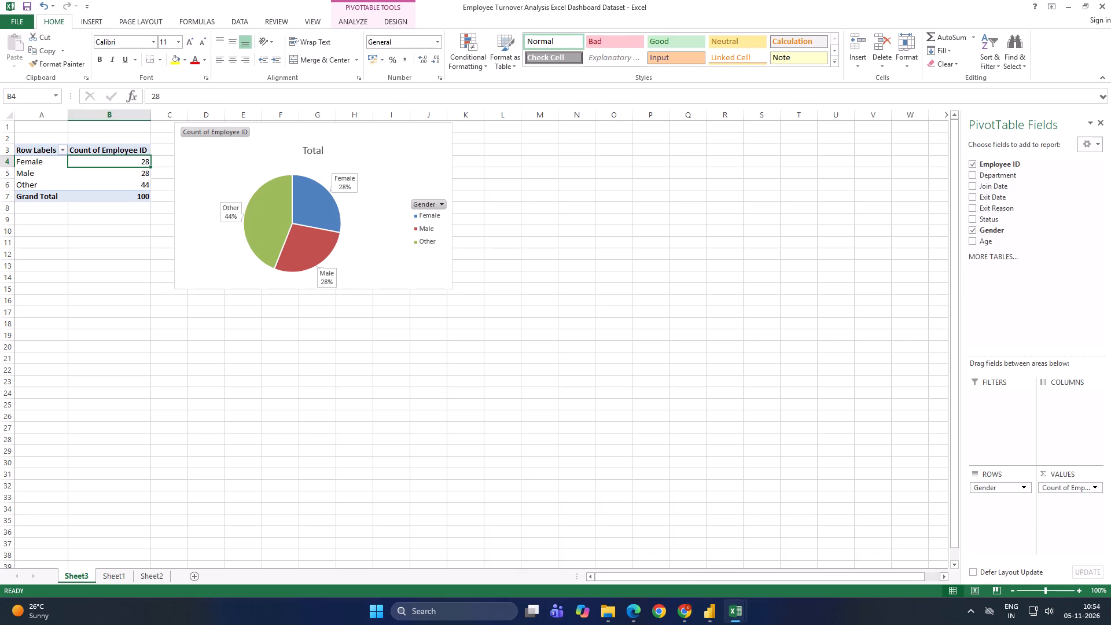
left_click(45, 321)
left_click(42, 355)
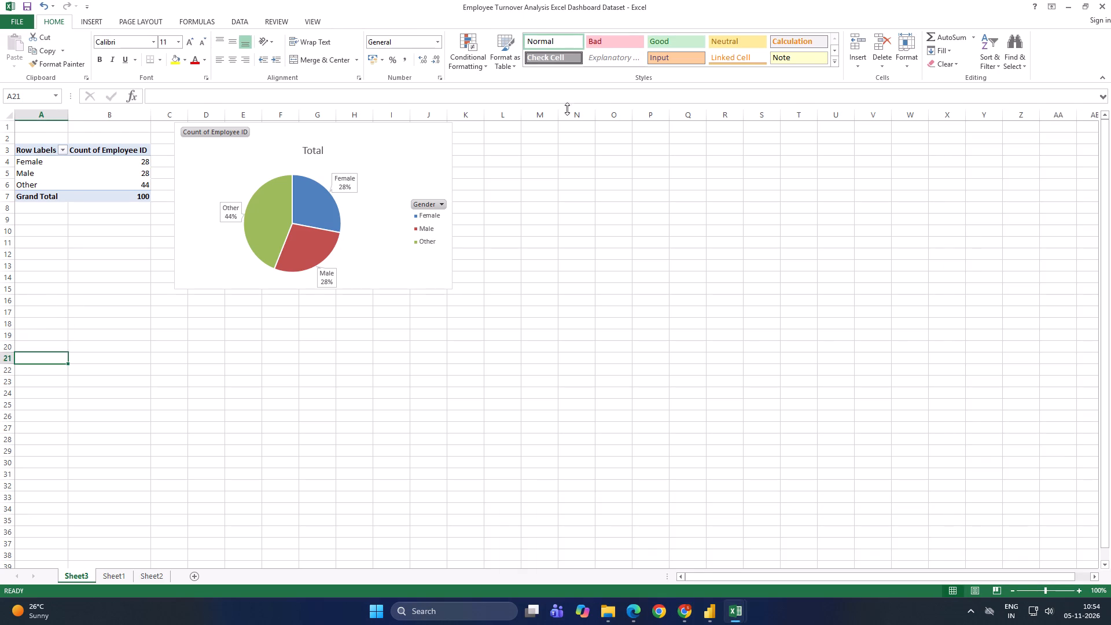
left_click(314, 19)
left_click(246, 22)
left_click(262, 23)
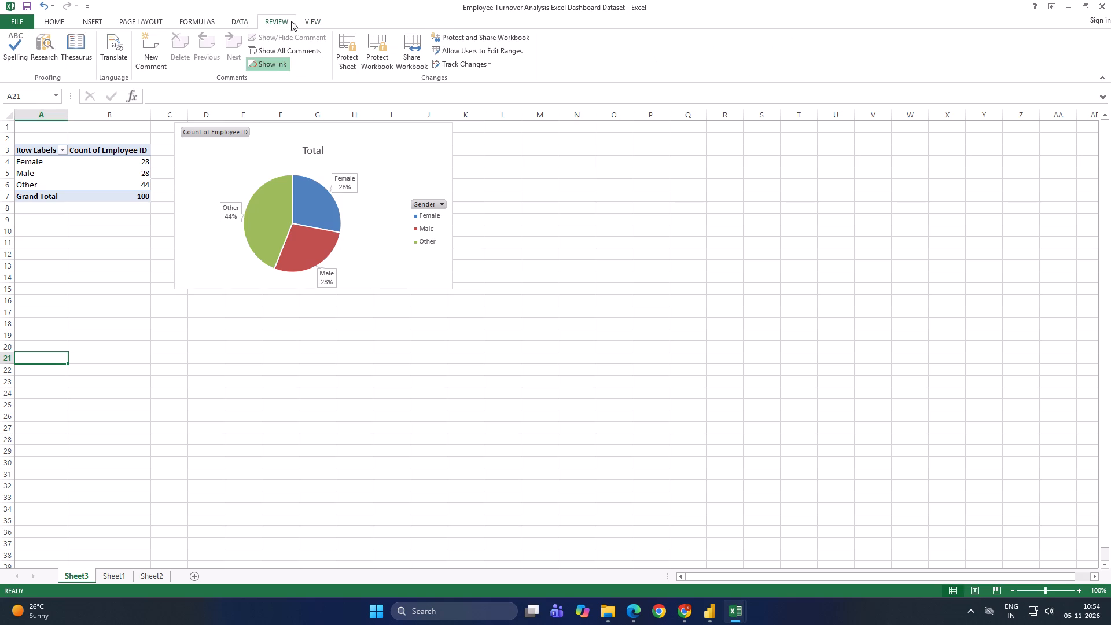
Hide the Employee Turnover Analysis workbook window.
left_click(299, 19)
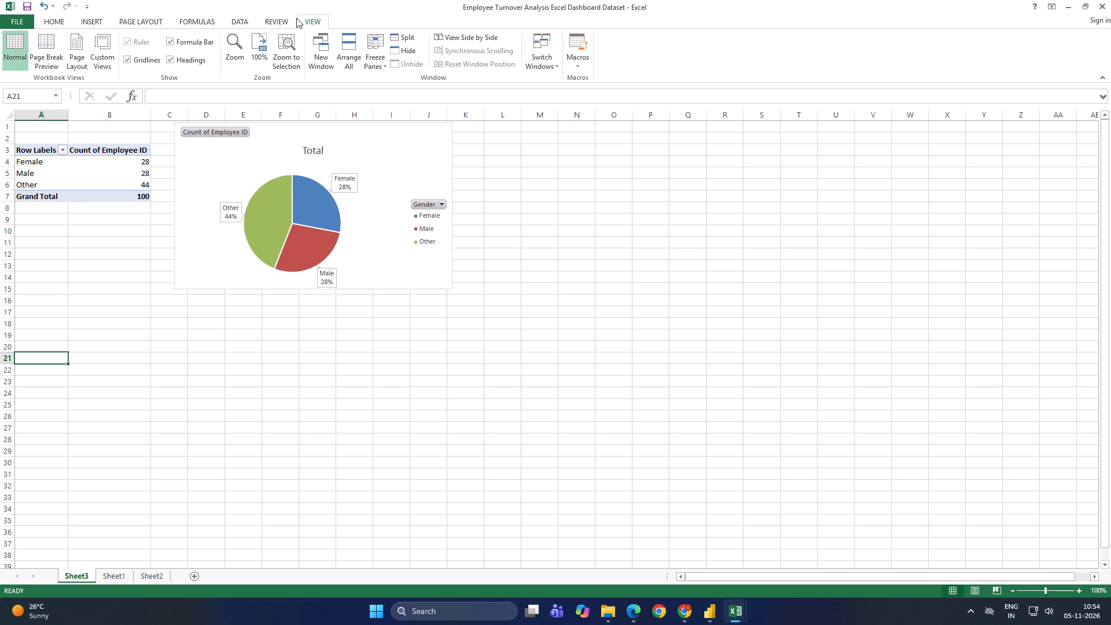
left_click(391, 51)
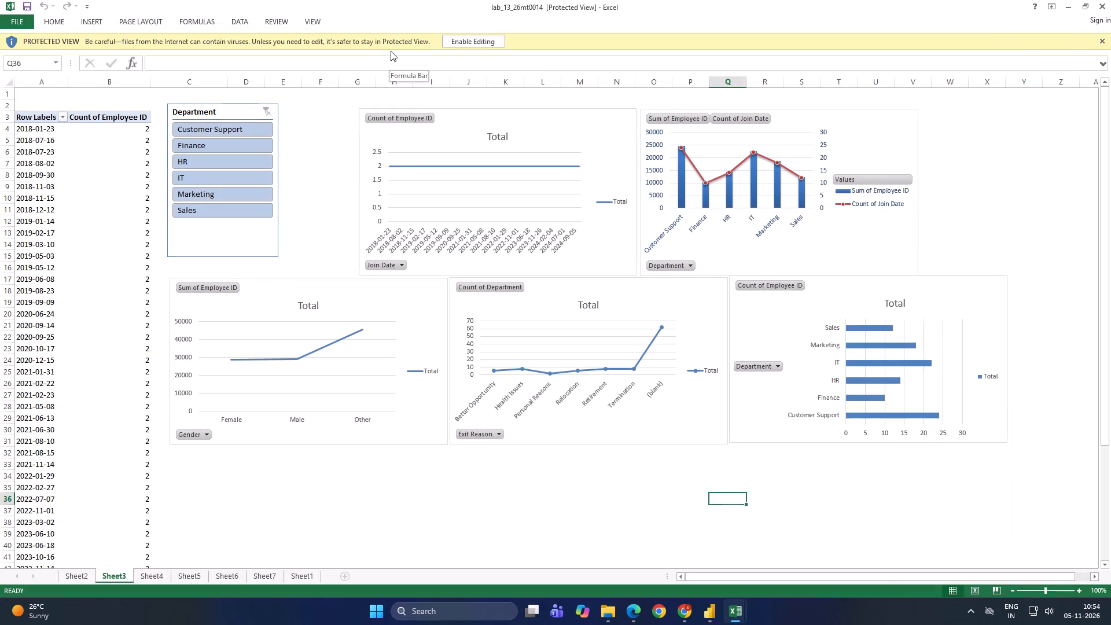
Close the lab_13_26mt0014 reference workbook.
left_click(739, 617)
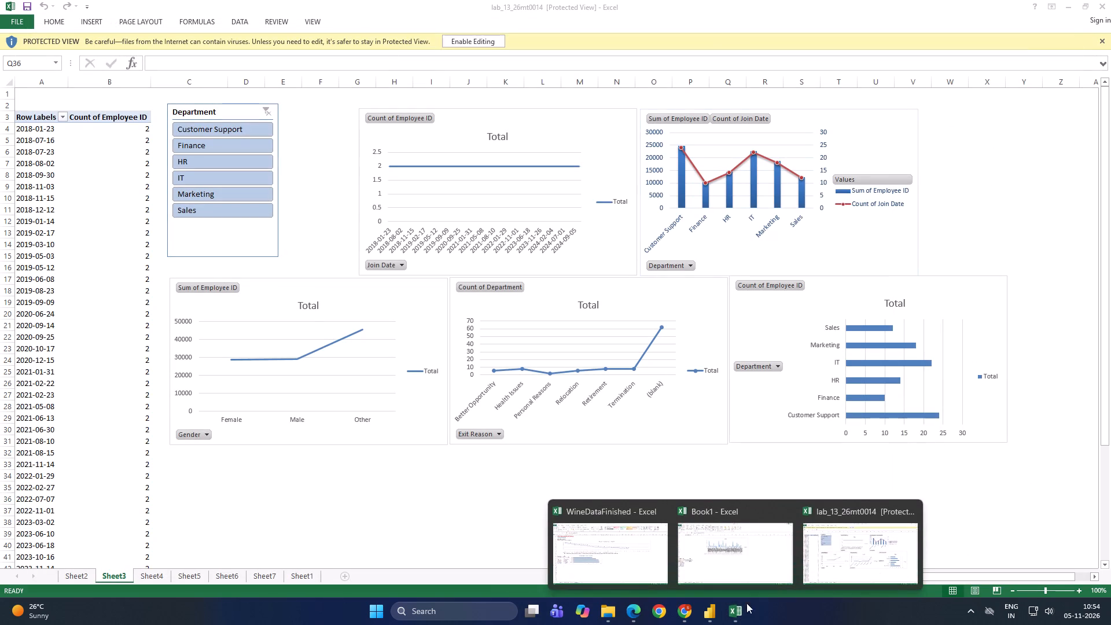
left_click(911, 514)
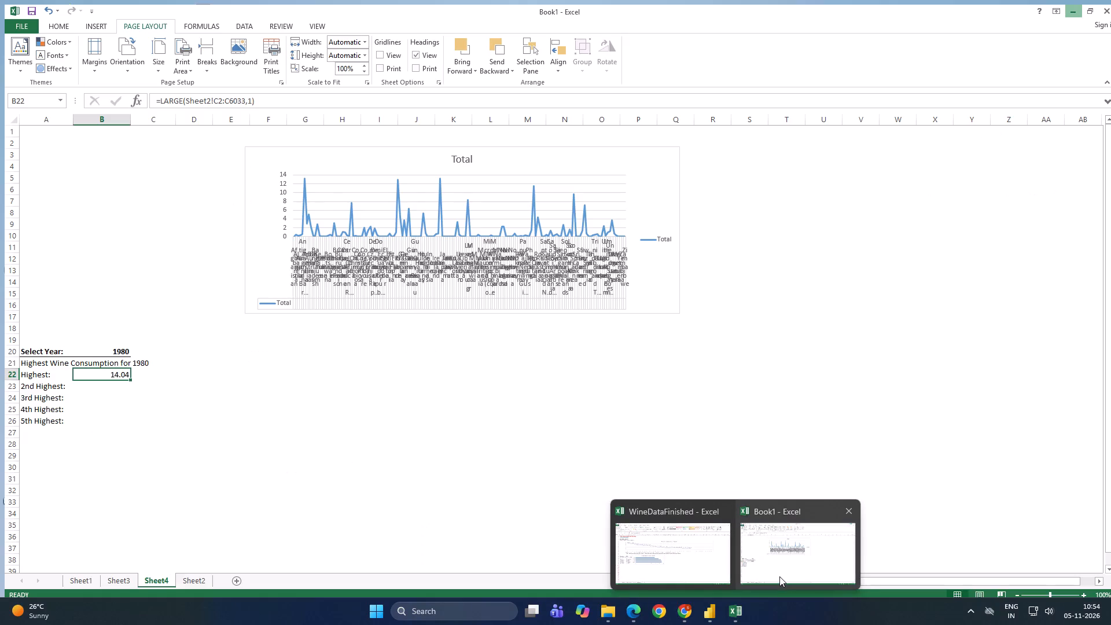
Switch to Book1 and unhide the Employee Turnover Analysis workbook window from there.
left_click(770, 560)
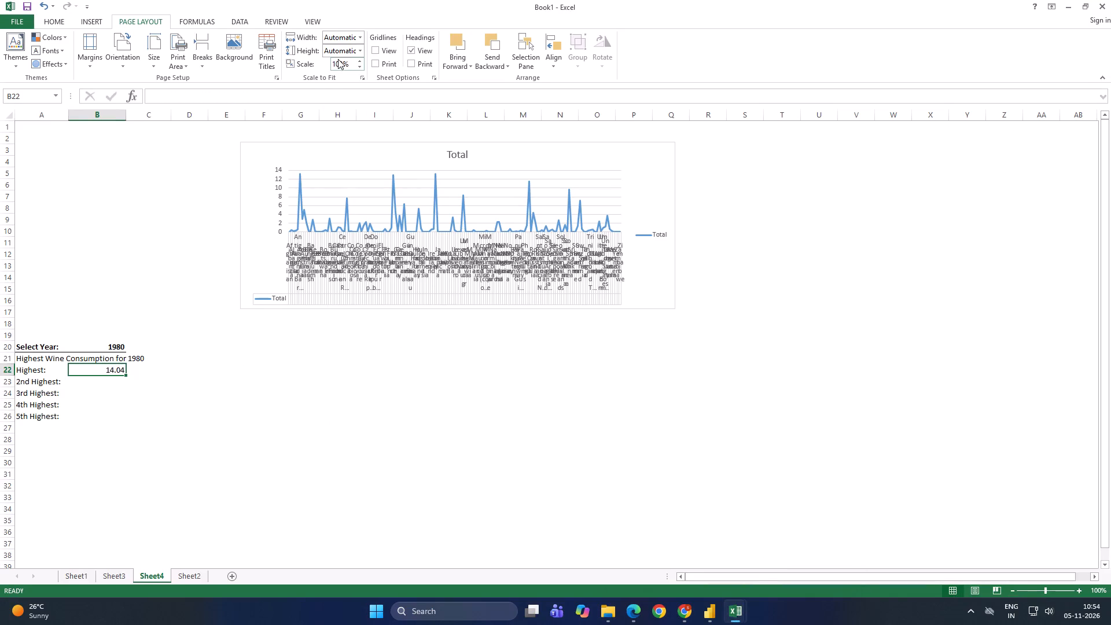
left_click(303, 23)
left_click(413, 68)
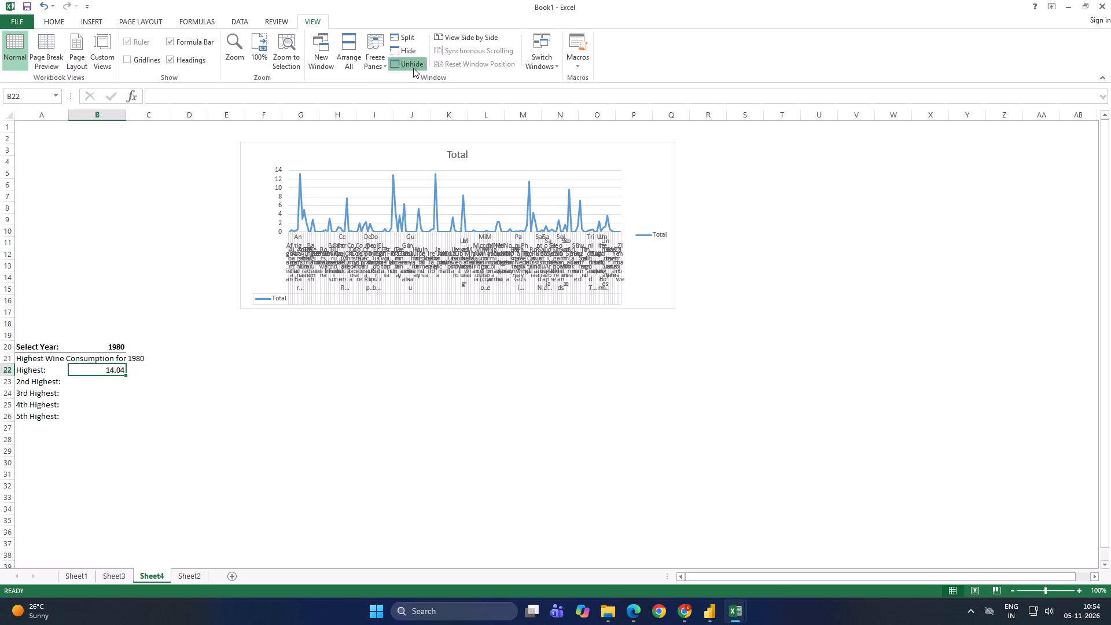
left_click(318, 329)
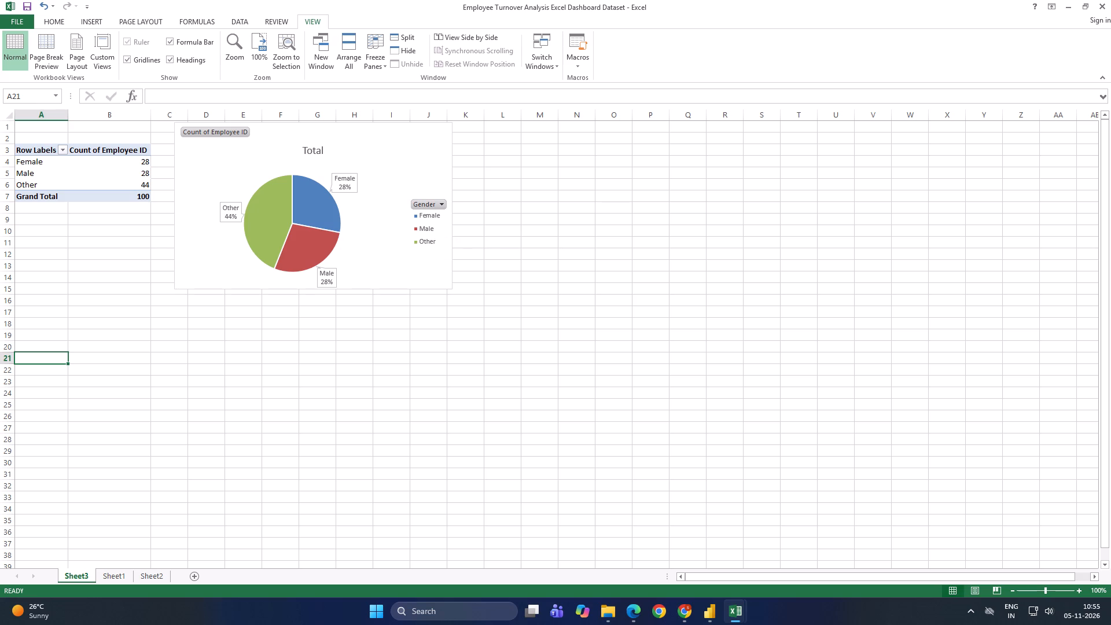
Create a PivotTable from Sheet1's employee data A1:H101, placed on existing Sheet3 at cell A20.
left_click(147, 575)
left_click(116, 574)
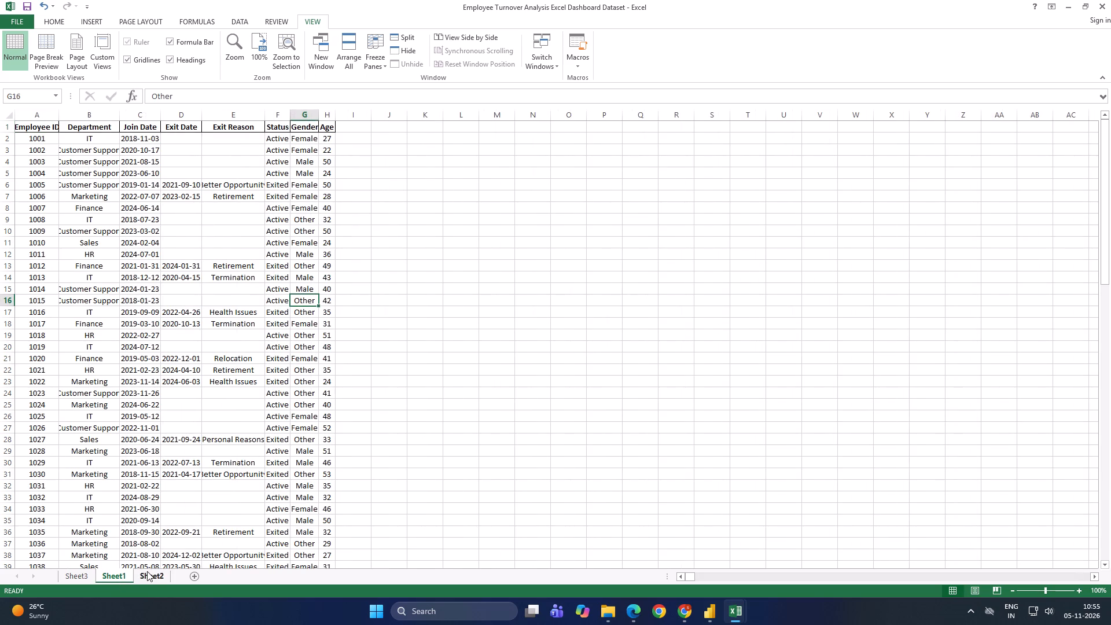
scroll(253, 483, "up", 4)
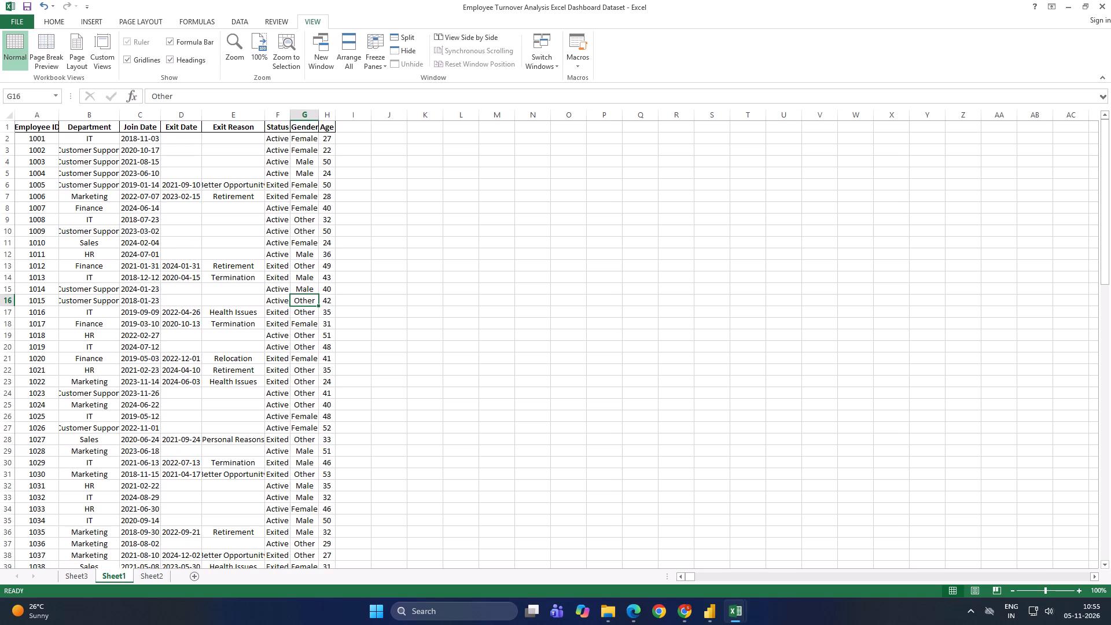
left_click_drag(42, 126, 214, 178)
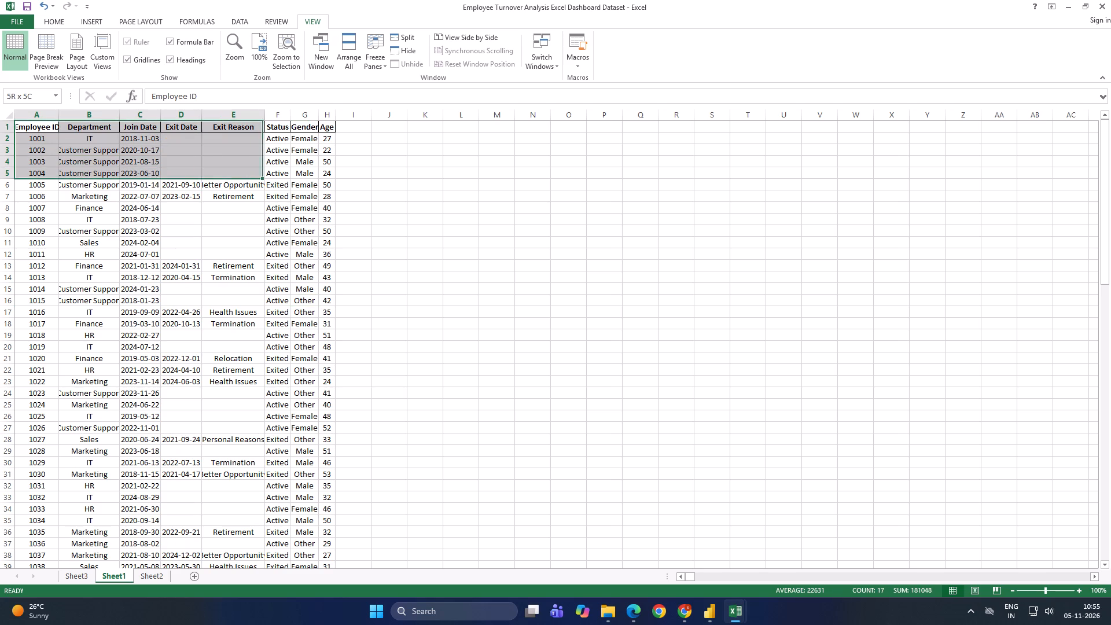
left_click_drag(214, 178, 331, 160)
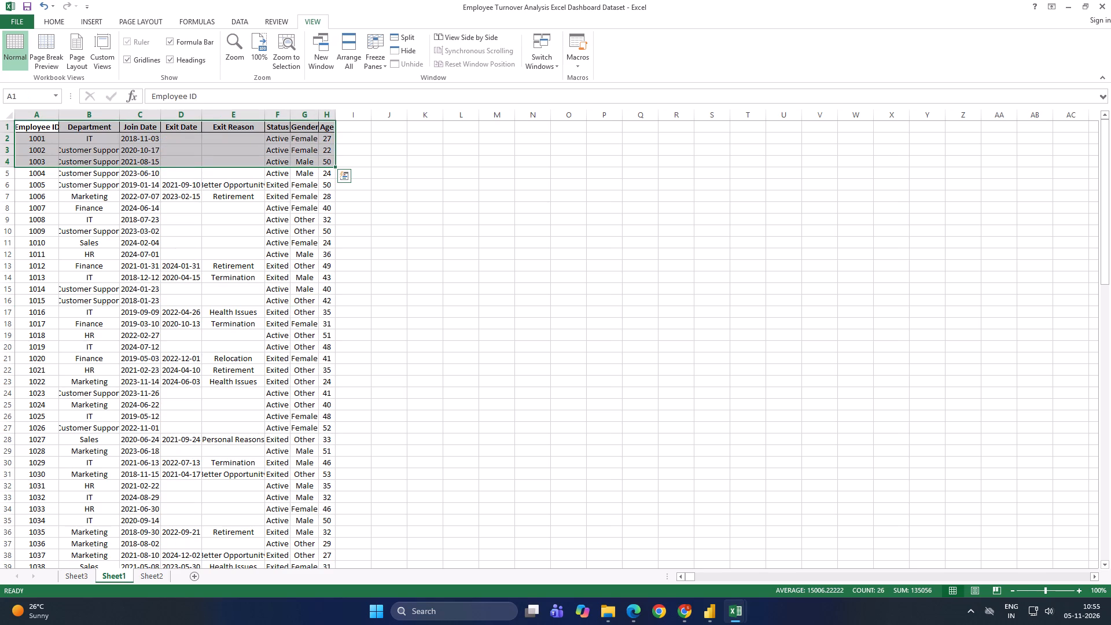
key("ctrl+shift+Down")
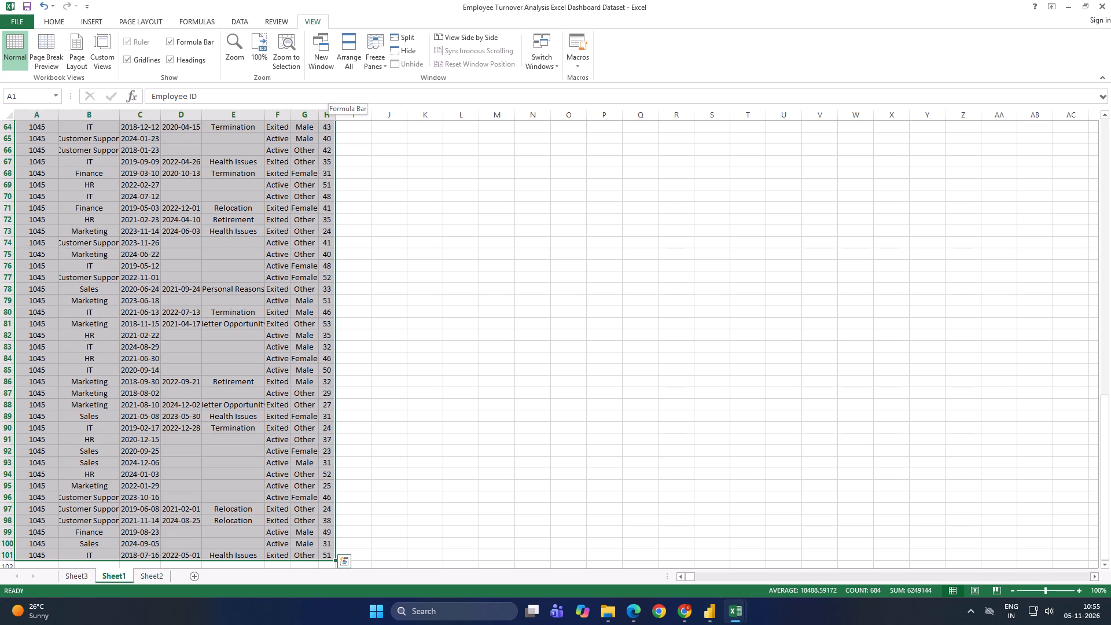
left_click(87, 17)
left_click(27, 44)
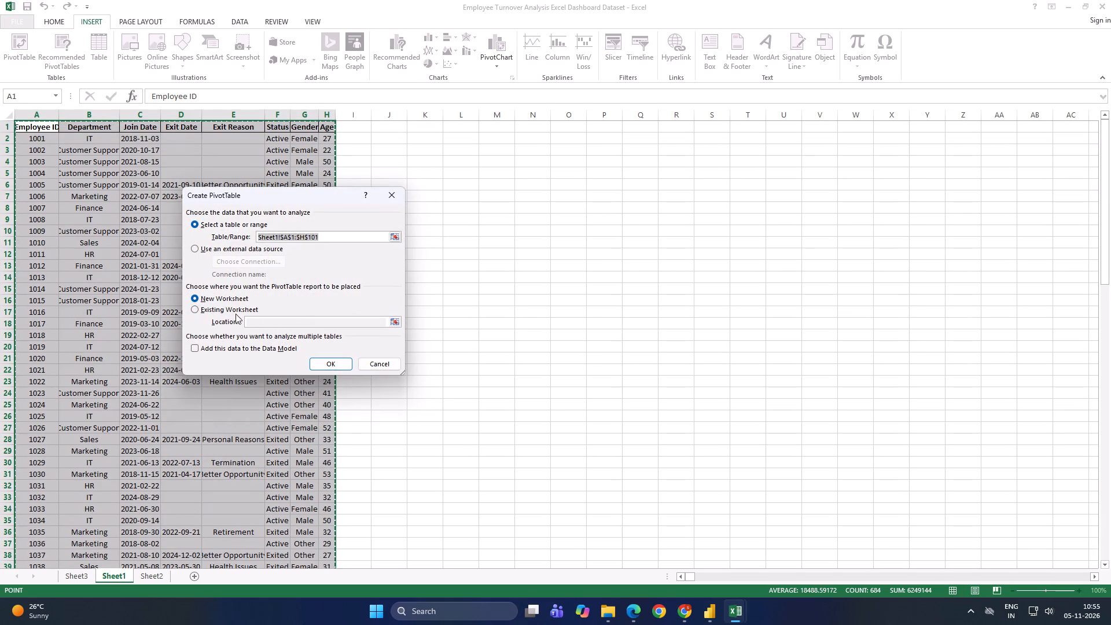
left_click(192, 308)
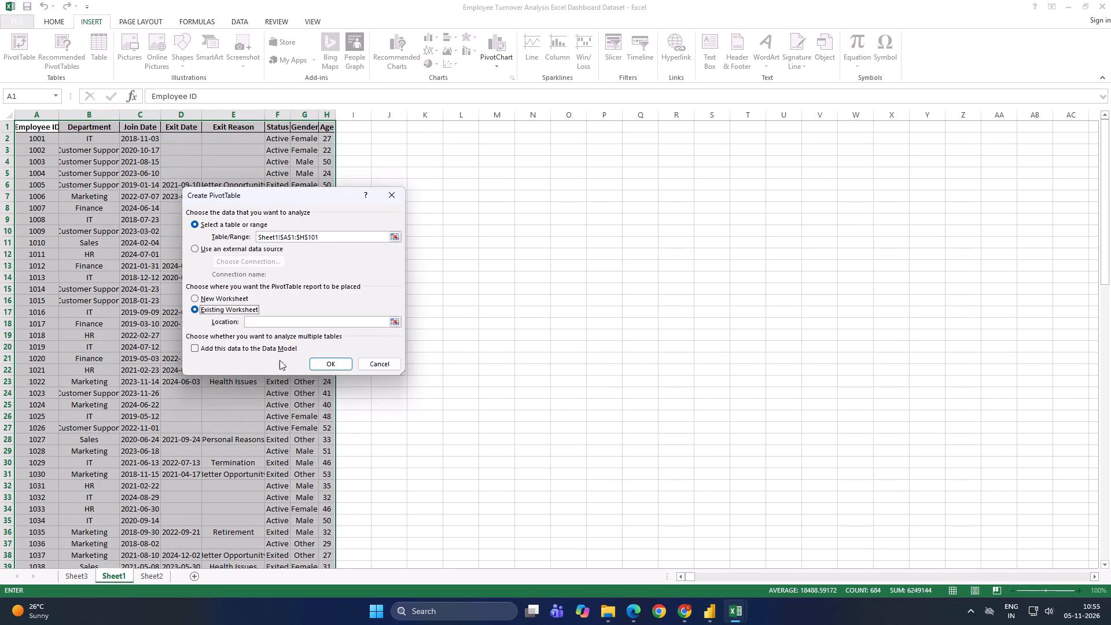
left_click(398, 322)
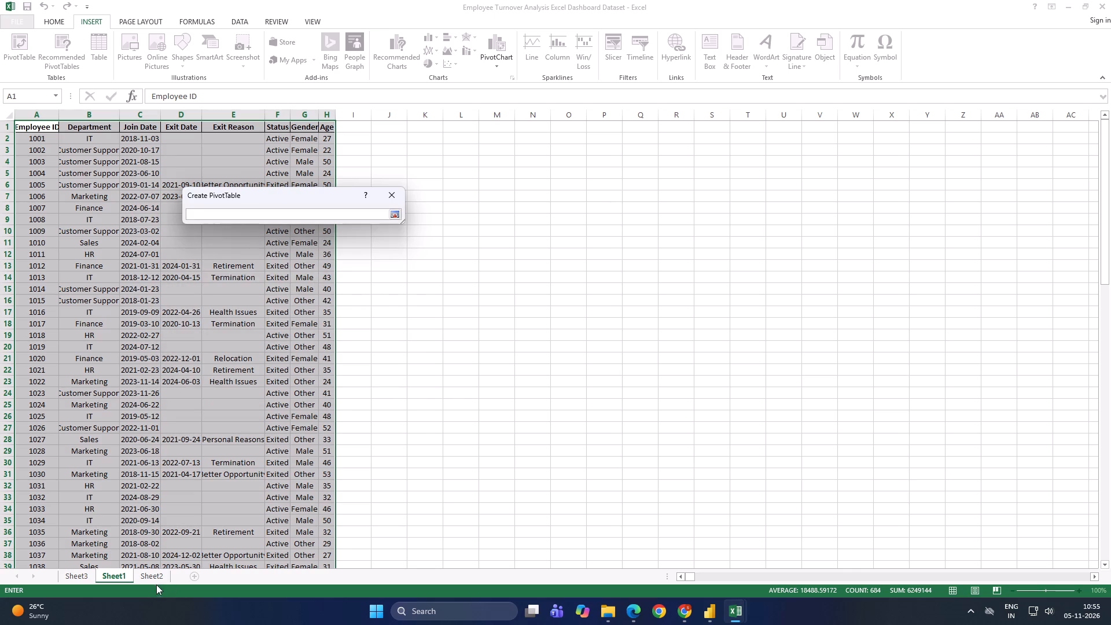
left_click(88, 575)
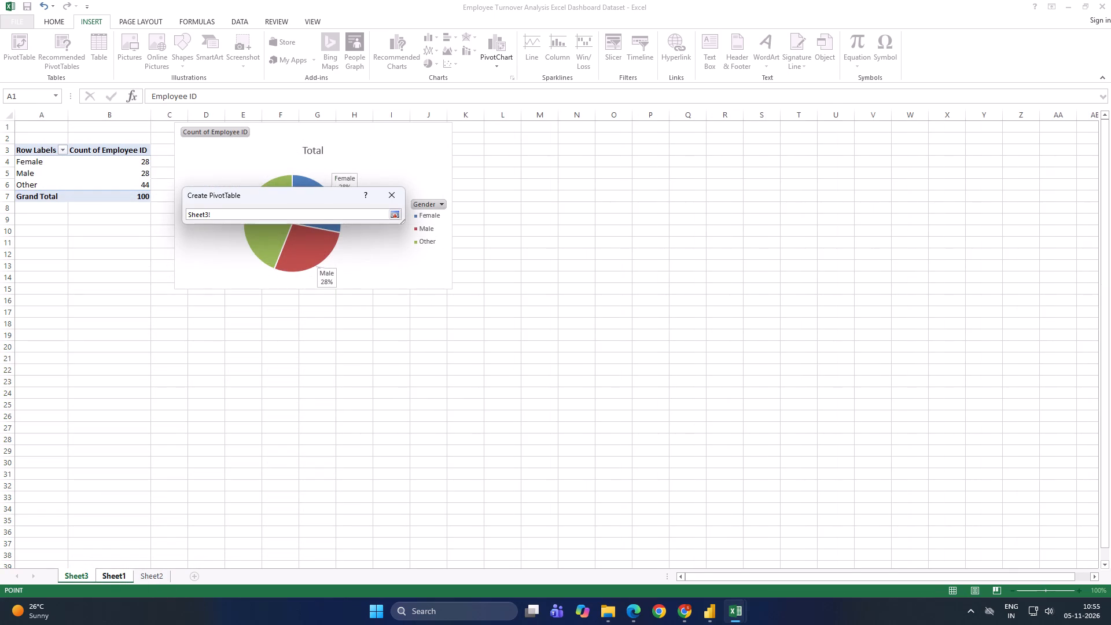
left_click(46, 345)
key("Return")
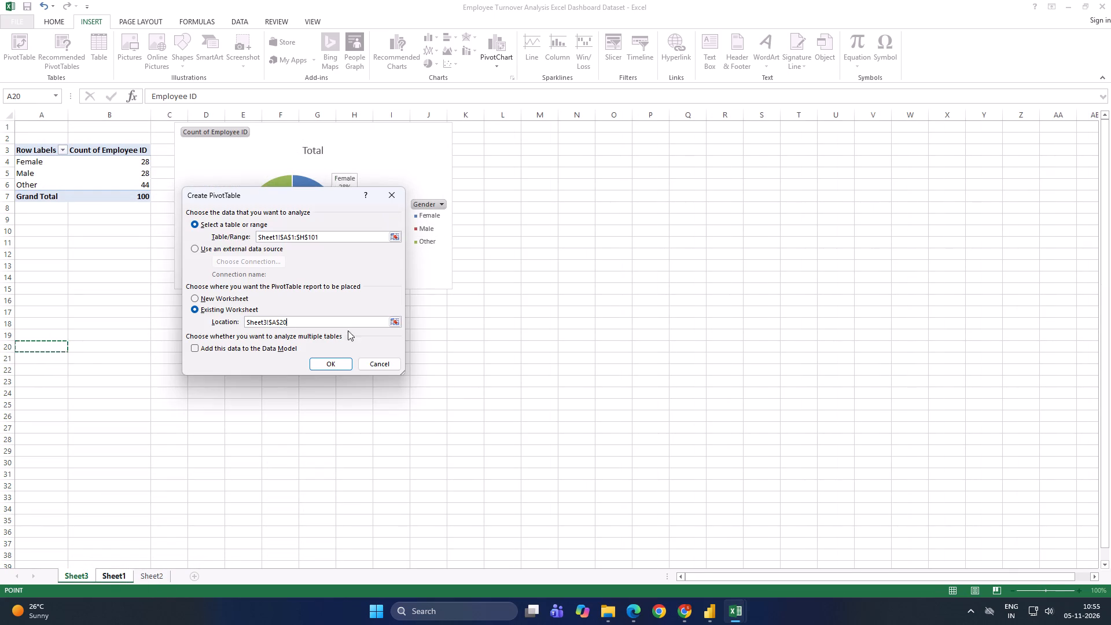
left_click(330, 367)
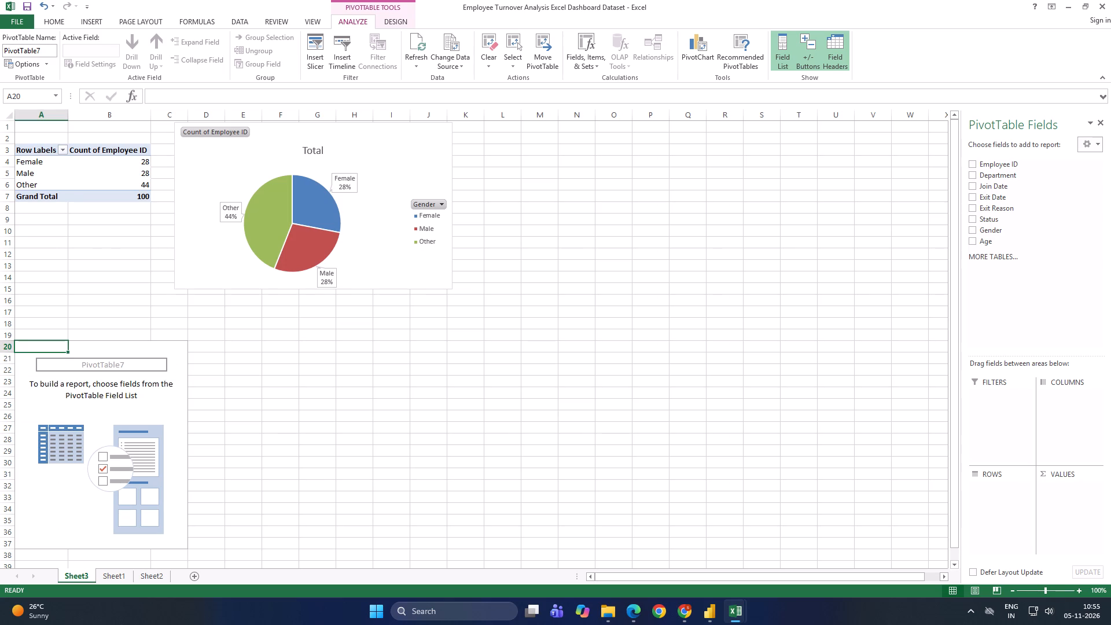
Set the new PivotTable to show Department in rows and Employee ID in values, summarized by Count.
left_click_drag(992, 178, 1005, 492)
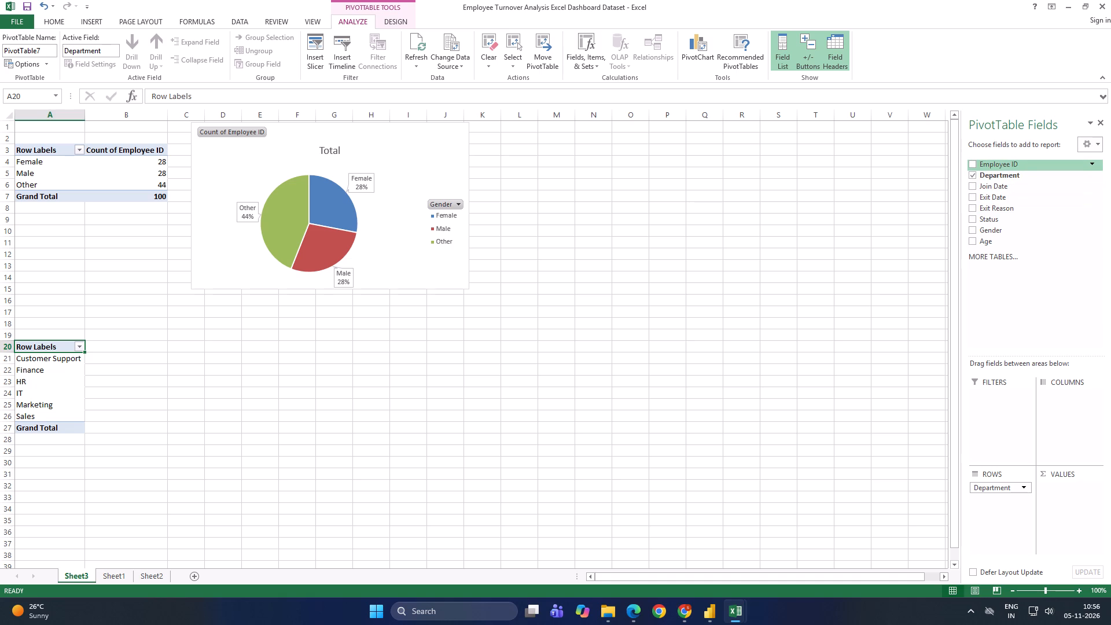
left_click_drag(996, 166, 1073, 488)
left_click(1098, 487)
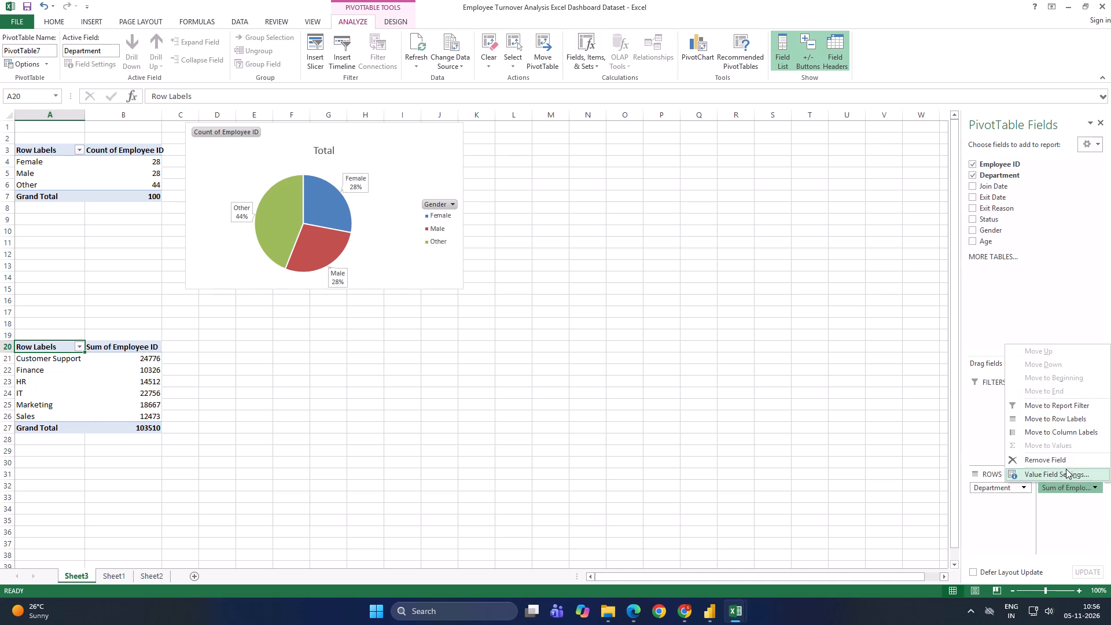
left_click(1066, 469)
left_click(235, 297)
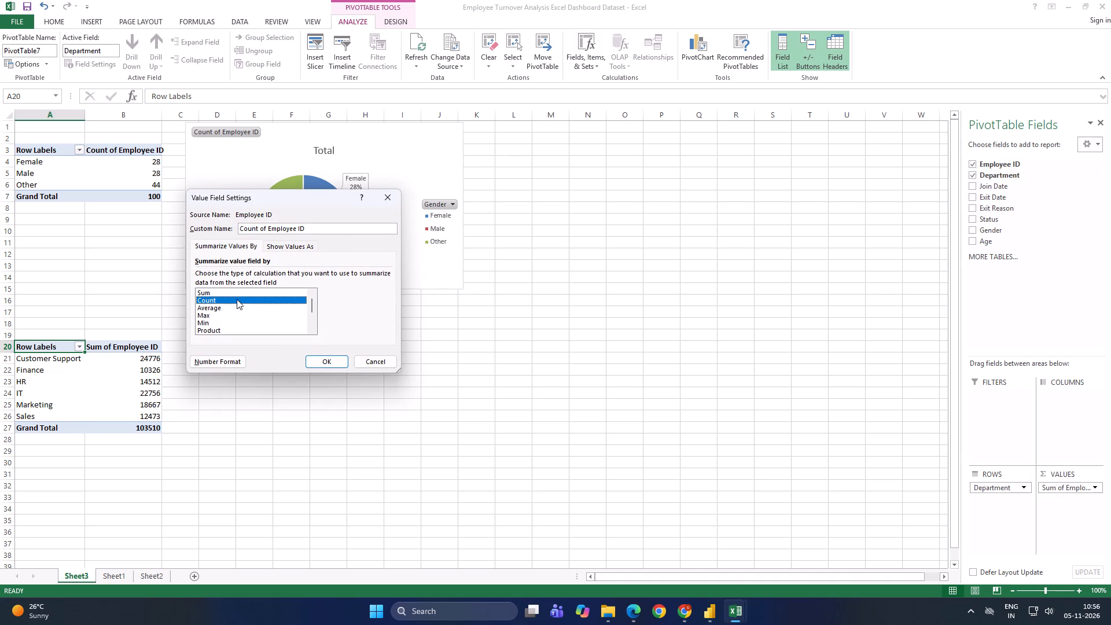
left_click(332, 357)
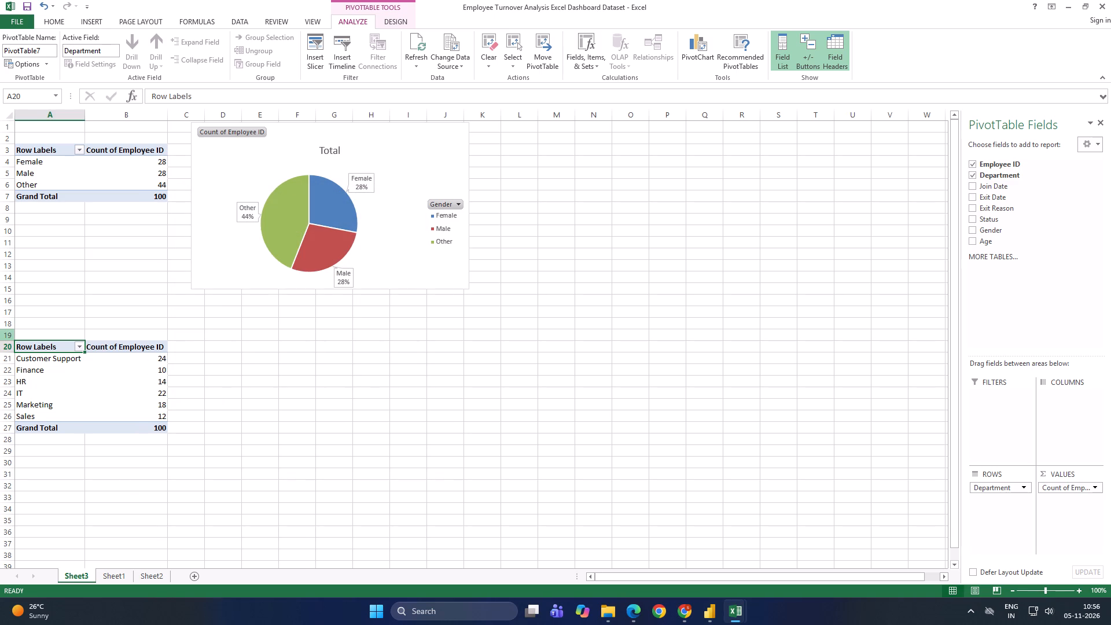
Insert a Clustered Bar PivotChart from the department PivotTable A20:B27.
left_click_drag(49, 348, 133, 412)
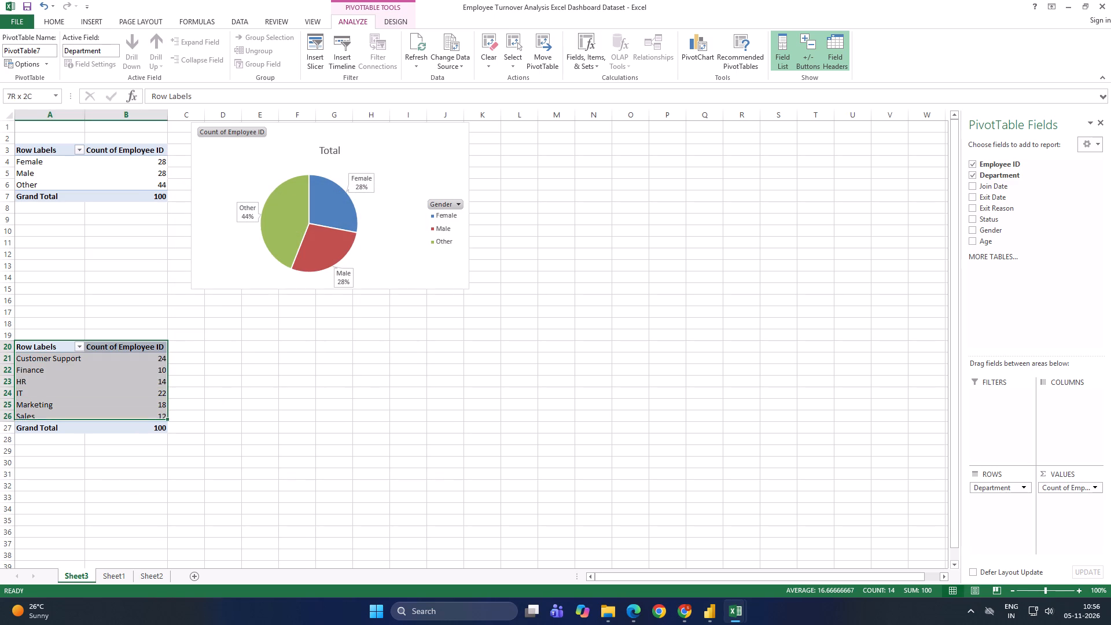
left_click_drag(133, 412, 134, 424)
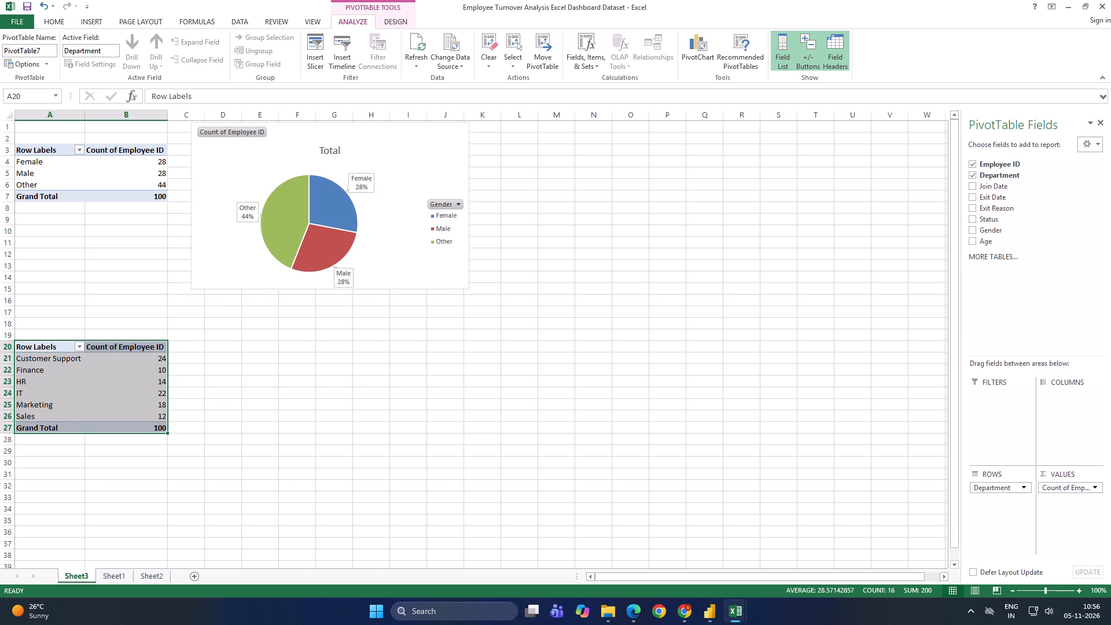
left_click(685, 65)
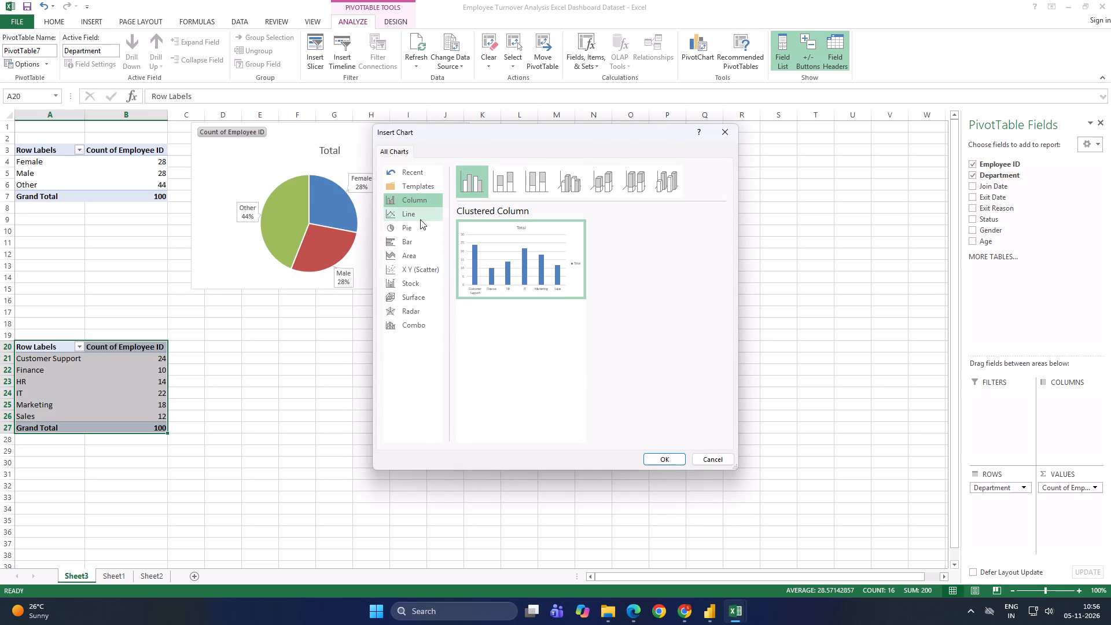
left_click(420, 219)
left_click(417, 229)
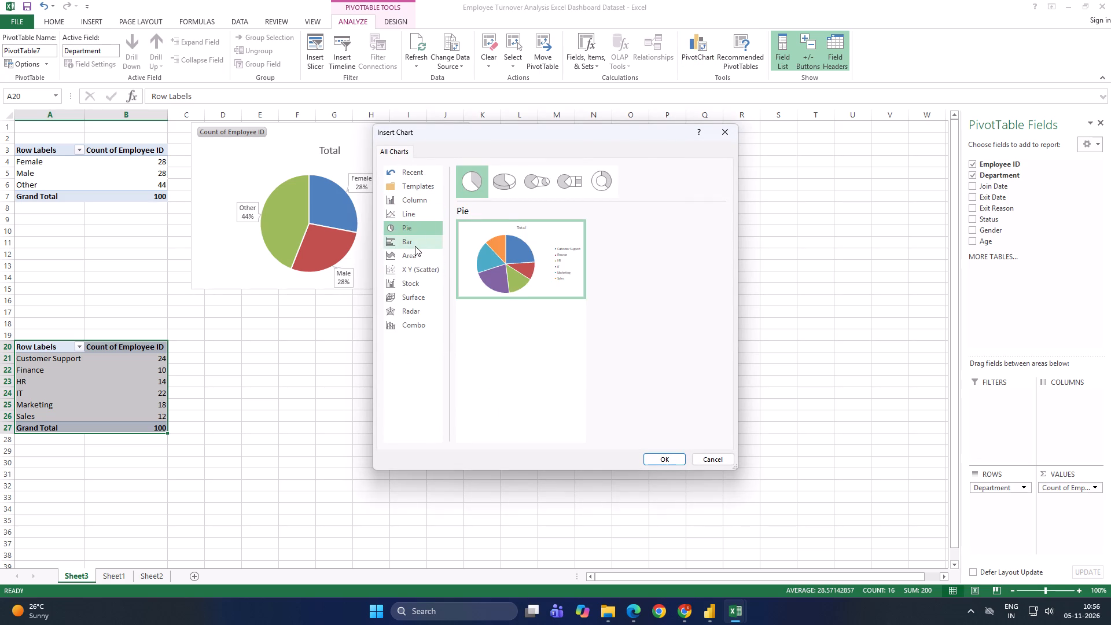
left_click(415, 246)
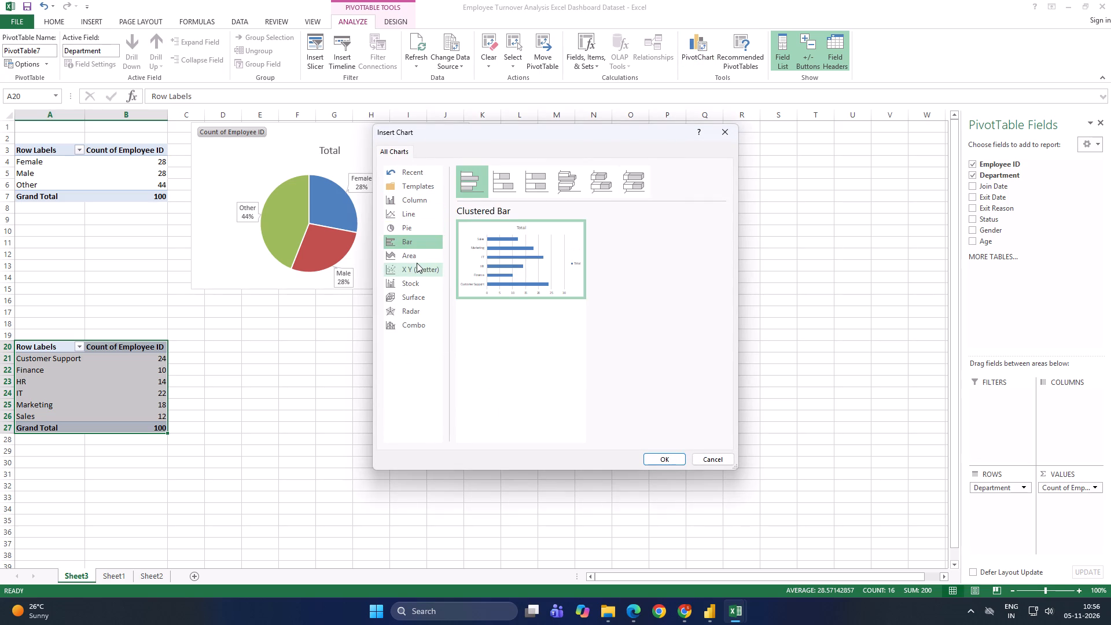
left_click(505, 269)
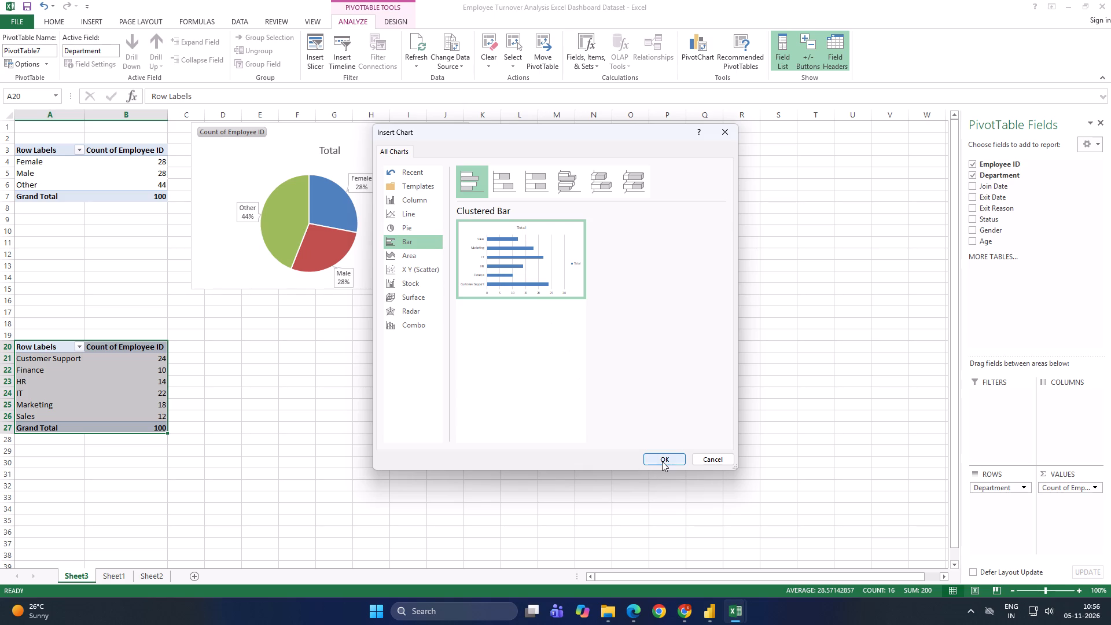
left_click(662, 461)
Move the department bar chart below the gender pie chart, beside the department PivotTable.
left_click_drag(574, 273, 520, 299)
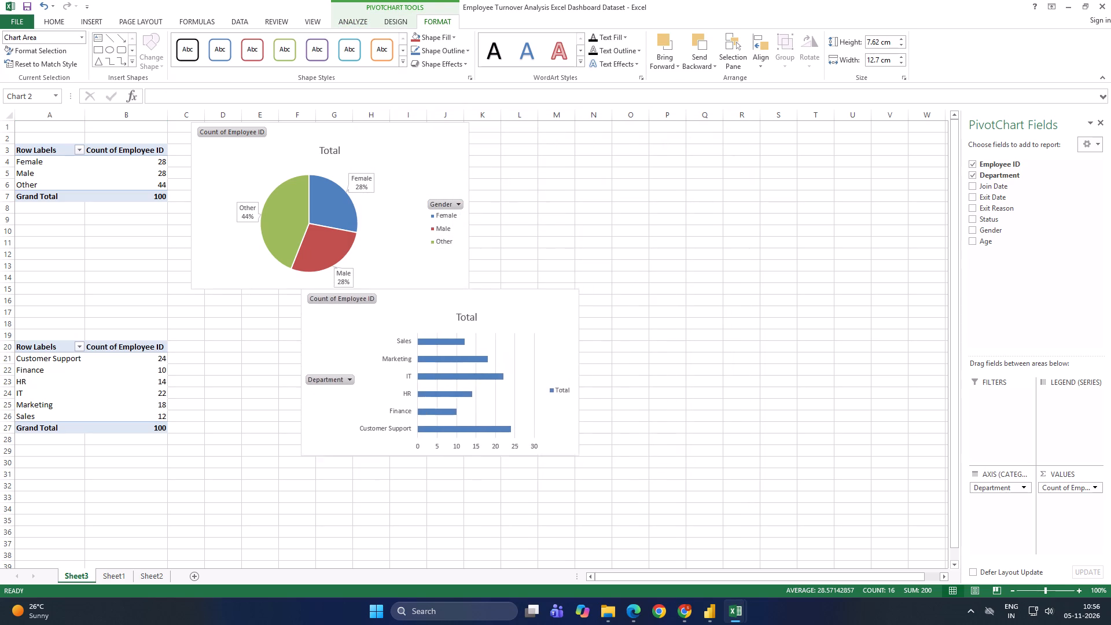
left_click_drag(520, 299, 419, 323)
left_click(617, 347)
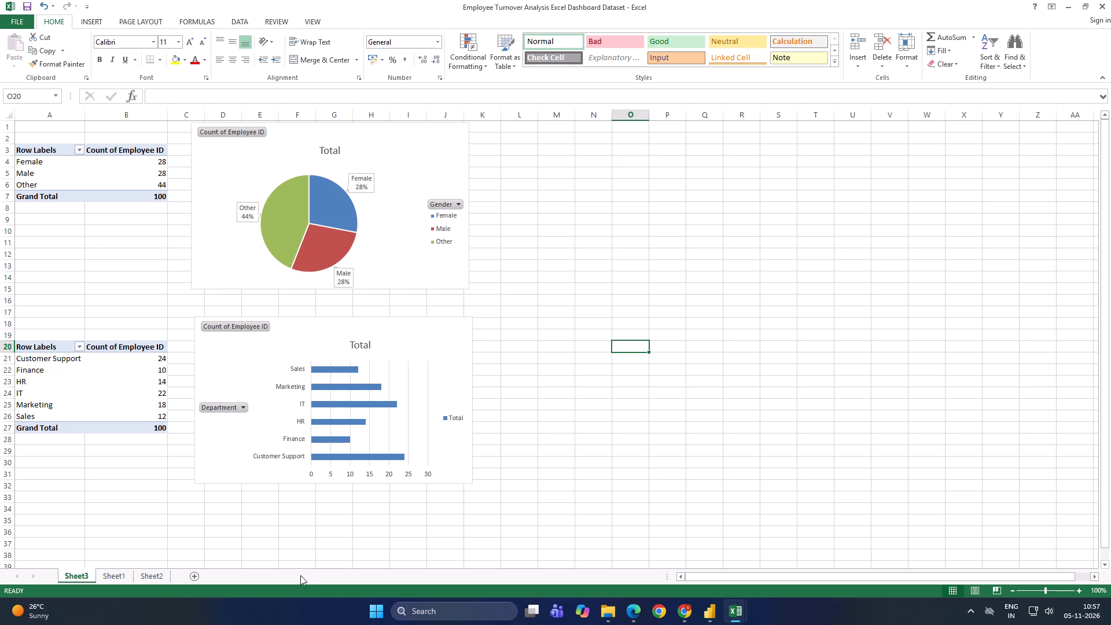
Create another PivotTable from Sheet1's employee data A1:H101, placed on existing Sheet3 at cell L2.
left_click(115, 582)
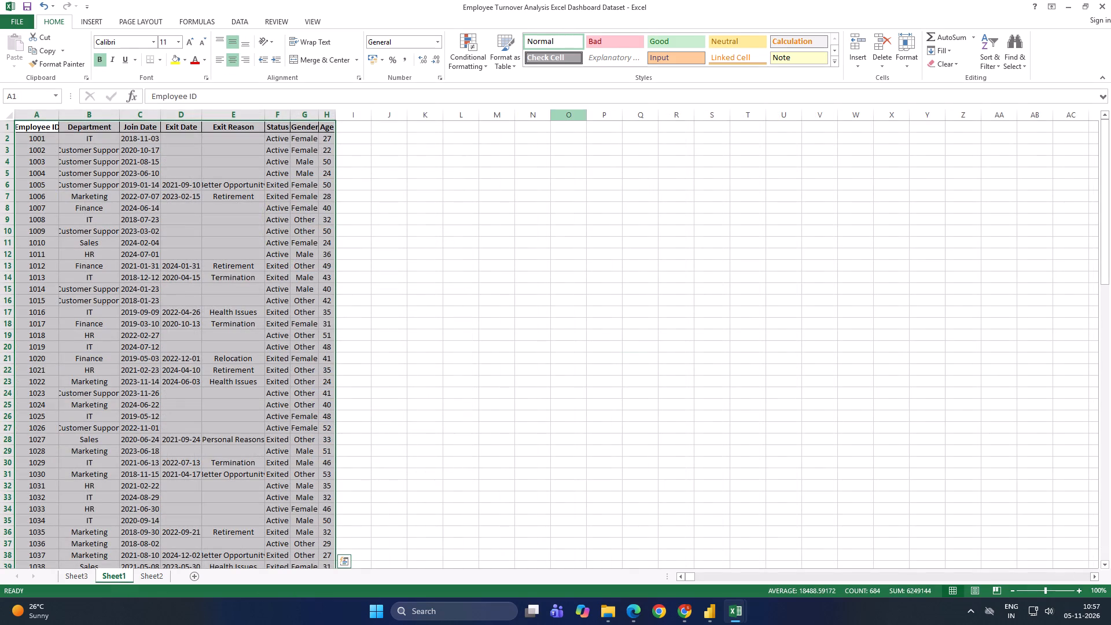
left_click(97, 19)
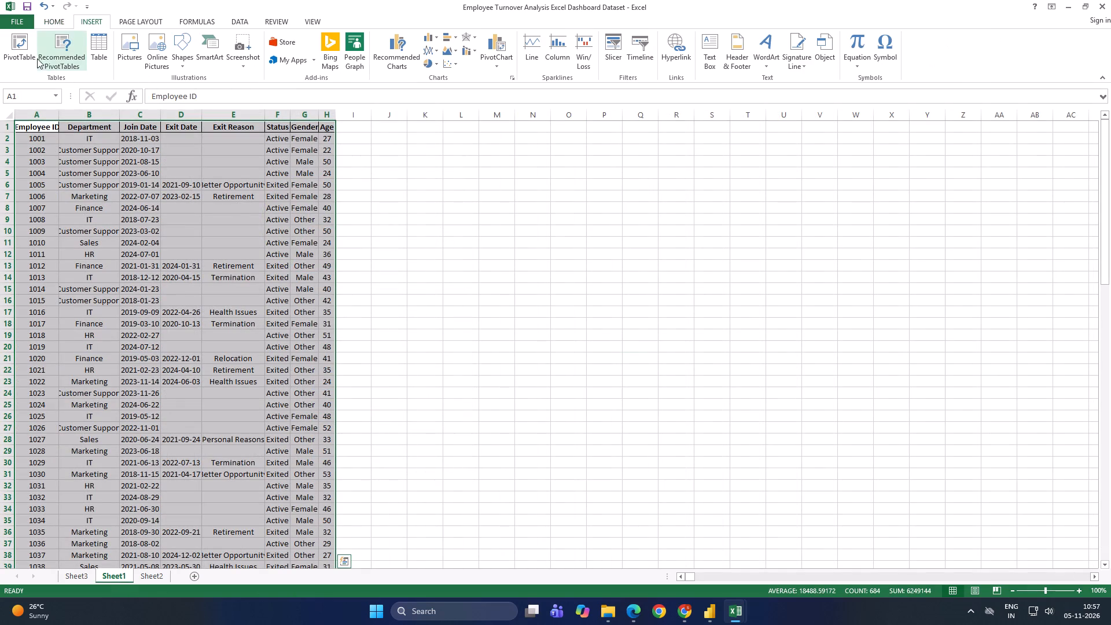
left_click(33, 57)
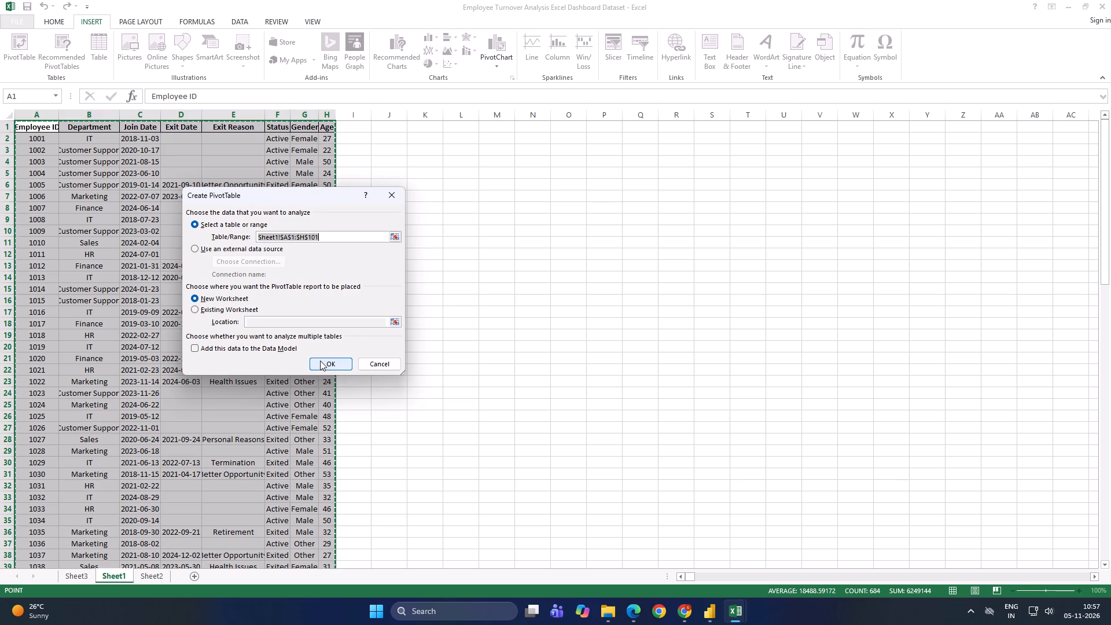
left_click(228, 309)
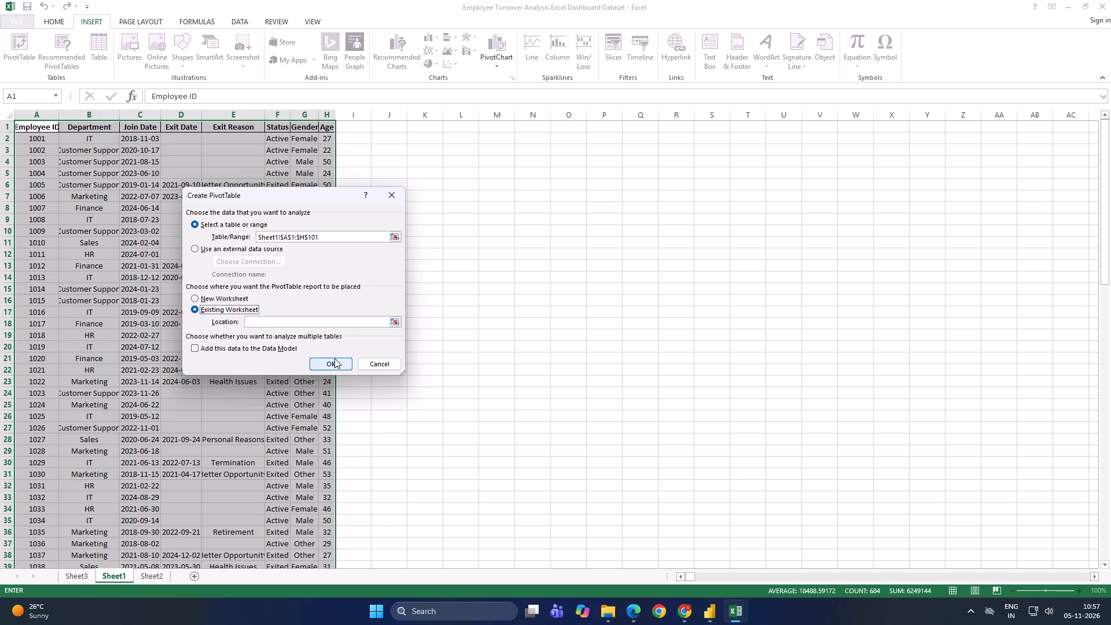
left_click(400, 323)
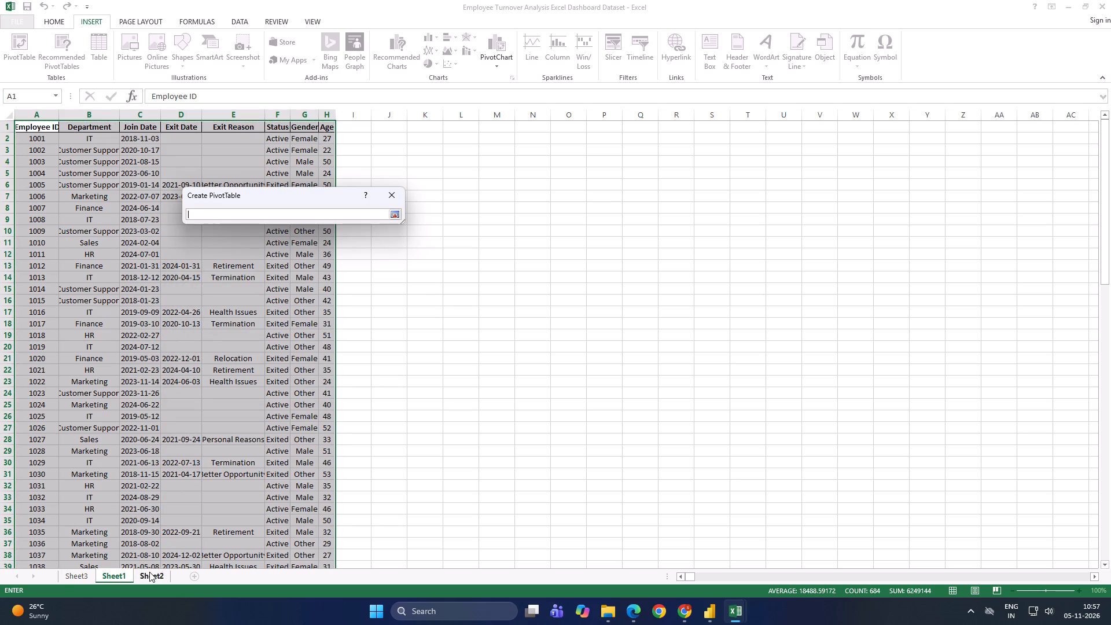
left_click(70, 579)
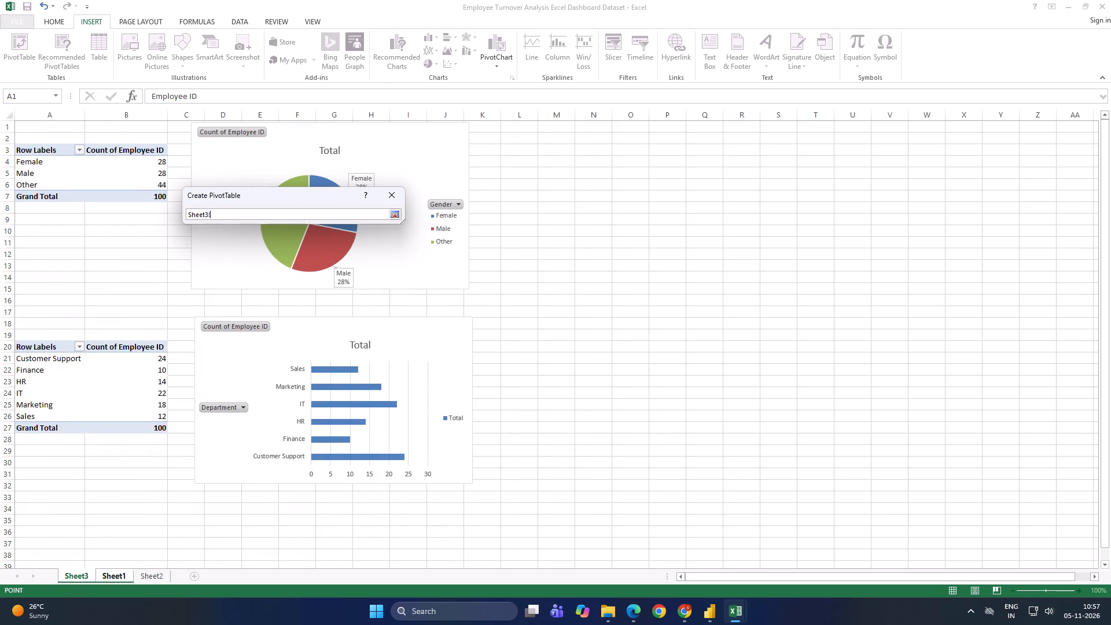
left_click(532, 138)
key("Return")
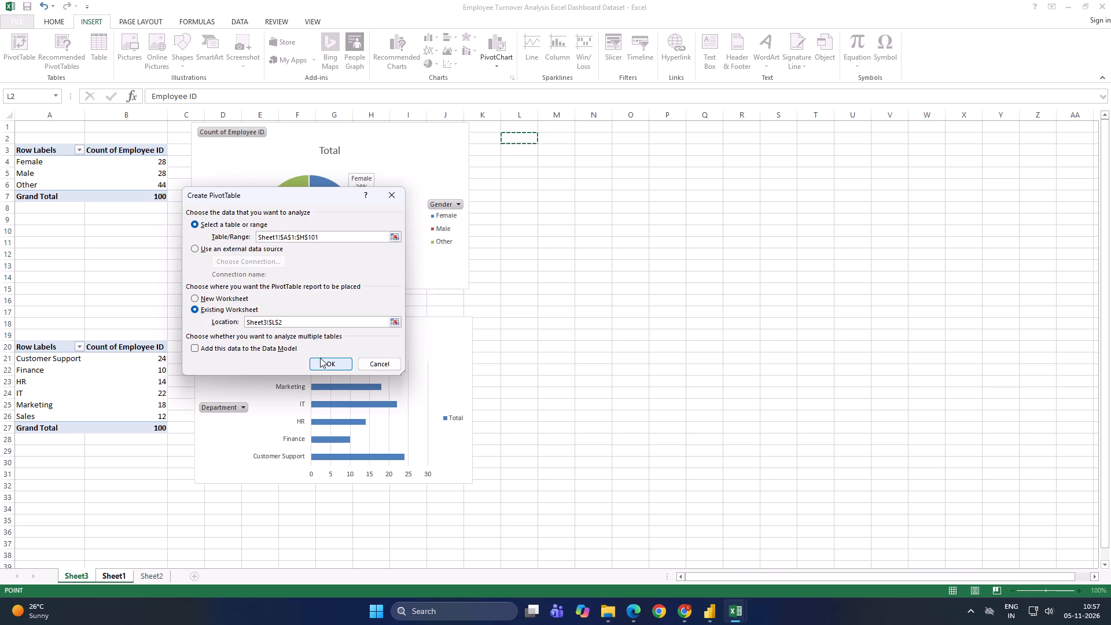
left_click(323, 361)
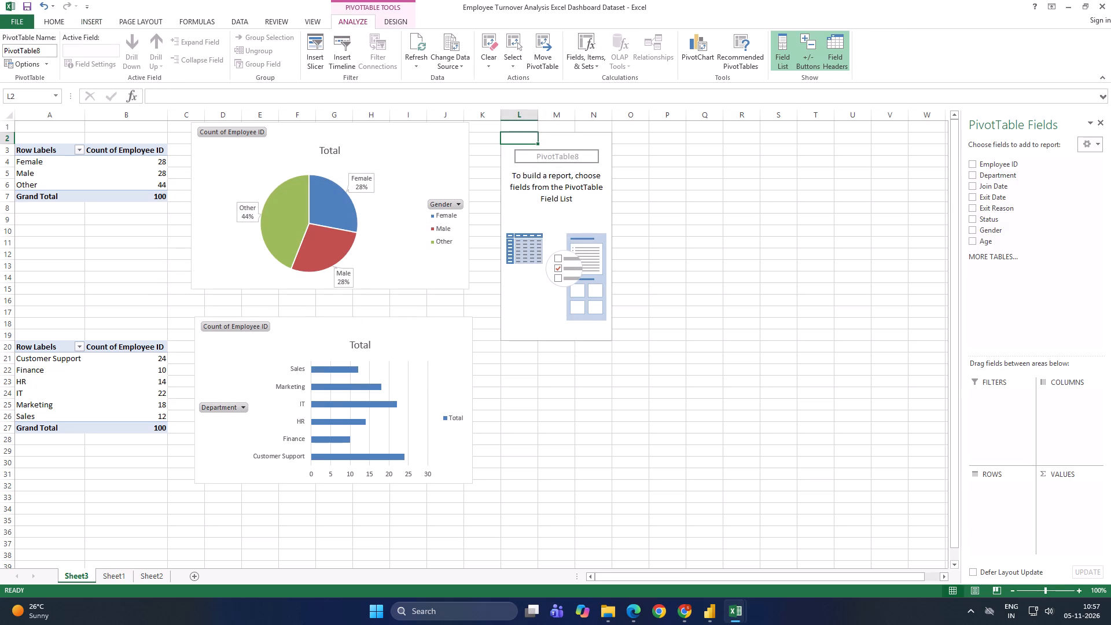
Set the new PivotTable to show Department in rows, Gender in columns and Employee ID in values, summarized by Count.
left_click_drag(1009, 181, 1022, 461)
left_click_drag(1022, 461, 1013, 491)
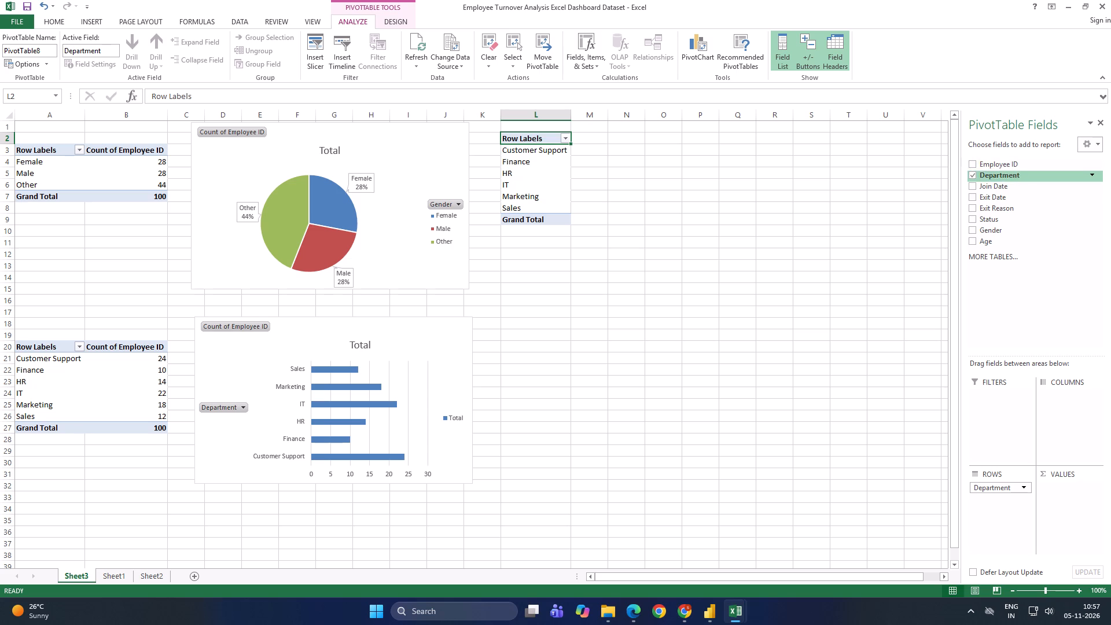
left_click_drag(1002, 231, 1046, 450)
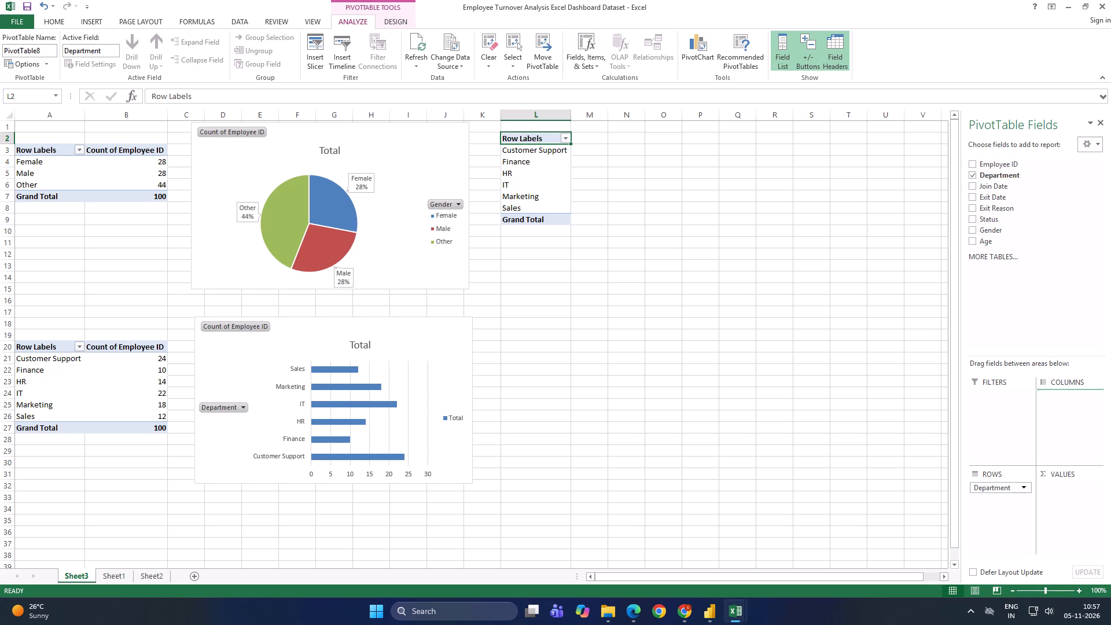
left_click_drag(1046, 450, 1059, 395)
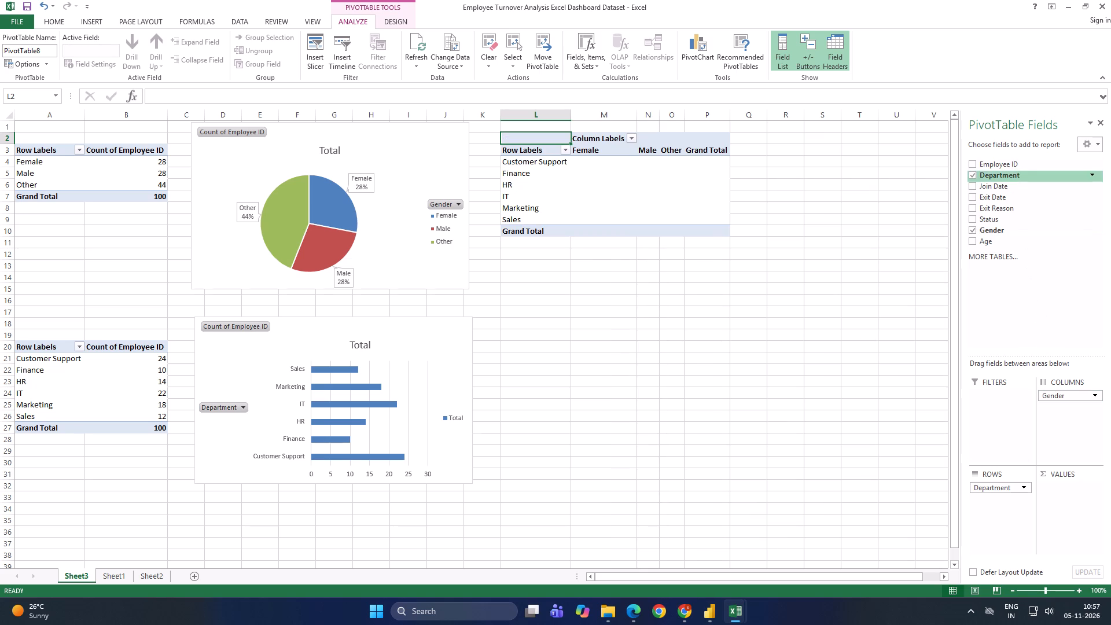
left_click_drag(996, 170, 1090, 495)
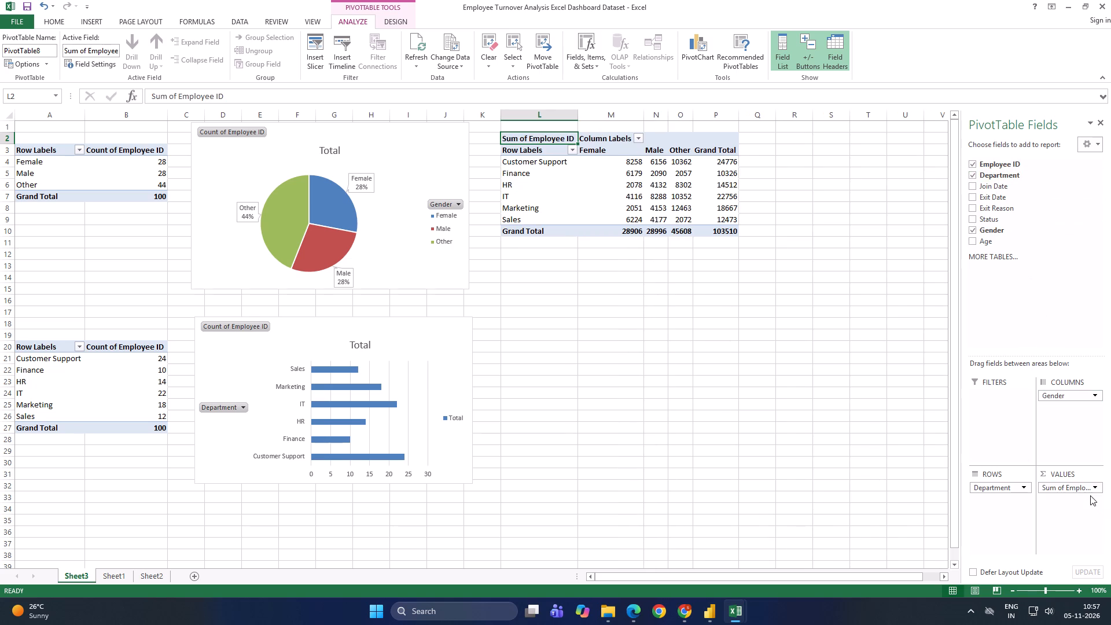
left_click(1099, 487)
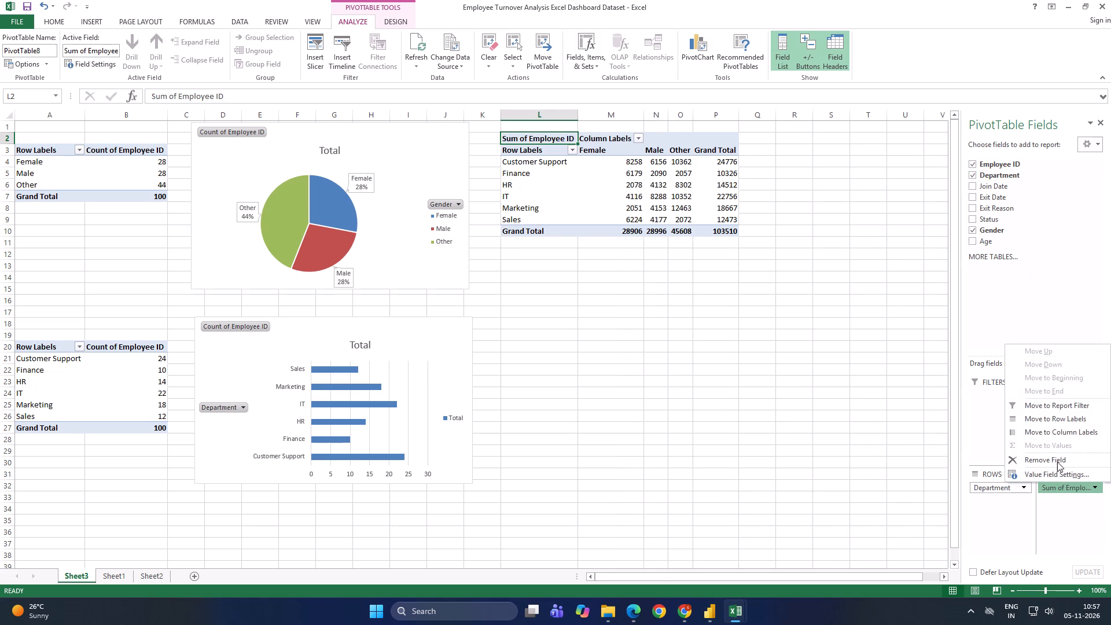
left_click(1059, 472)
left_click(273, 300)
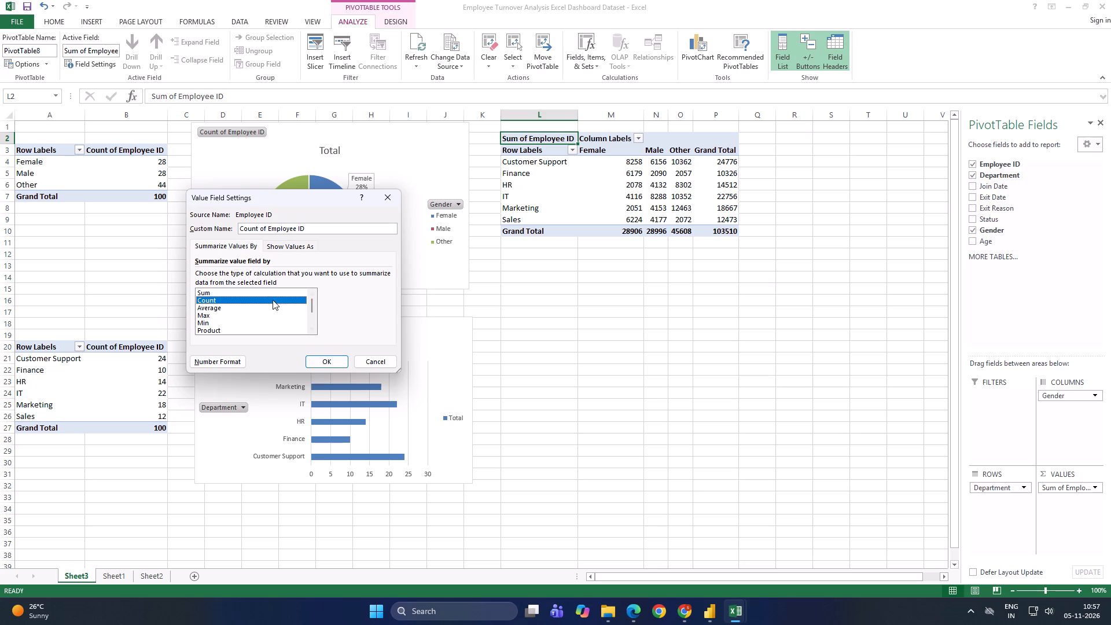
left_click(321, 359)
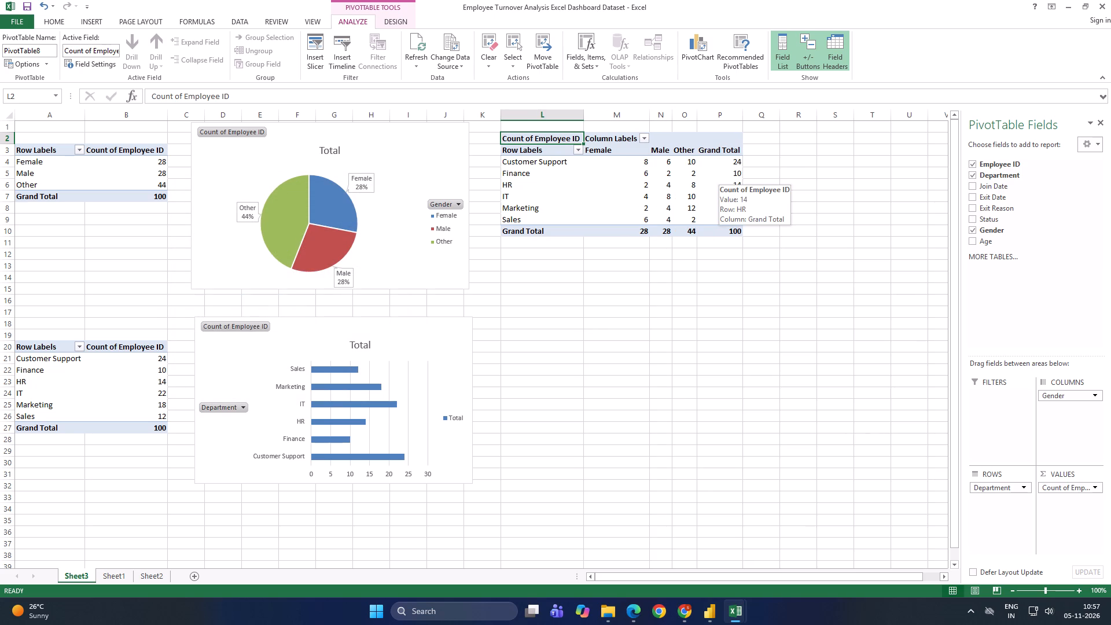
Insert a Clustered Column PivotChart from the department-by-gender PivotTable L2:P10.
left_click_drag(561, 139, 732, 225)
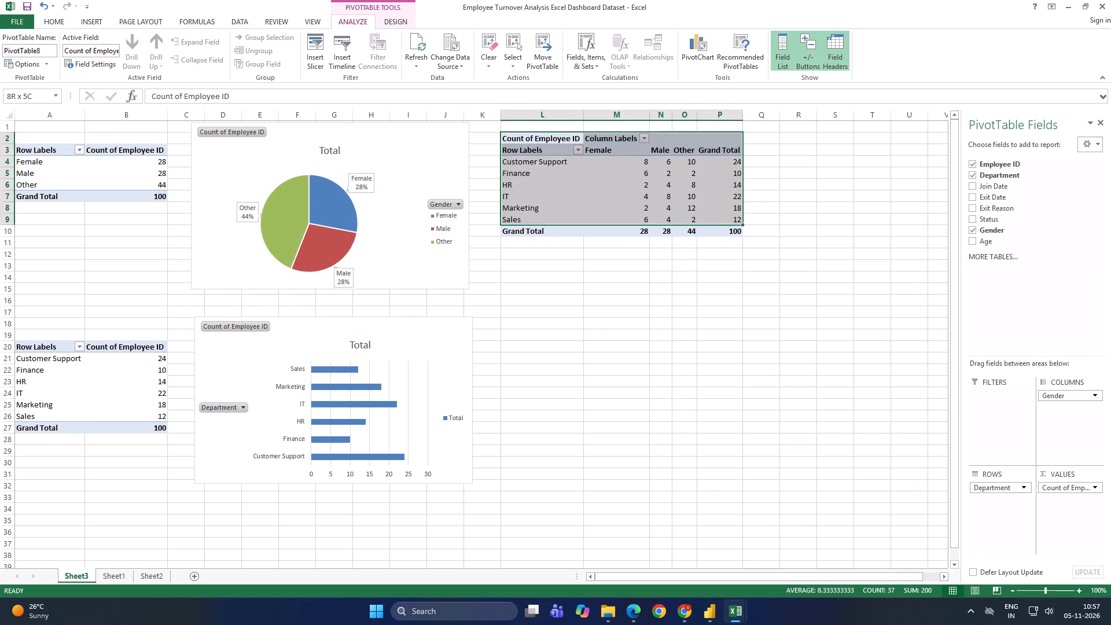
left_click_drag(732, 225, 733, 228)
left_click(701, 56)
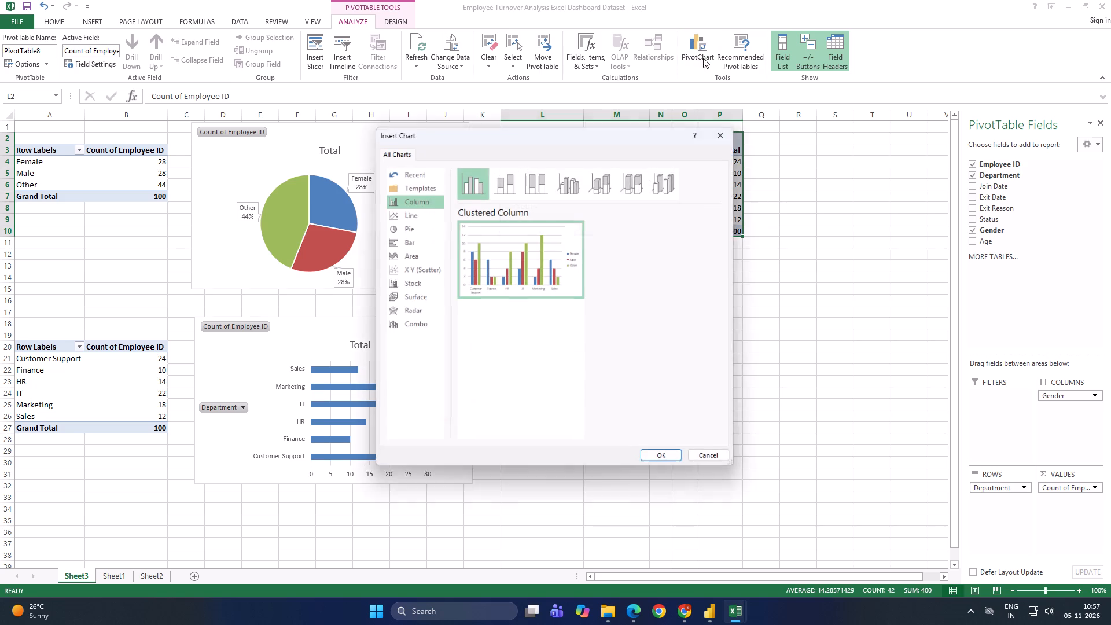
left_click(509, 246)
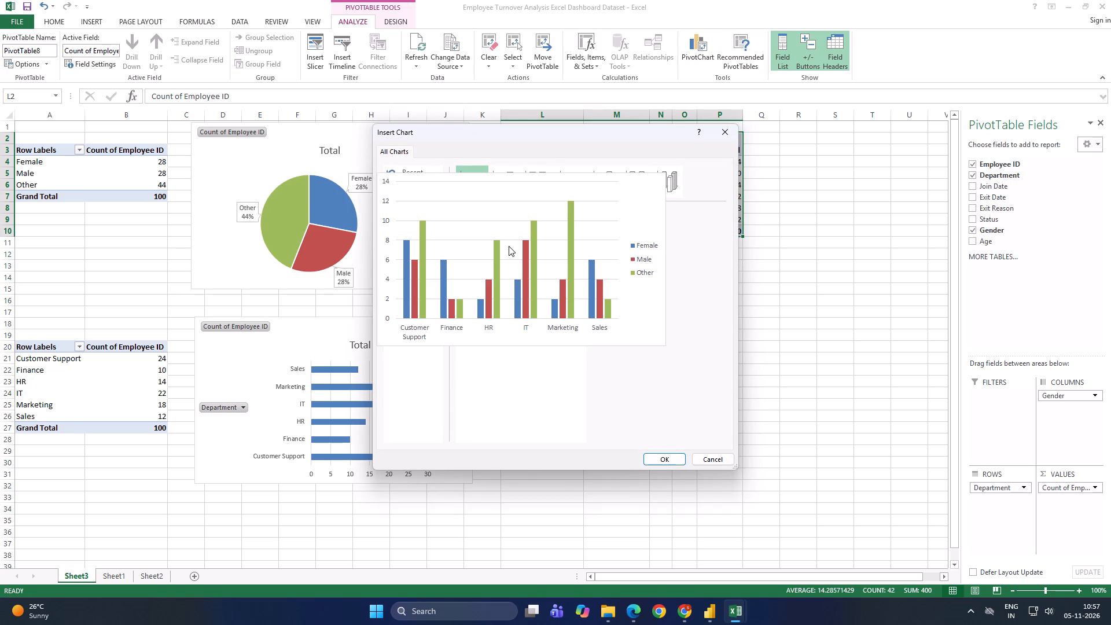
left_click(670, 457)
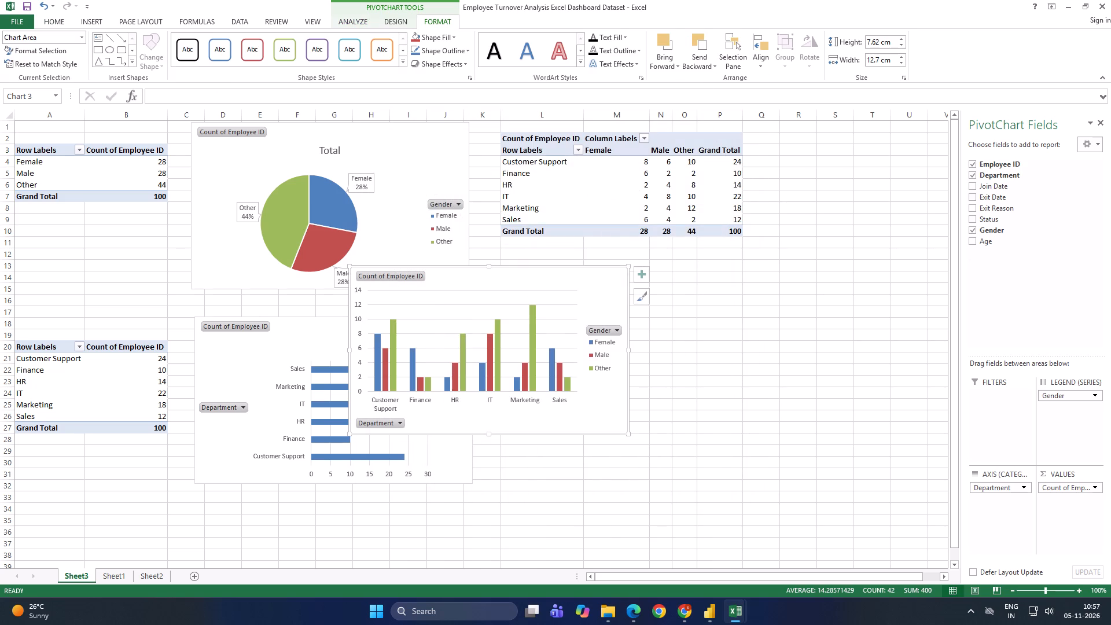
Move the clustered column chart to the empty cells beside the department-by-gender PivotTable, starting around column Q.
left_click_drag(531, 277, 883, 200)
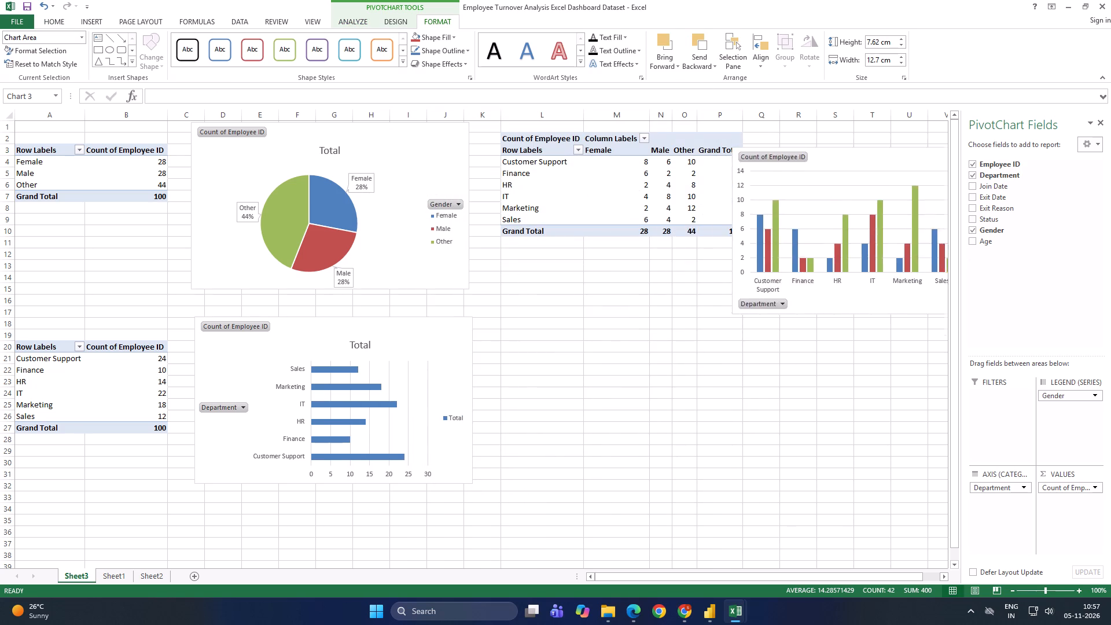
left_click_drag(883, 200, 812, 155)
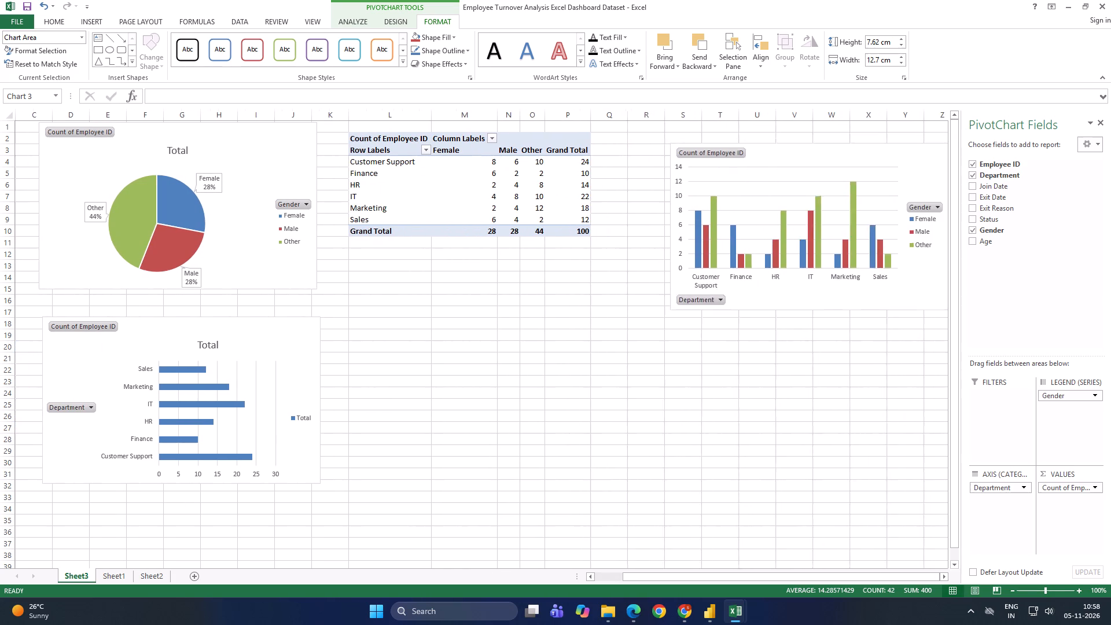
left_click_drag(812, 155, 779, 143)
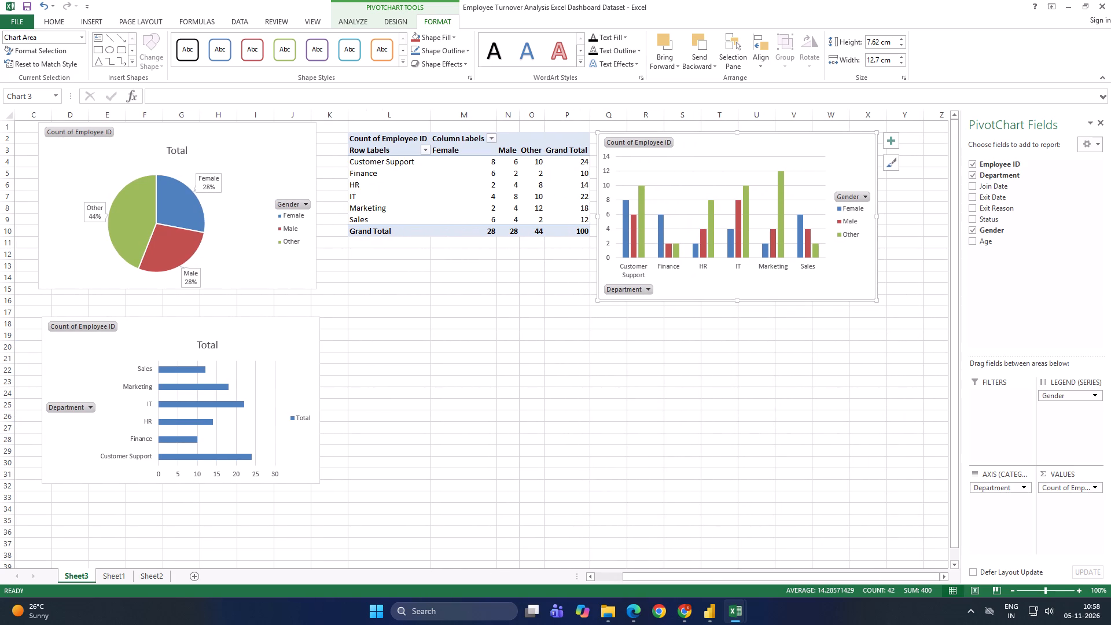
left_click(488, 363)
Apply the dark chart style with a black gradient background to the department-by-gender clustered column chart.
left_click(836, 288)
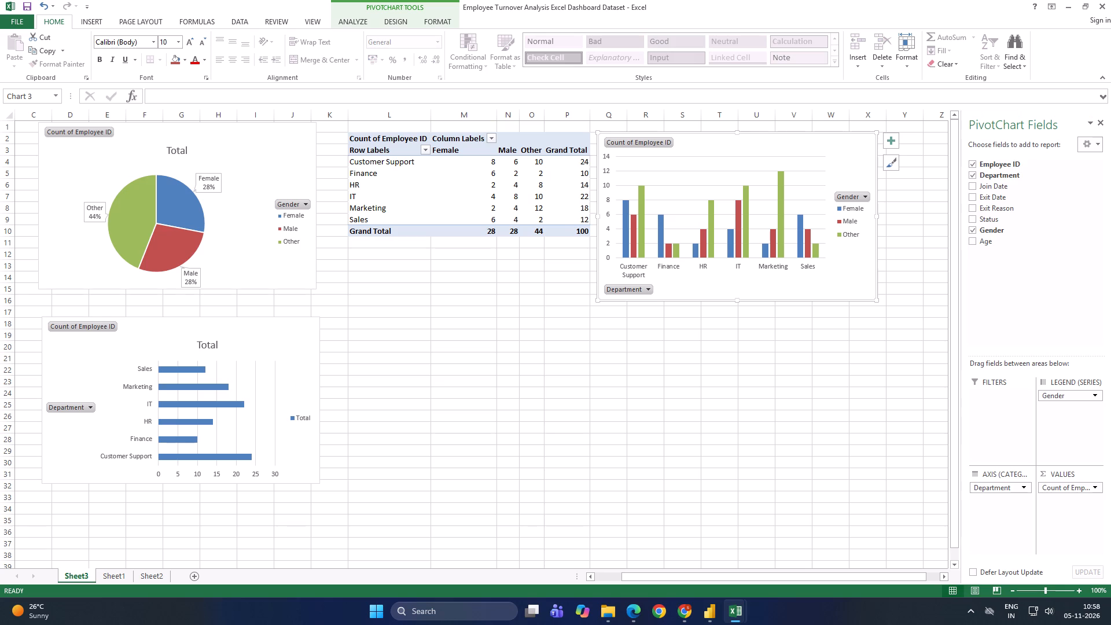
left_click(893, 150)
left_click(848, 175)
left_click(888, 141)
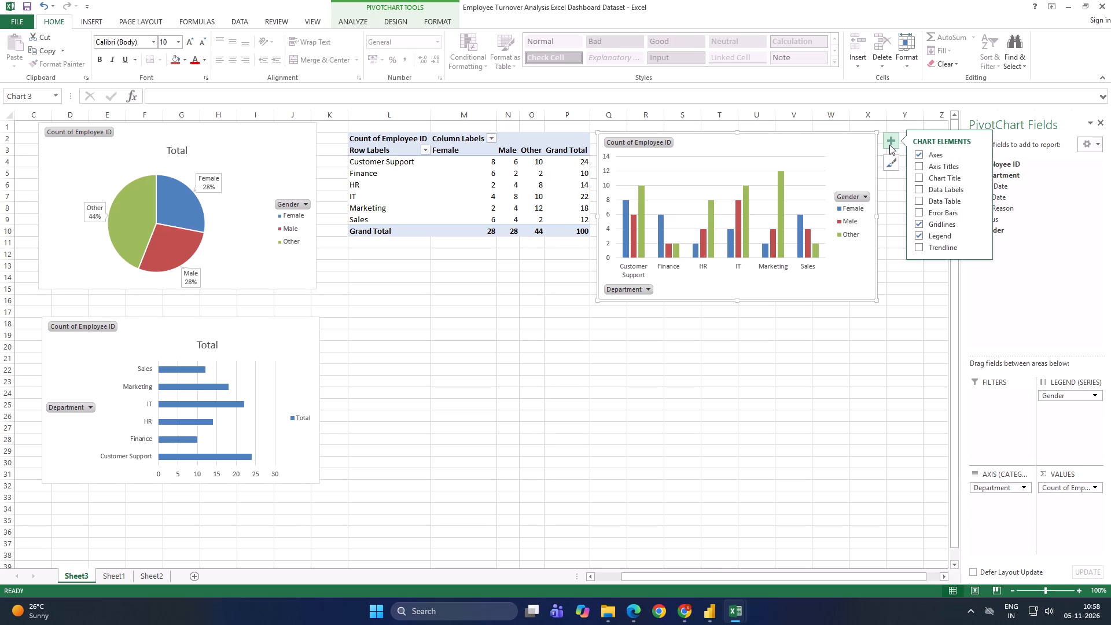
left_click(388, 19)
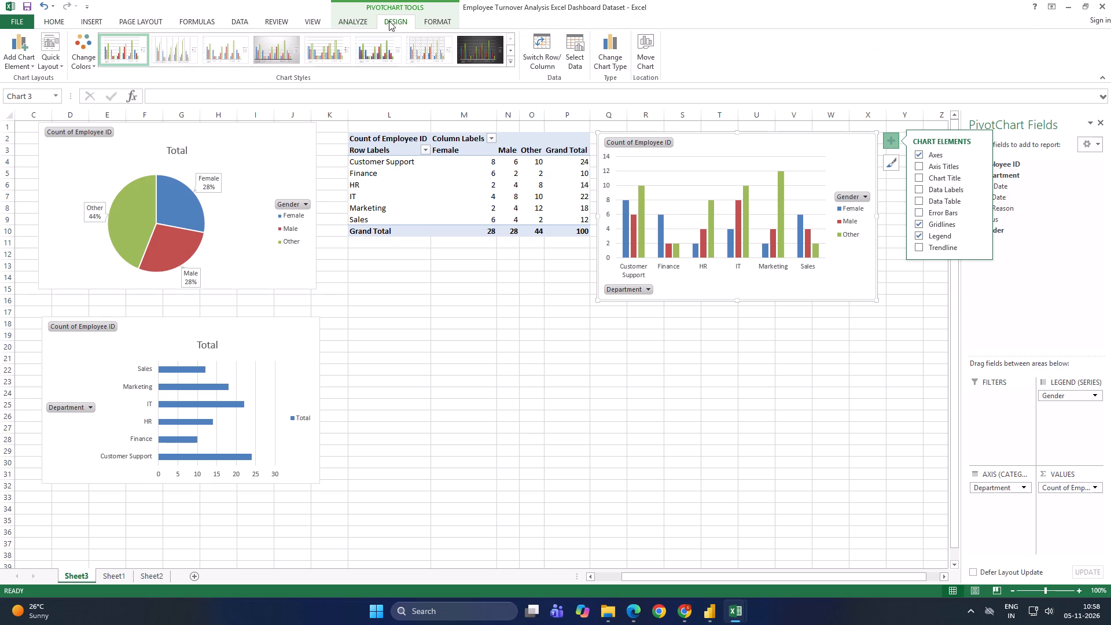
left_click(476, 52)
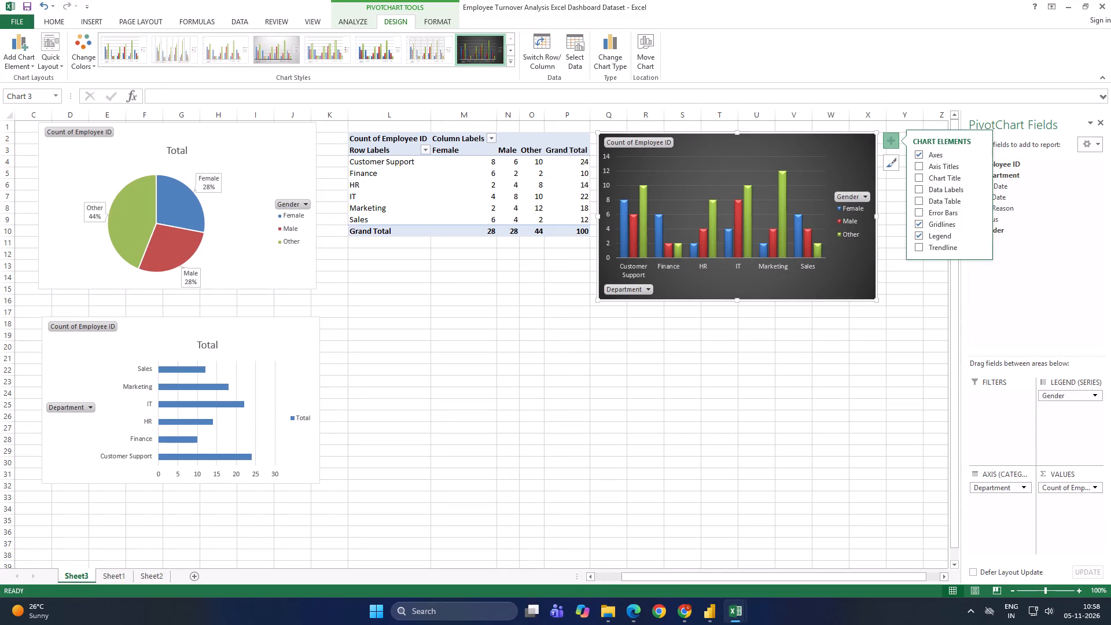
left_click(579, 308)
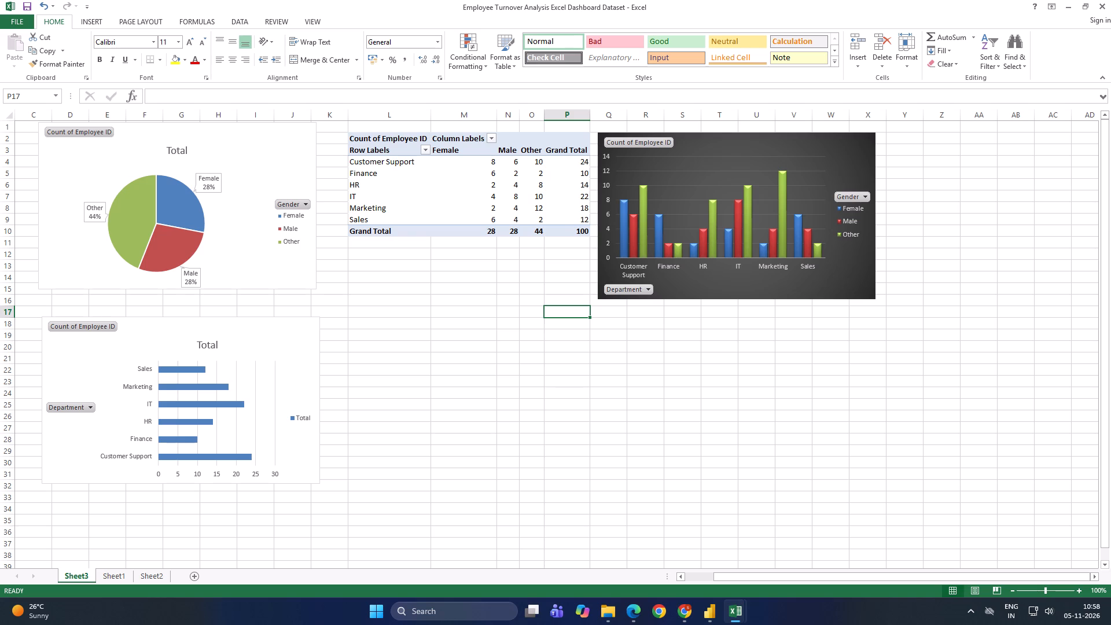
Create another PivotTable from Sheet1's employee data A1:H101, placed on existing Sheet3 at cell M25.
left_click(140, 573)
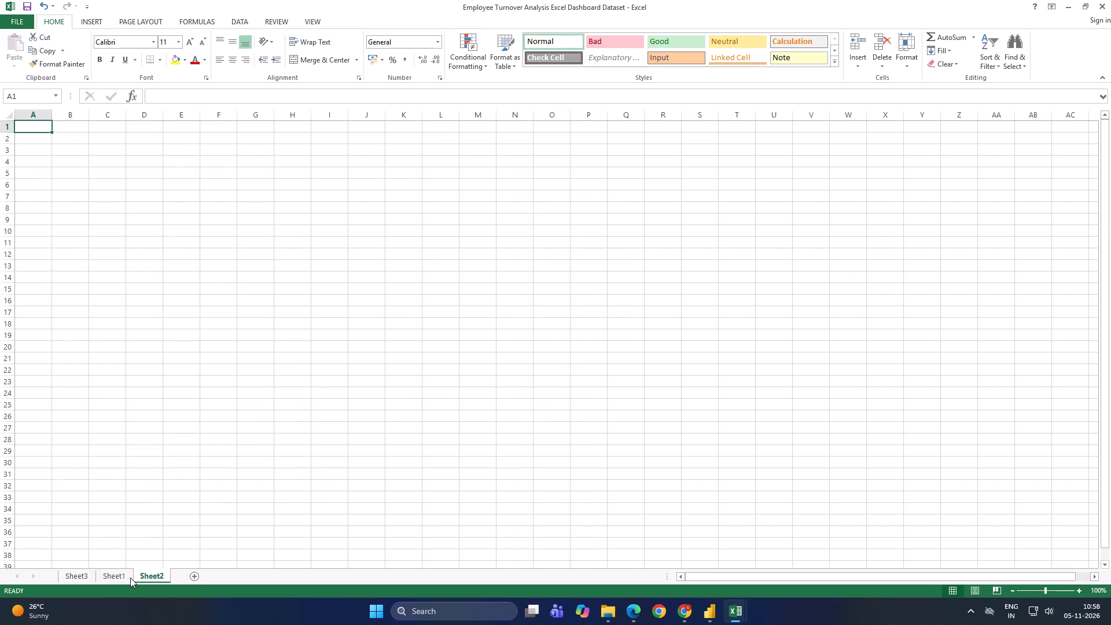
left_click(128, 578)
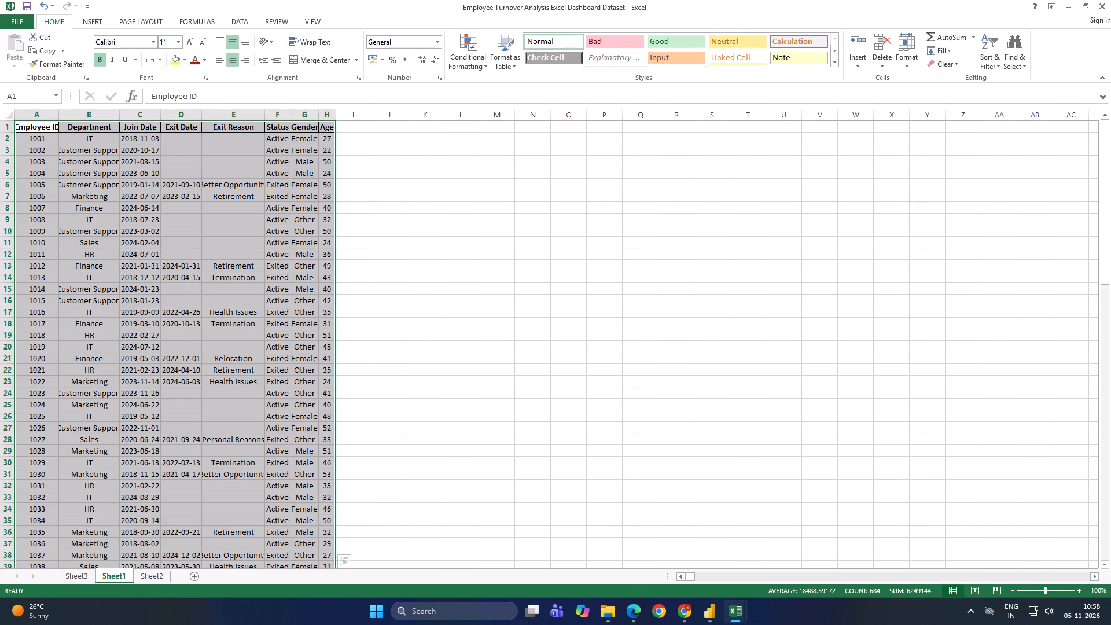
scroll(230, 492, "down", 3)
scroll(230, 492, "up", 4)
left_click(730, 620)
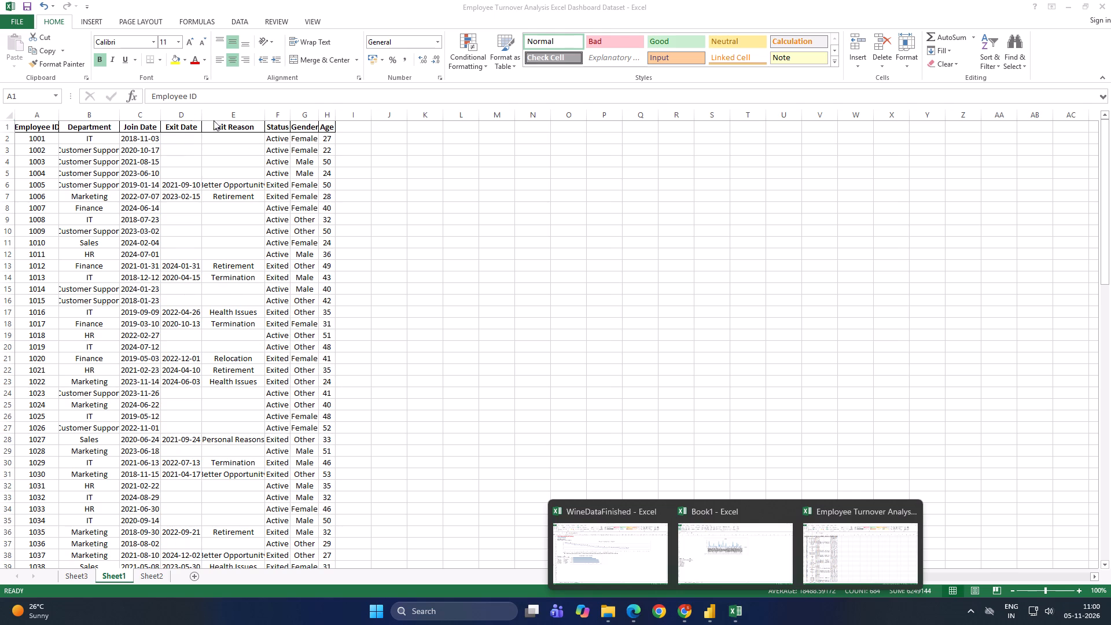
left_click(48, 125)
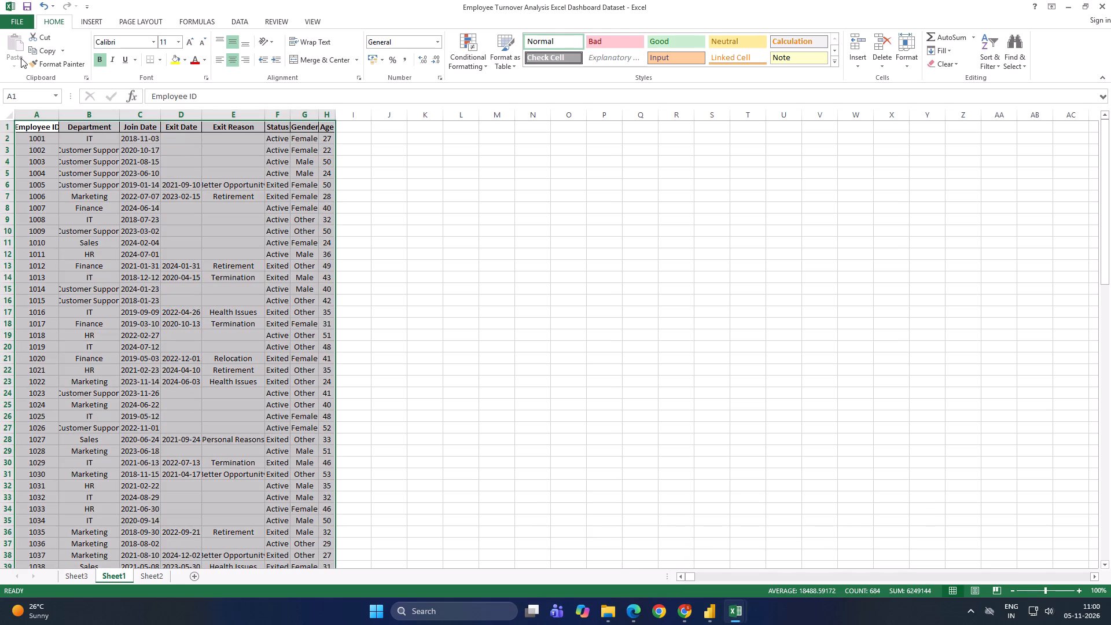
left_click(90, 20)
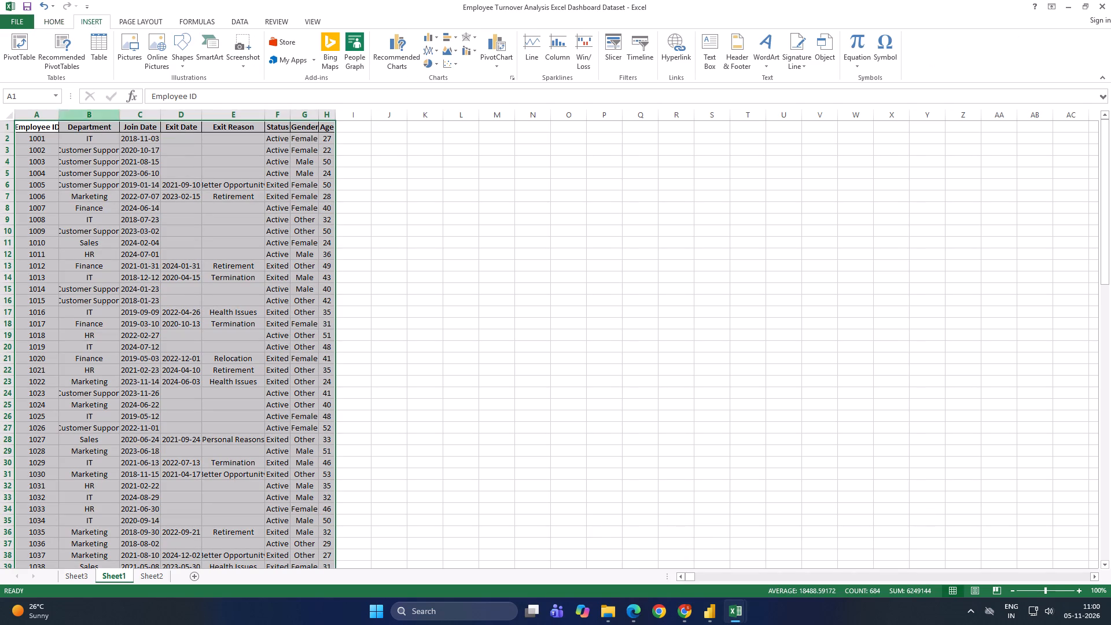
left_click(19, 57)
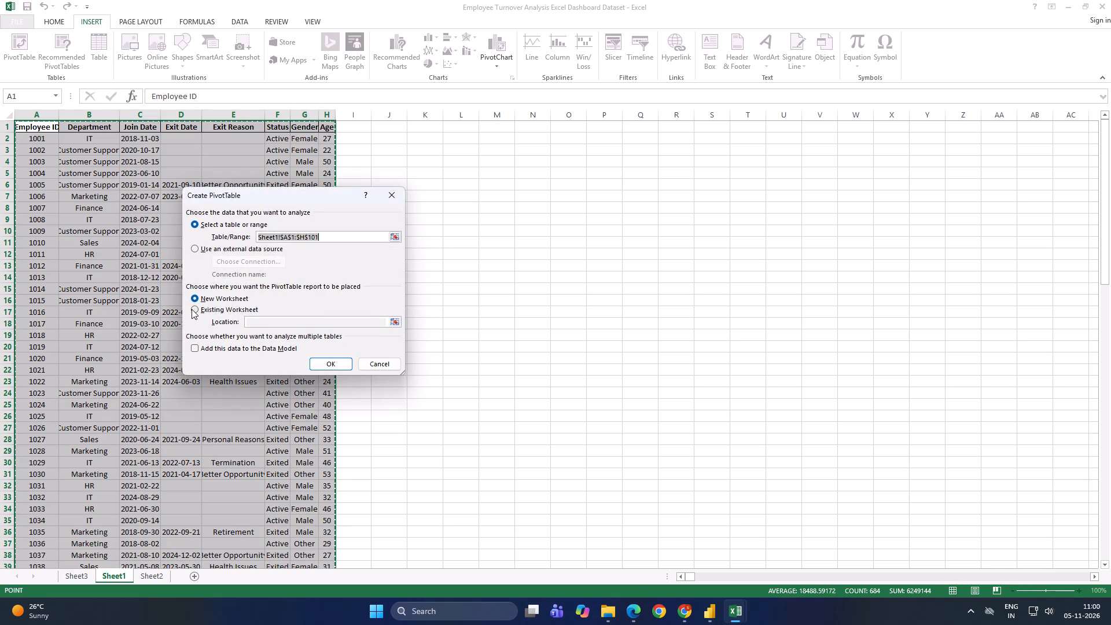
left_click(192, 309)
left_click(389, 322)
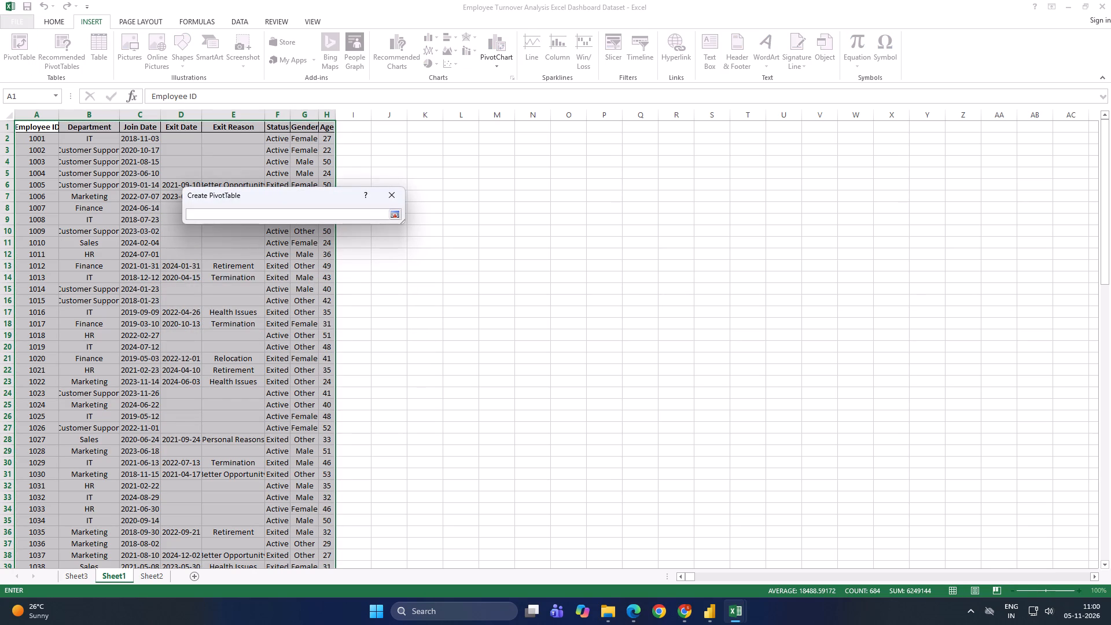
left_click(87, 572)
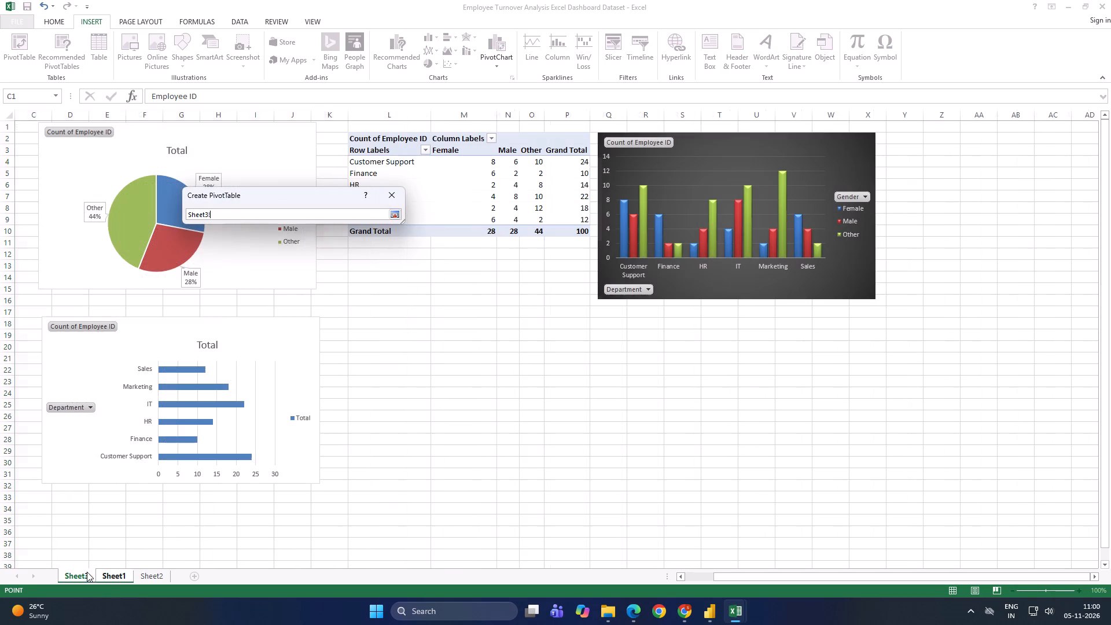
left_click(457, 403)
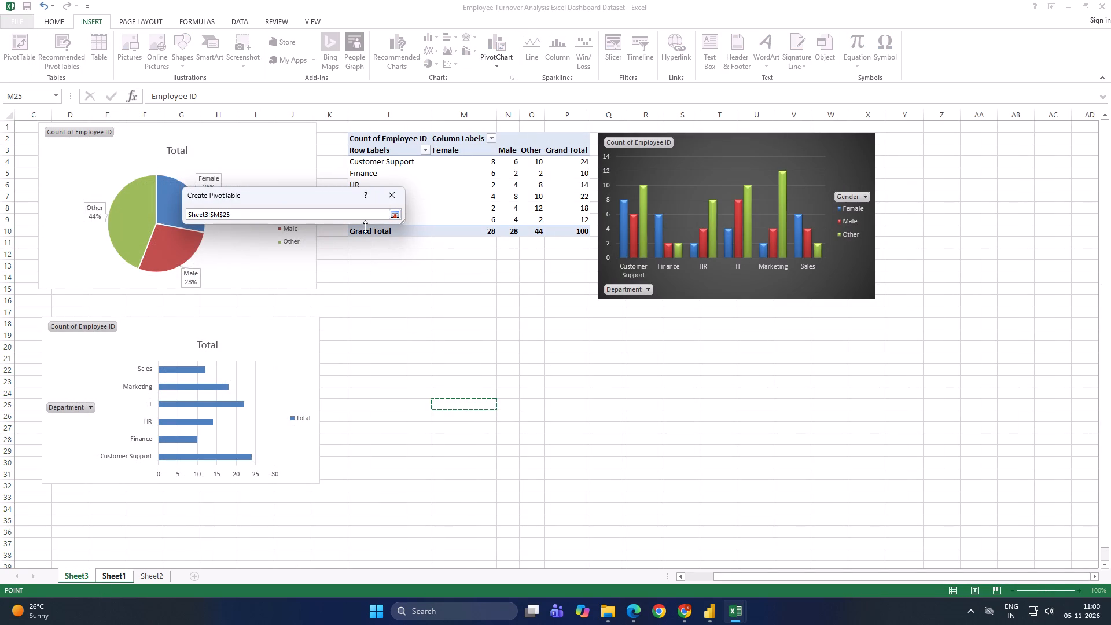
key("Return")
key("Return")
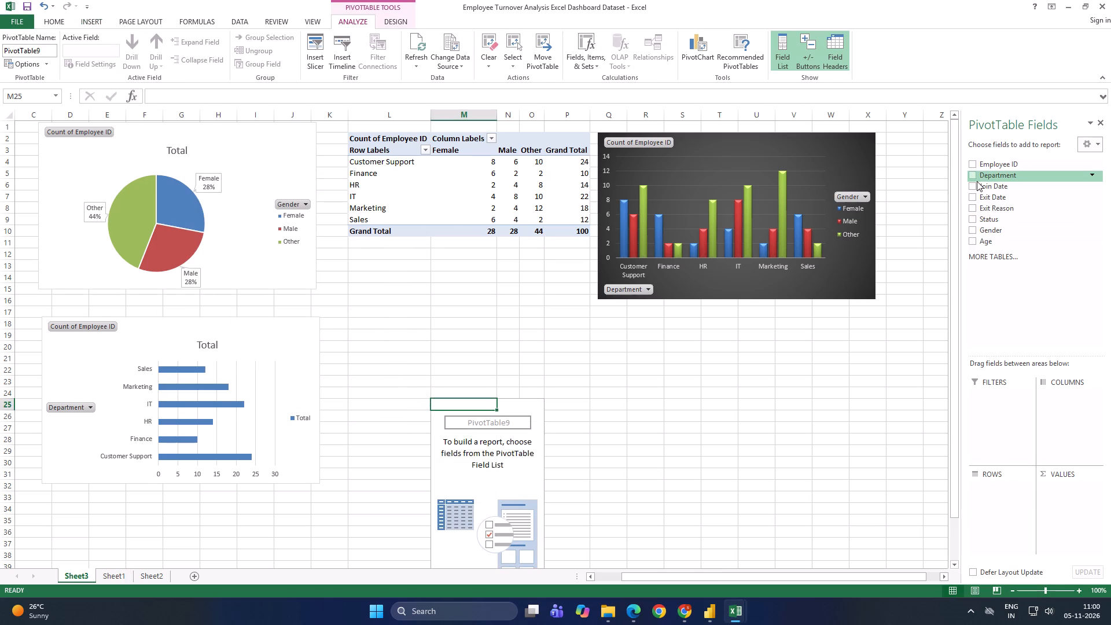
Set the new PivotTable to show Department in rows, Status in columns and Employee ID in values, summarized by Count.
left_click_drag(978, 178, 995, 495)
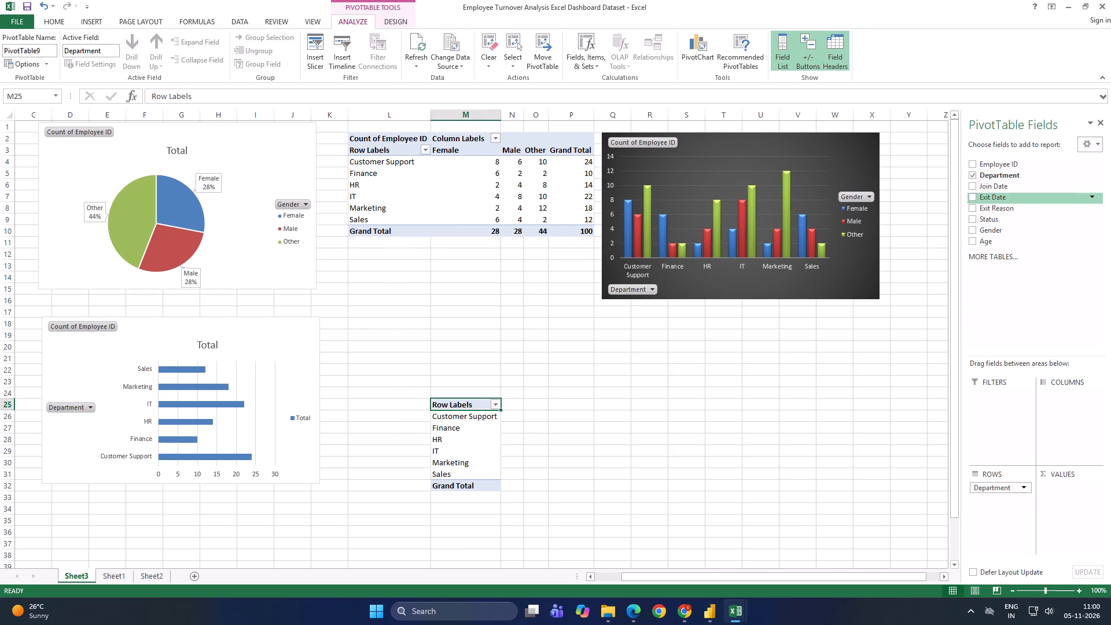
left_click_drag(1002, 222, 1005, 230)
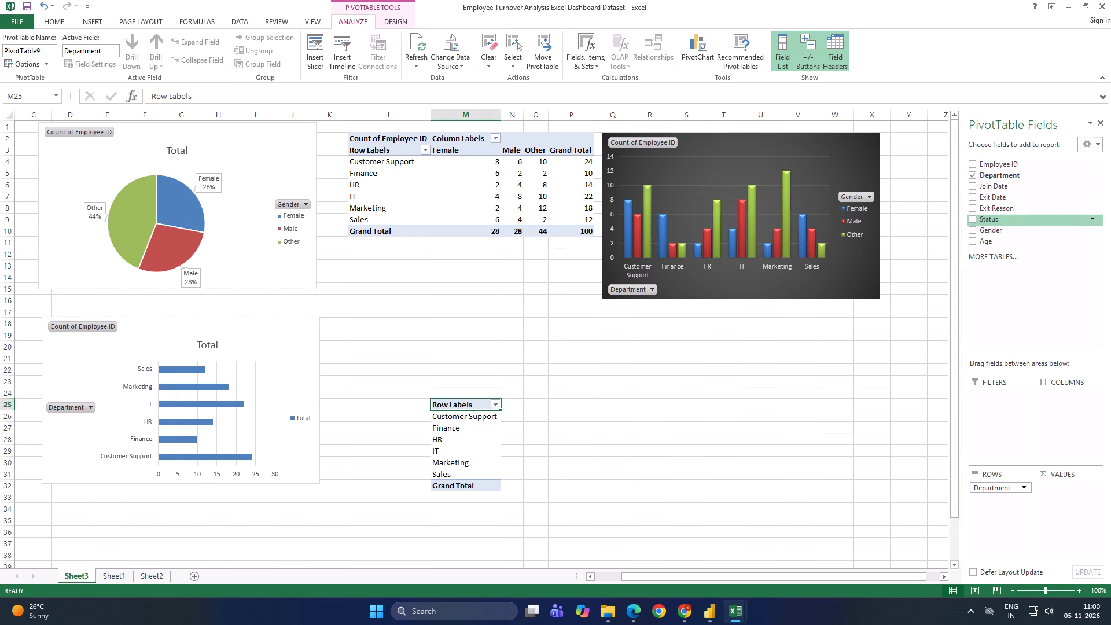
left_click_drag(1005, 230, 1057, 393)
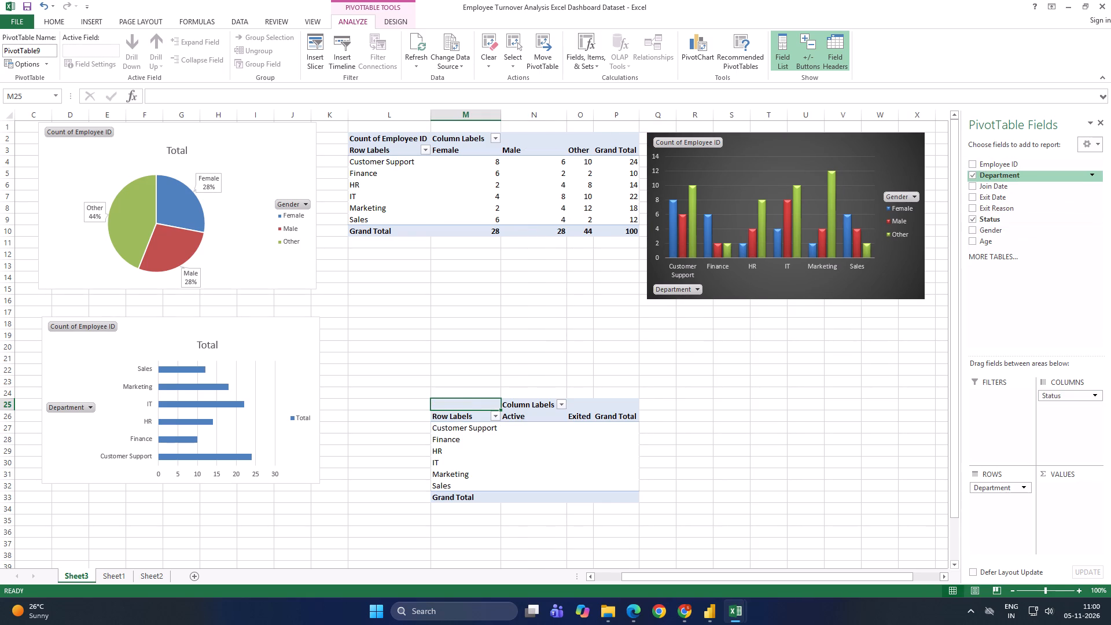
left_click_drag(987, 164, 1070, 499)
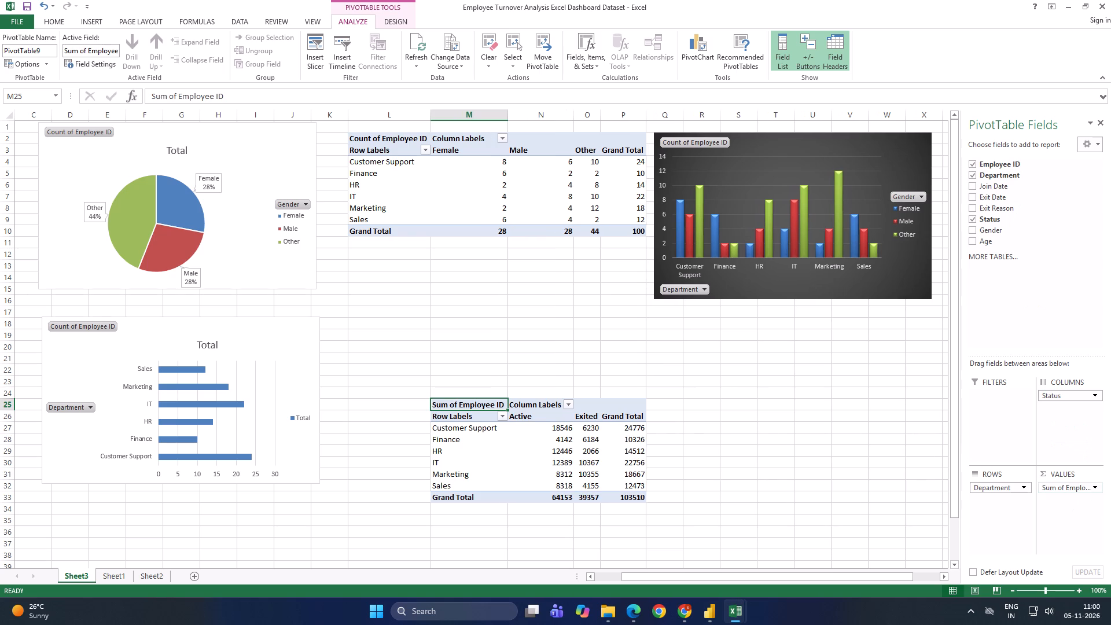
left_click(1093, 486)
left_click(1055, 475)
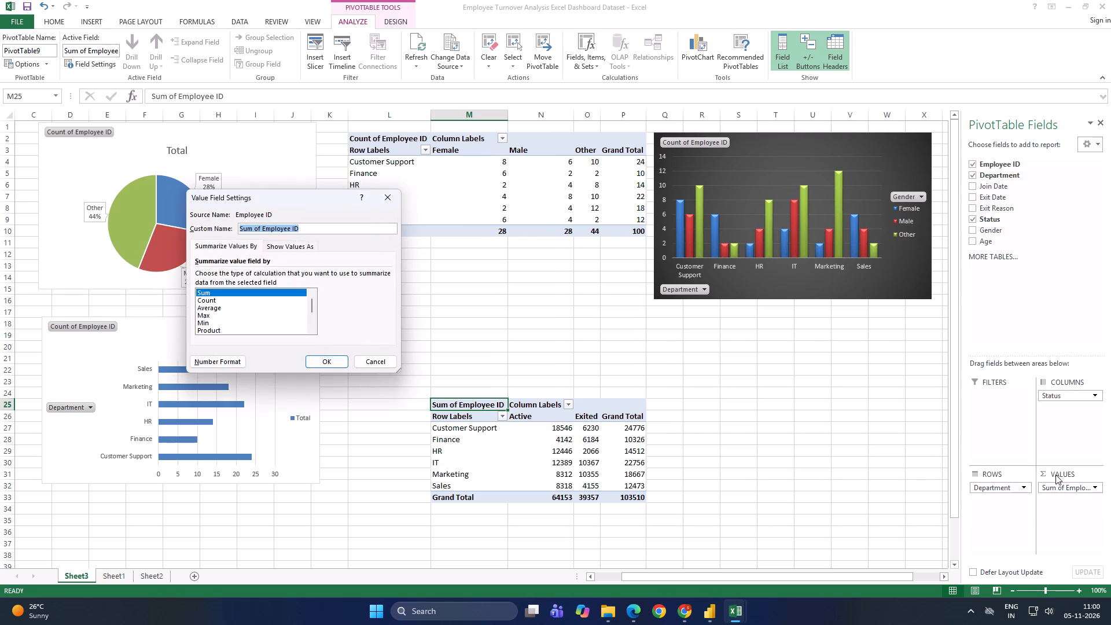
left_click(263, 298)
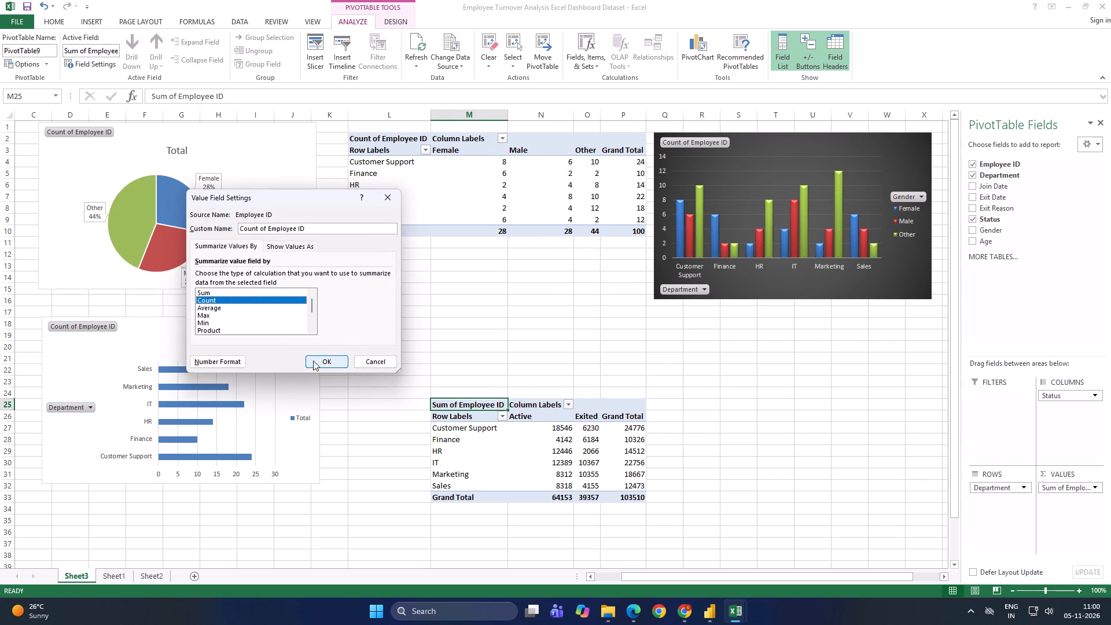
left_click(320, 360)
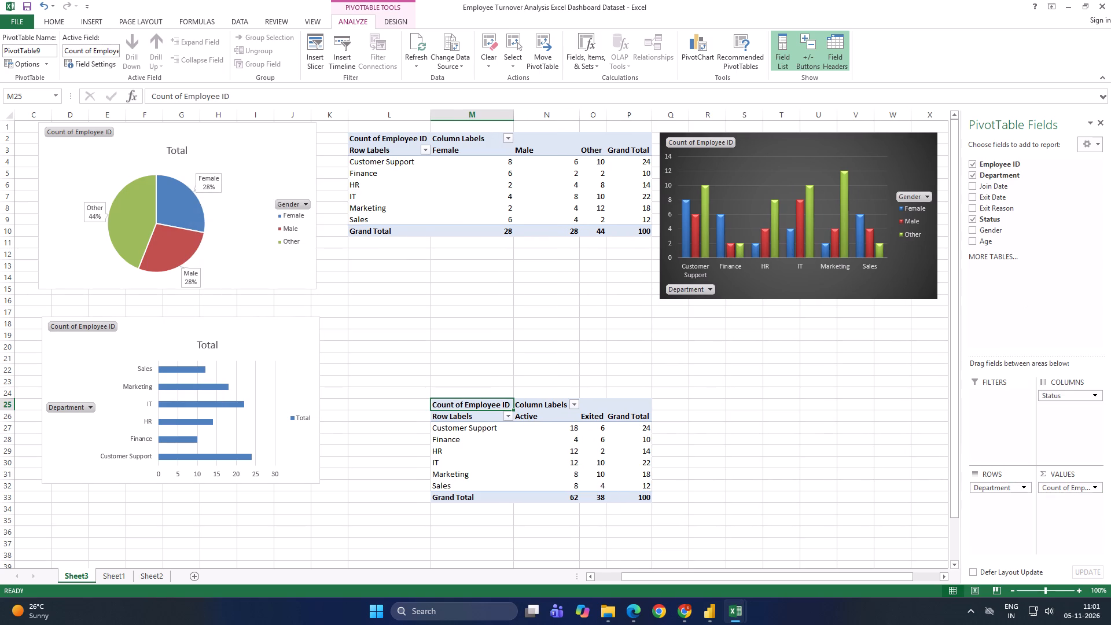
Insert a Clustered Bar PivotChart from the department-by-status PivotTable M25:P33.
left_click_drag(598, 407, 547, 399)
left_click(621, 410)
left_click(450, 400)
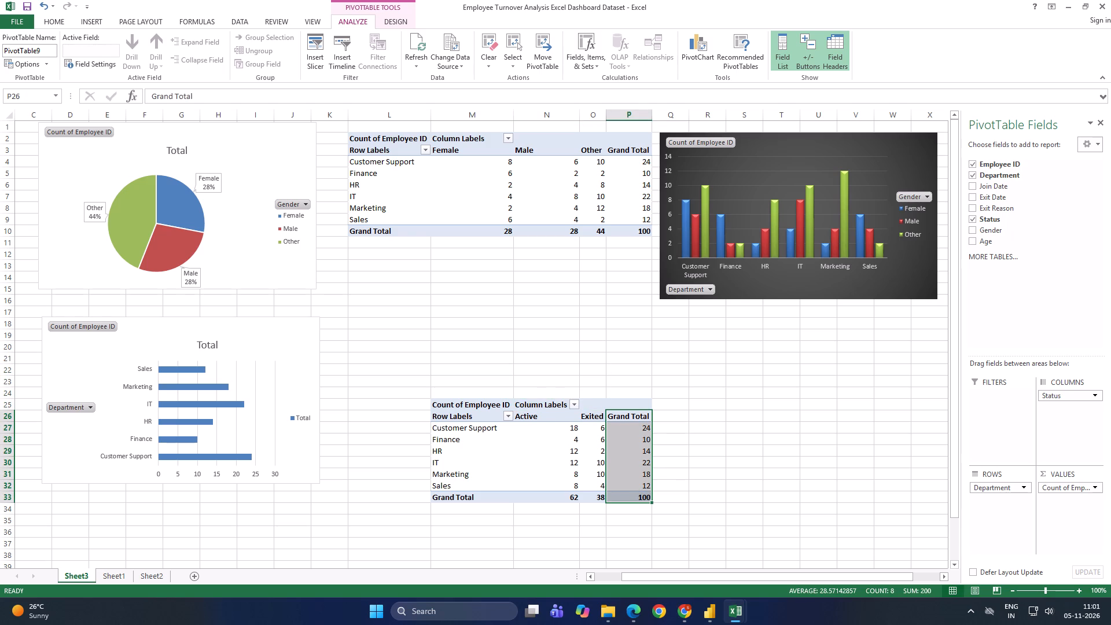
left_click(704, 47)
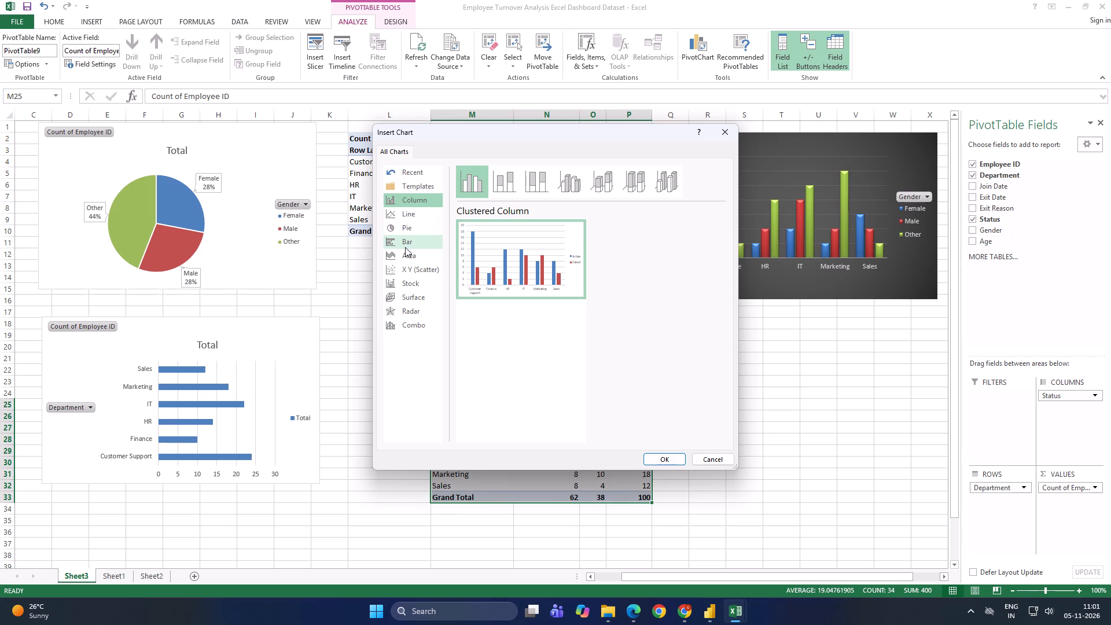
left_click(406, 228)
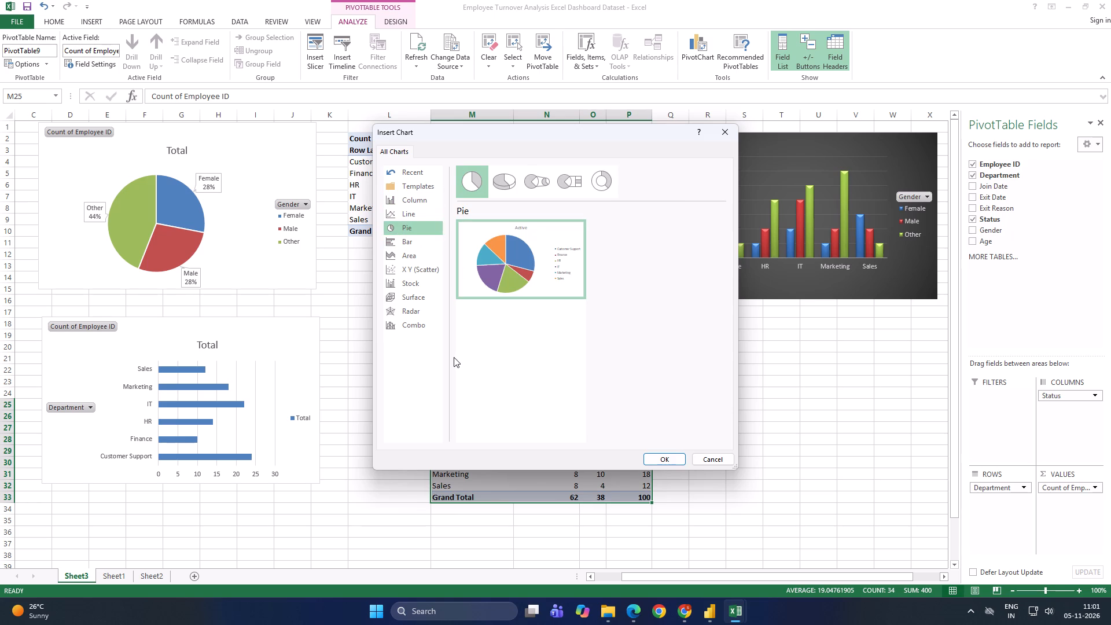
left_click(414, 244)
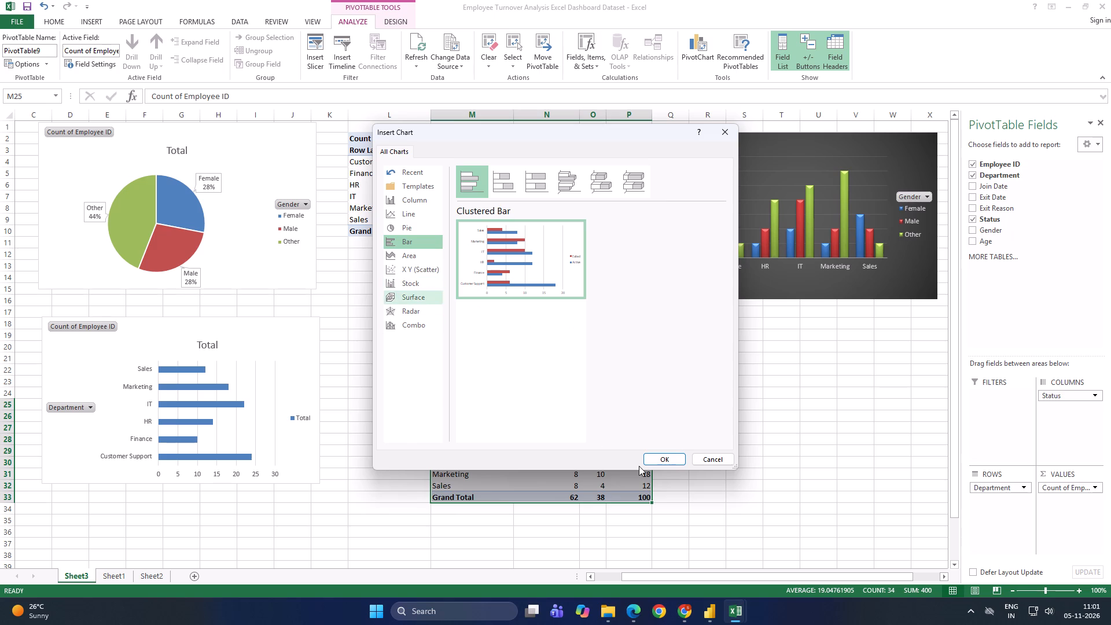
left_click(658, 459)
Move the clustered bar chart beside the department-by-status PivotTable, below the dark column chart, starting around column Q.
left_click_drag(525, 275, 834, 344)
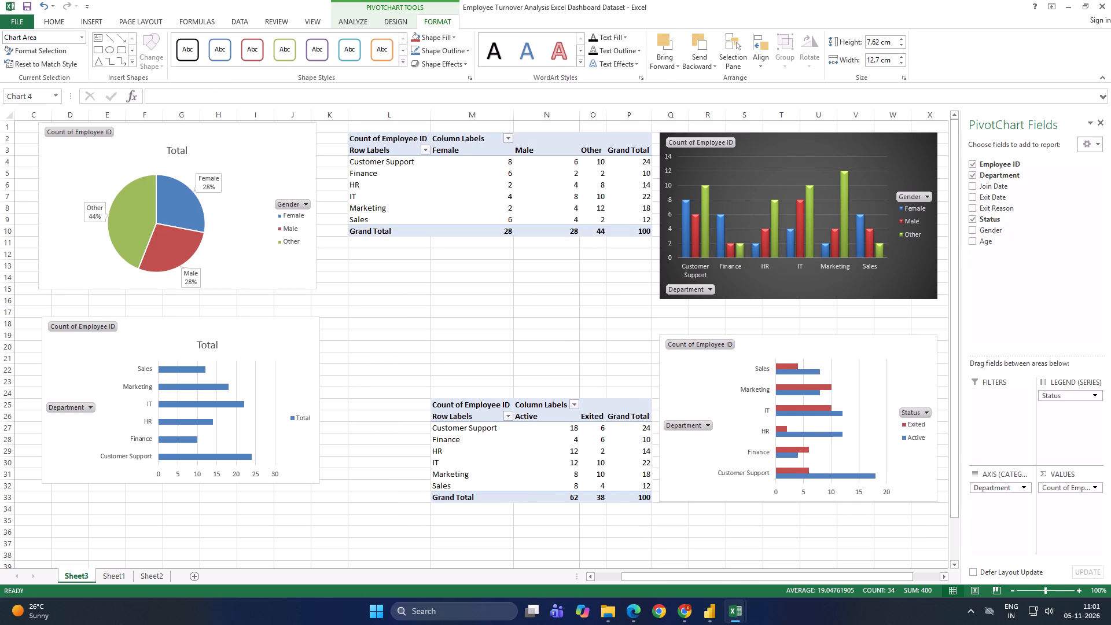
left_click_drag(834, 344, 829, 350)
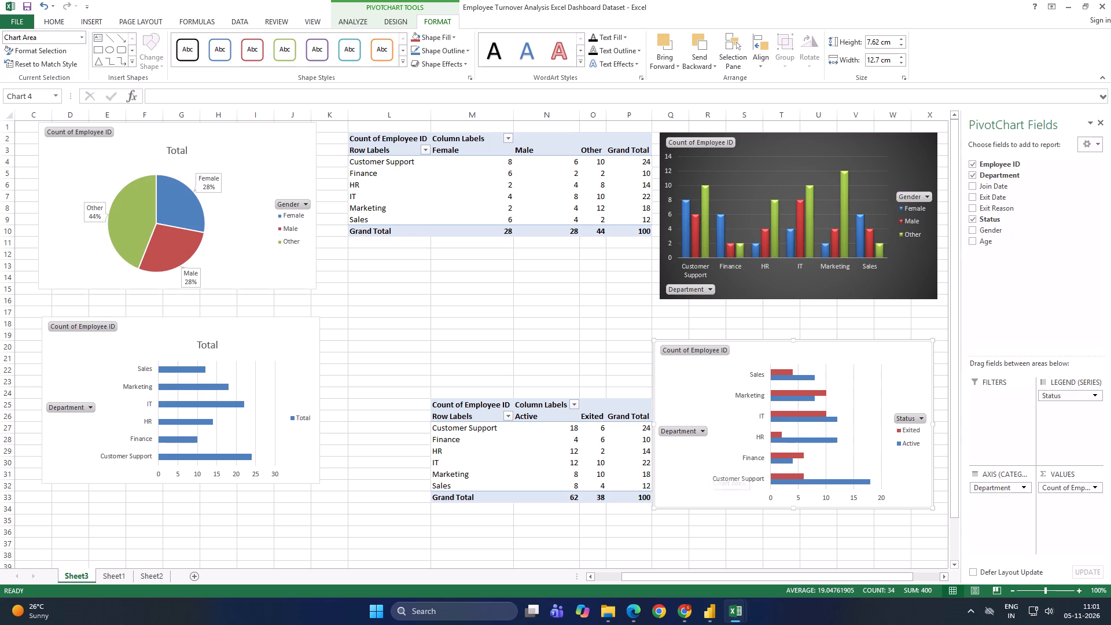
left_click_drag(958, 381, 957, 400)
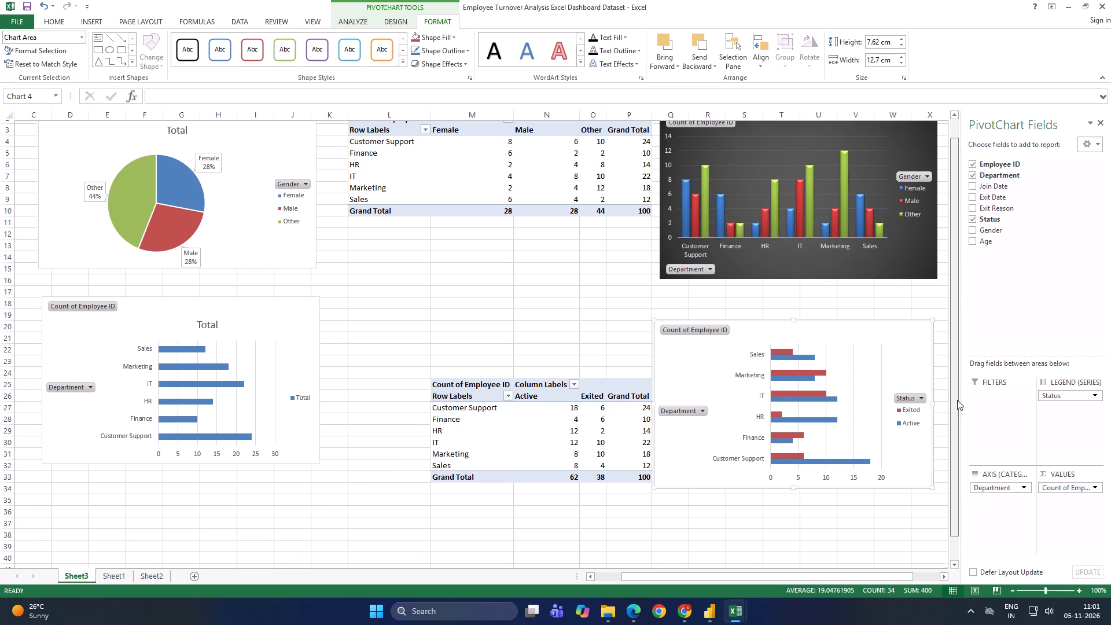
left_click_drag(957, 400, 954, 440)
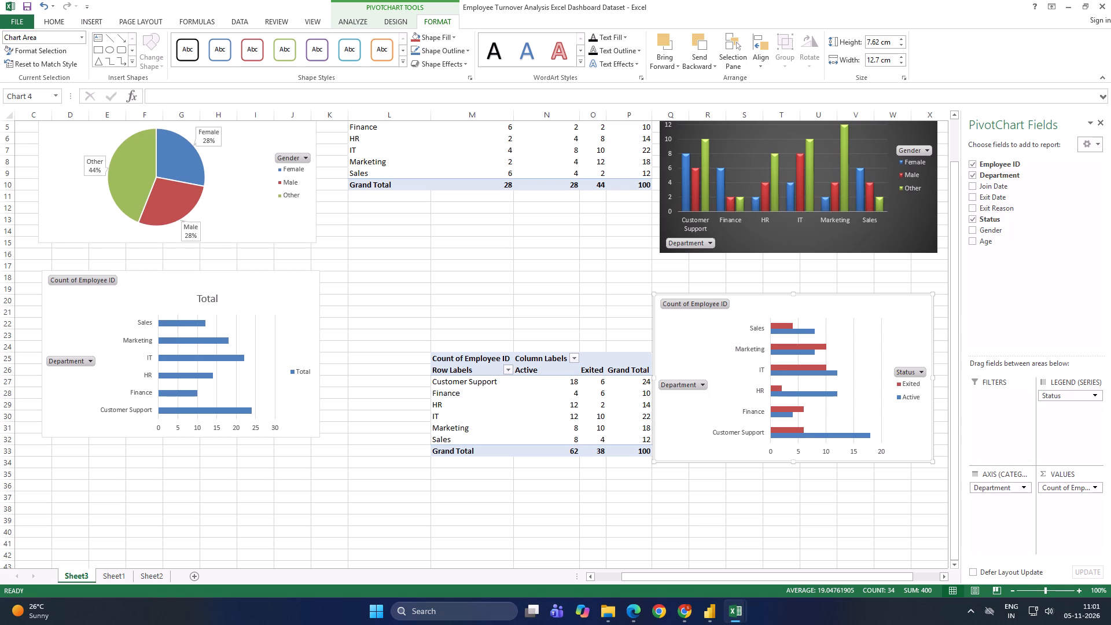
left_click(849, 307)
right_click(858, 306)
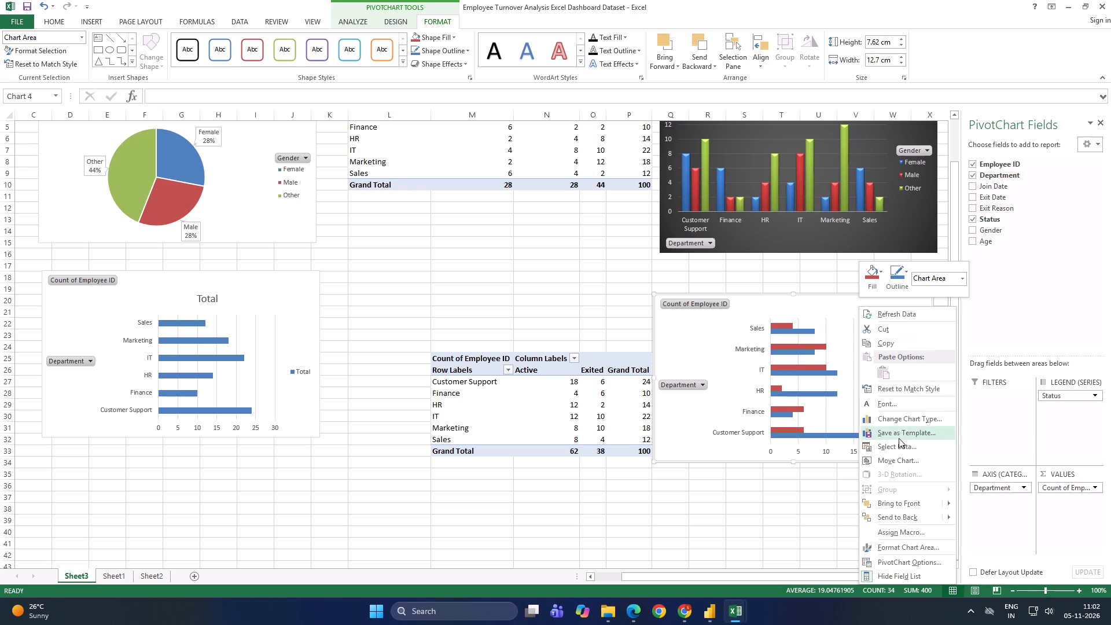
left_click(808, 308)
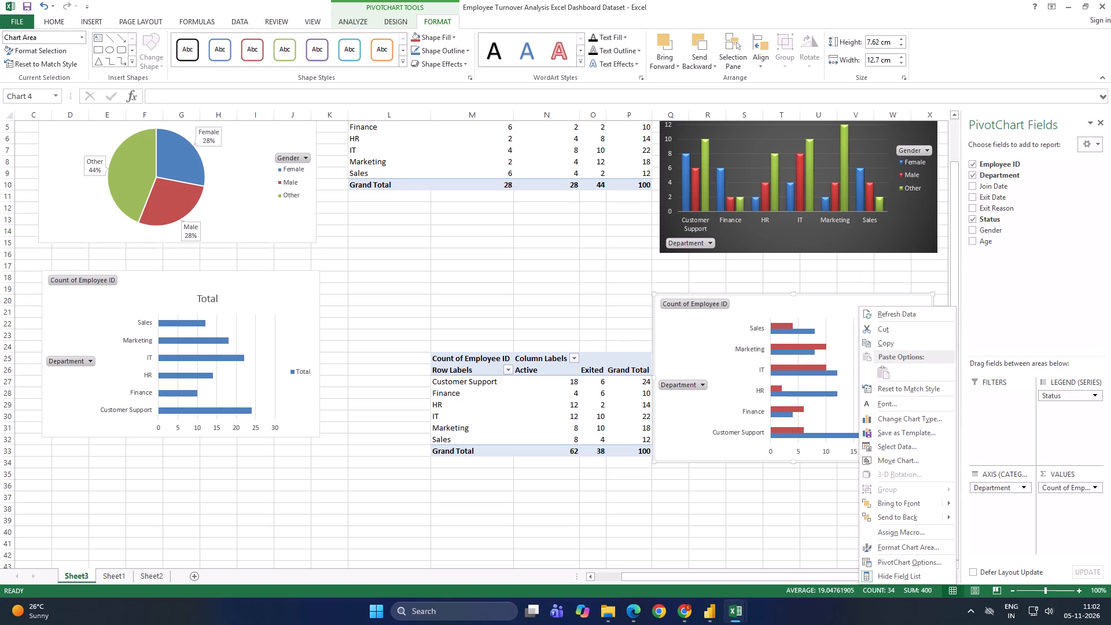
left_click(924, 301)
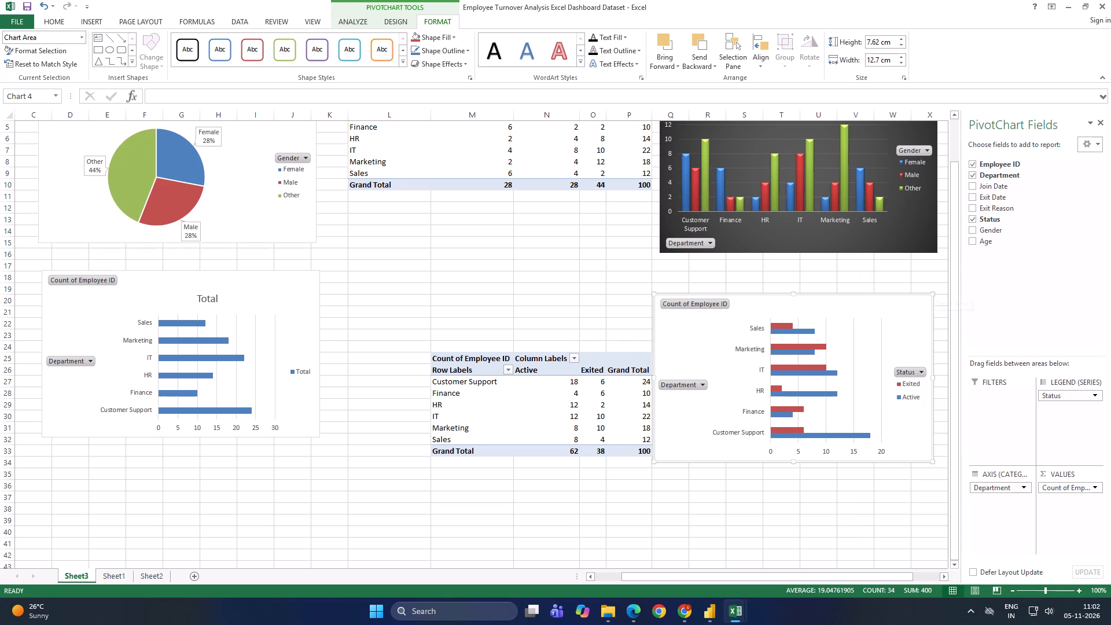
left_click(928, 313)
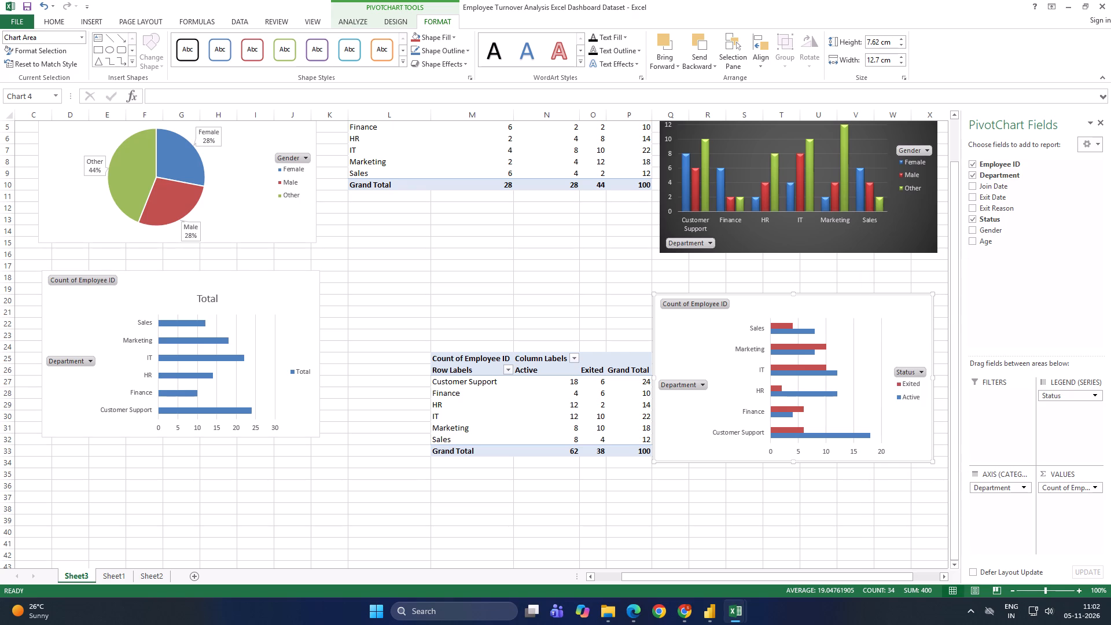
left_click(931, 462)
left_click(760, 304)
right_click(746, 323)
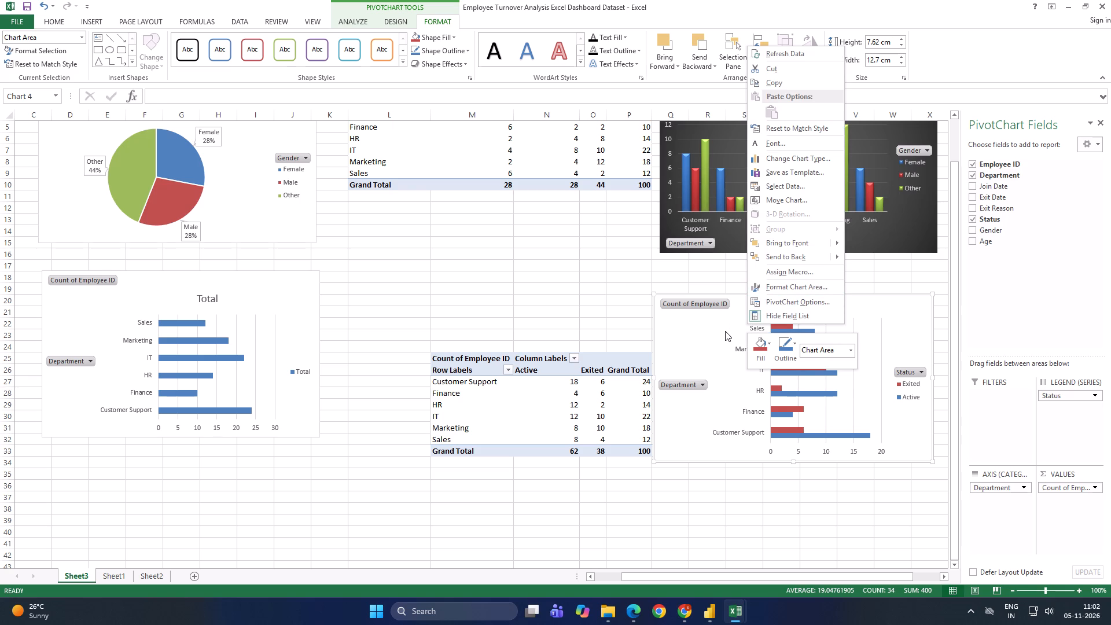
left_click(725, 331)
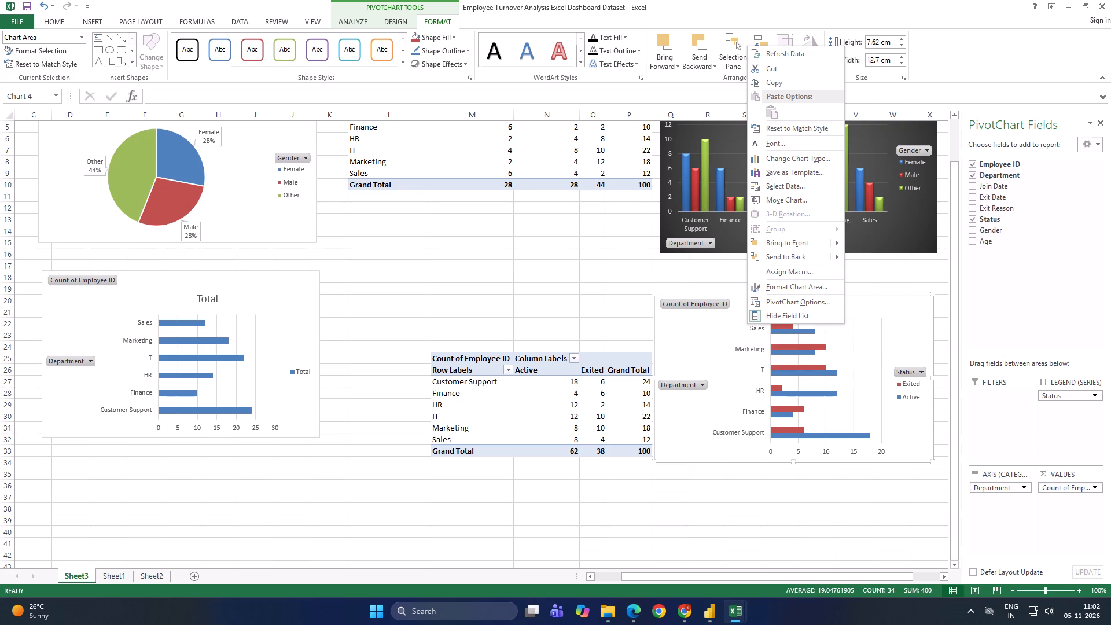
Change the gender pie chart's title to "Gender".
scroll(252, 203, "up", 4)
left_click(198, 157)
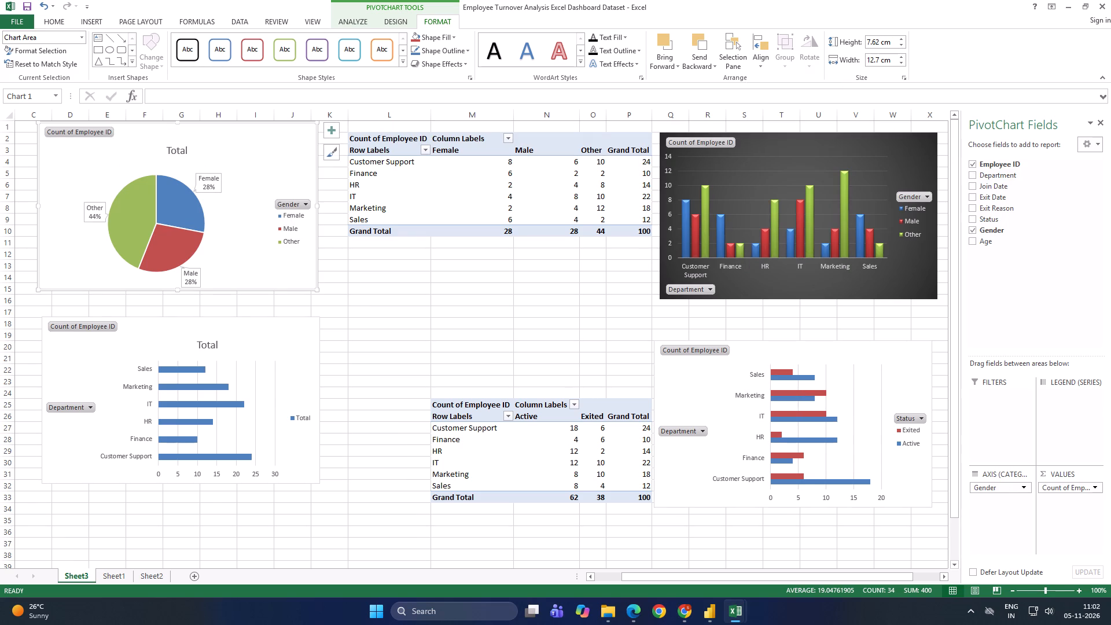
double_click(187, 148)
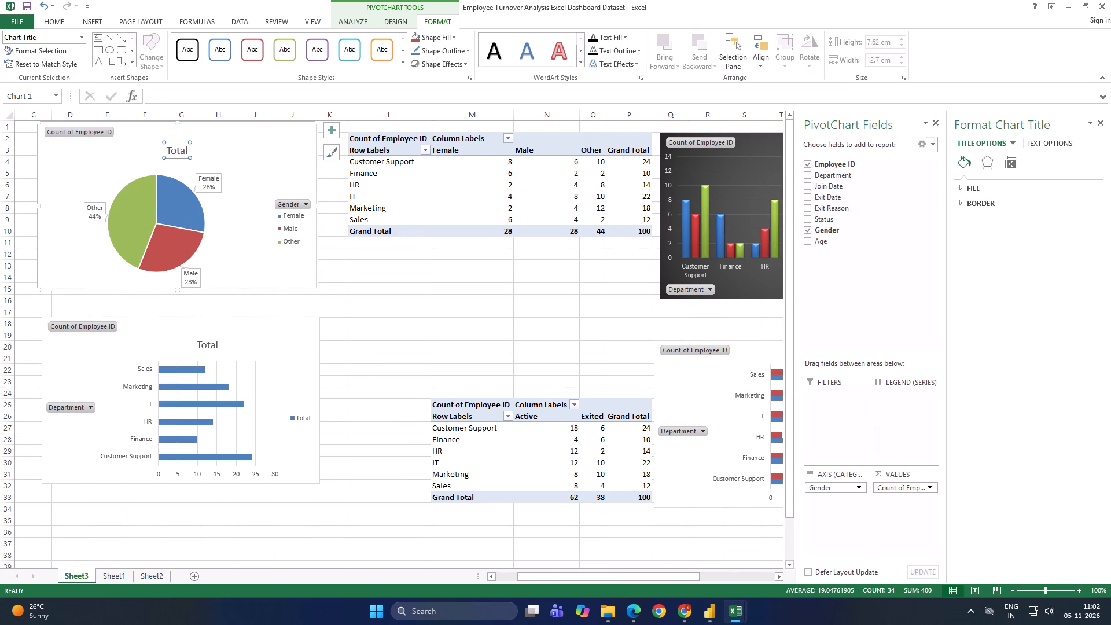
left_click(188, 148)
left_click(185, 150)
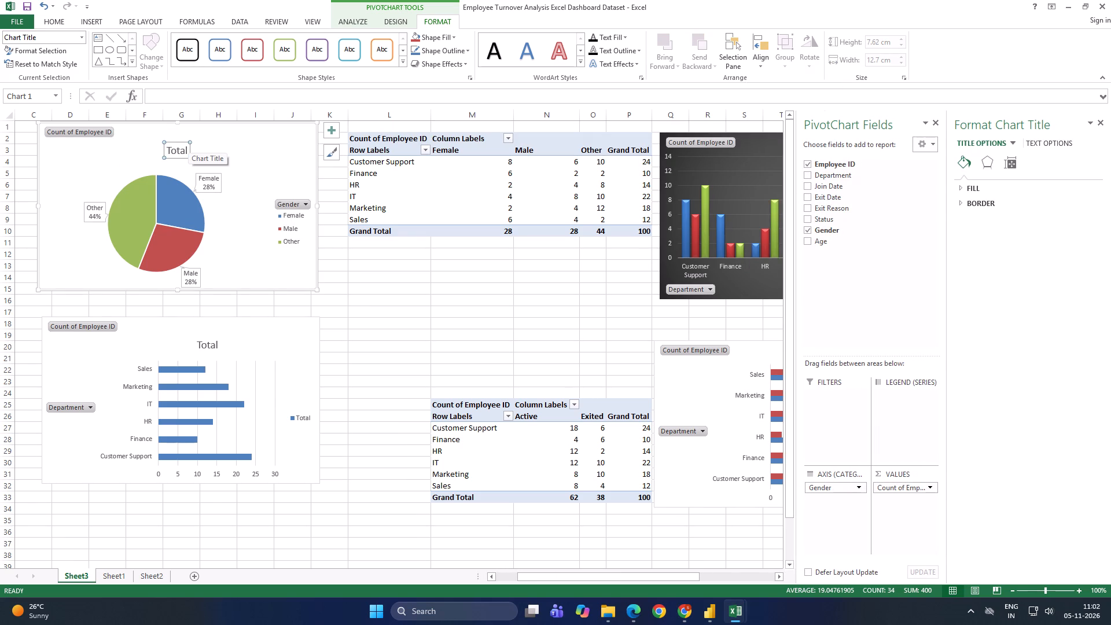
left_click(187, 149)
key("BackSpace")
key("BackSpace")
key("BackSpace")
key("BackSpace")
key("BackSpace")
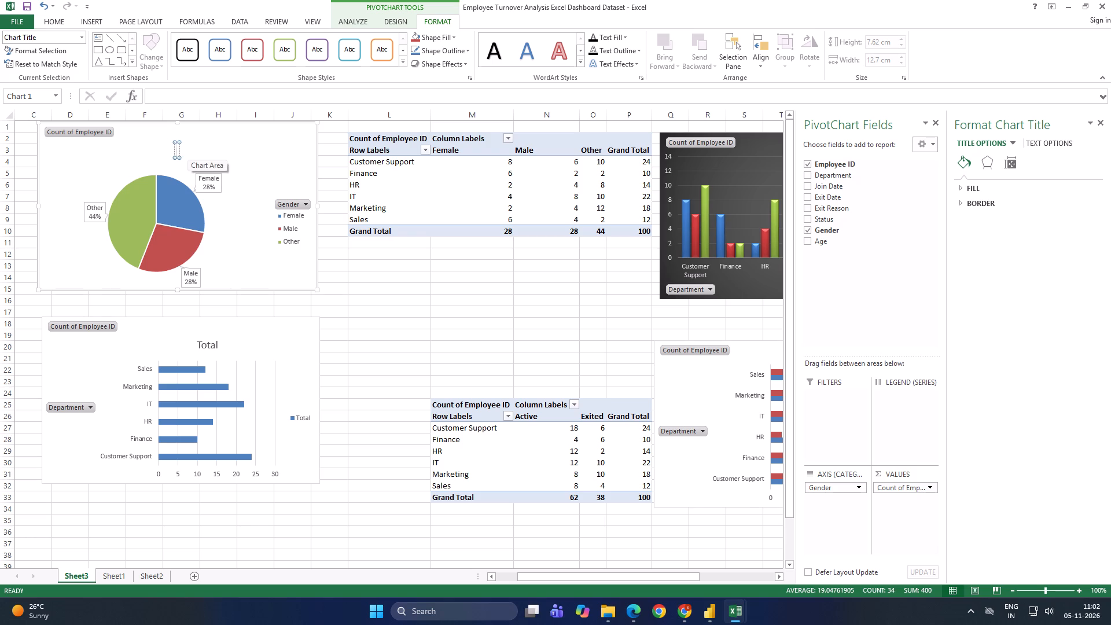
type("Gender")
Change the title of the single-series department bar chart below the pie chart to "Department counts".
left_click(263, 358)
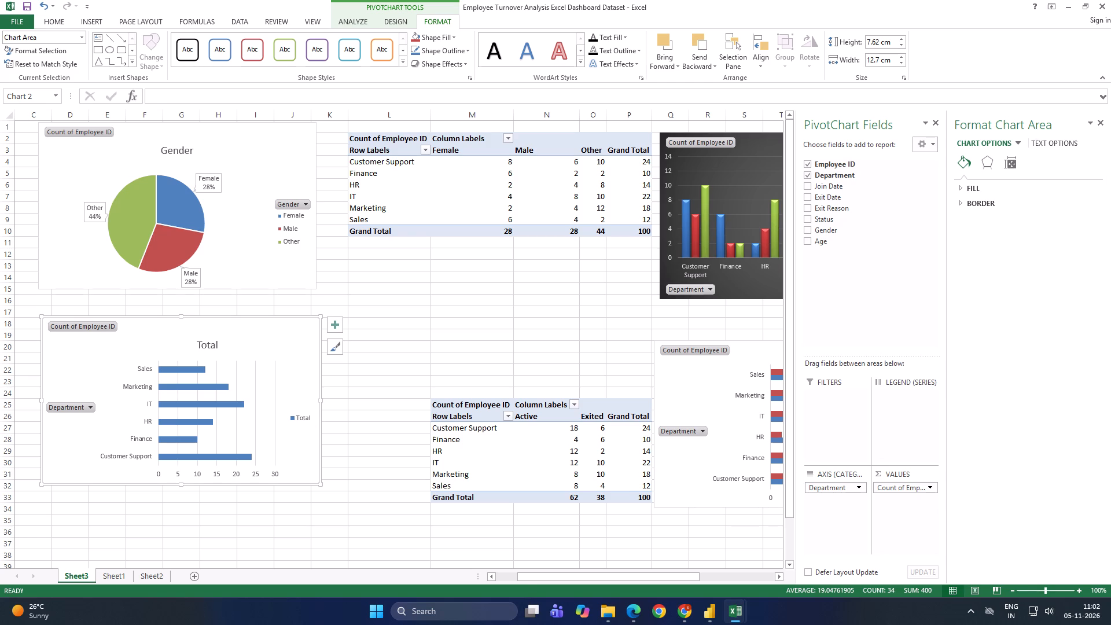
left_click(220, 344)
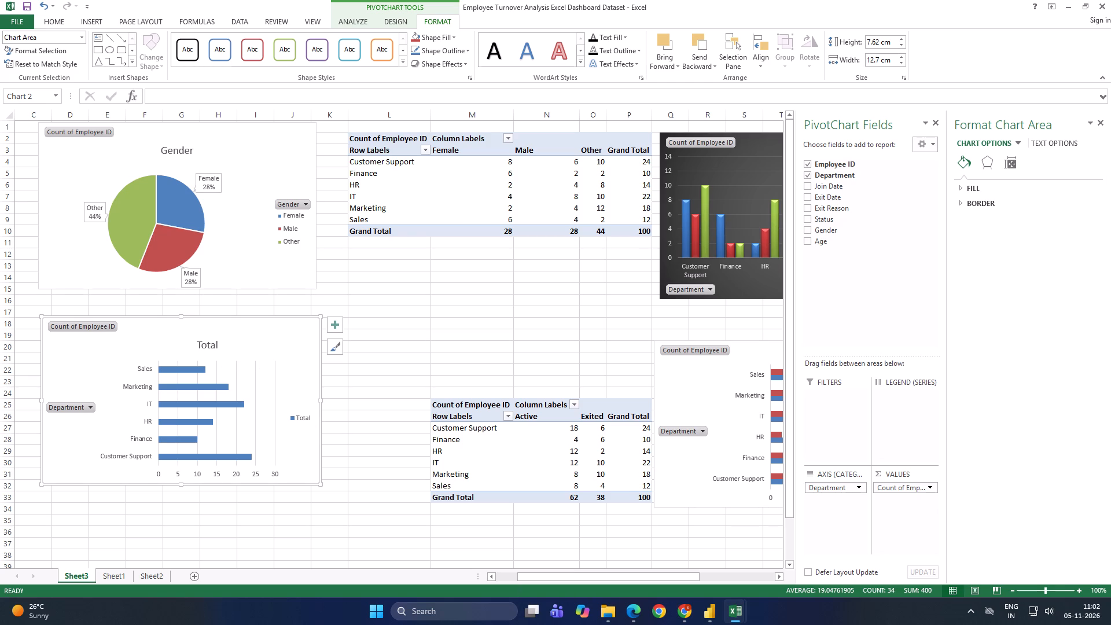
double_click(219, 344)
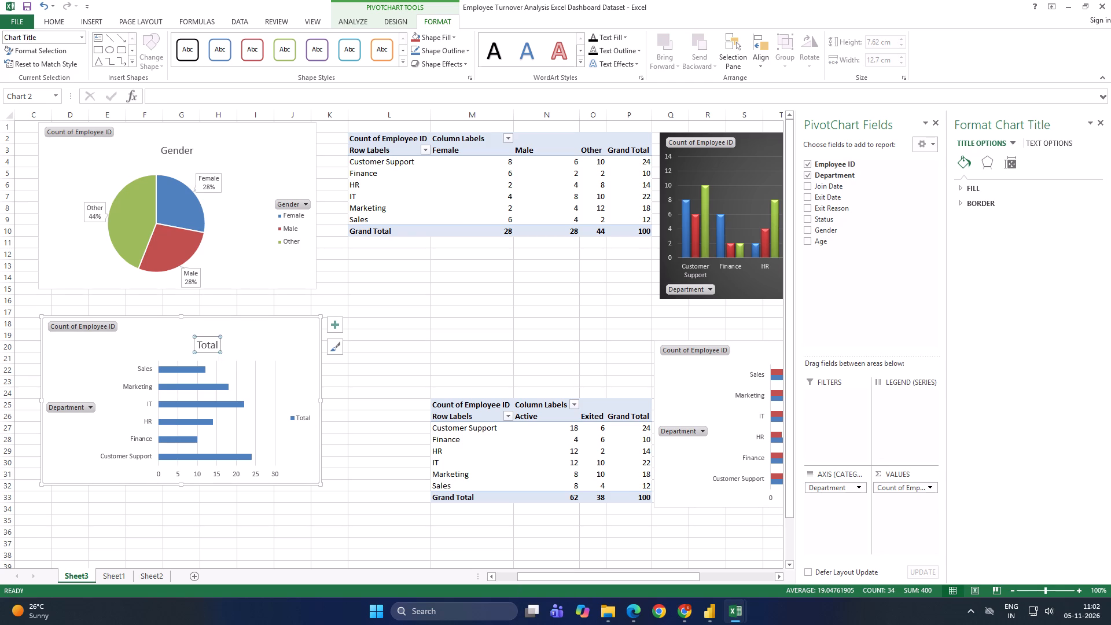
double_click(218, 344)
left_click(218, 343)
left_click(217, 343)
key("BackSpace")
key("BackSpace")
key("BackSpace")
key("BackSpace")
key("BackSpace")
key("BackSpace")
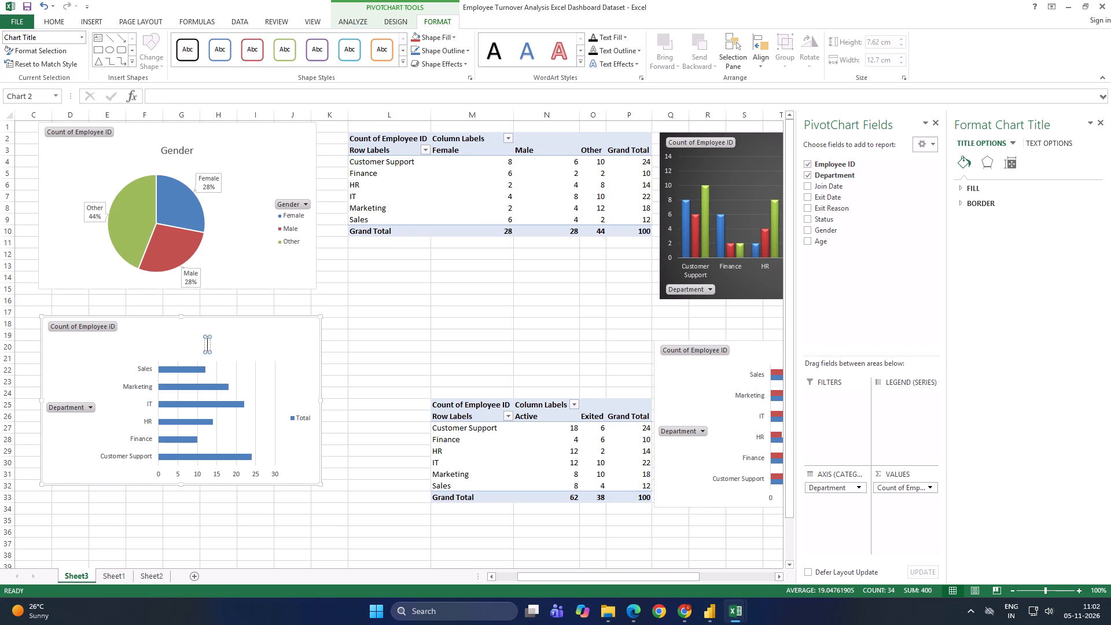
type("Depart,")
key("BackSpace")
type("ment")
key("space")
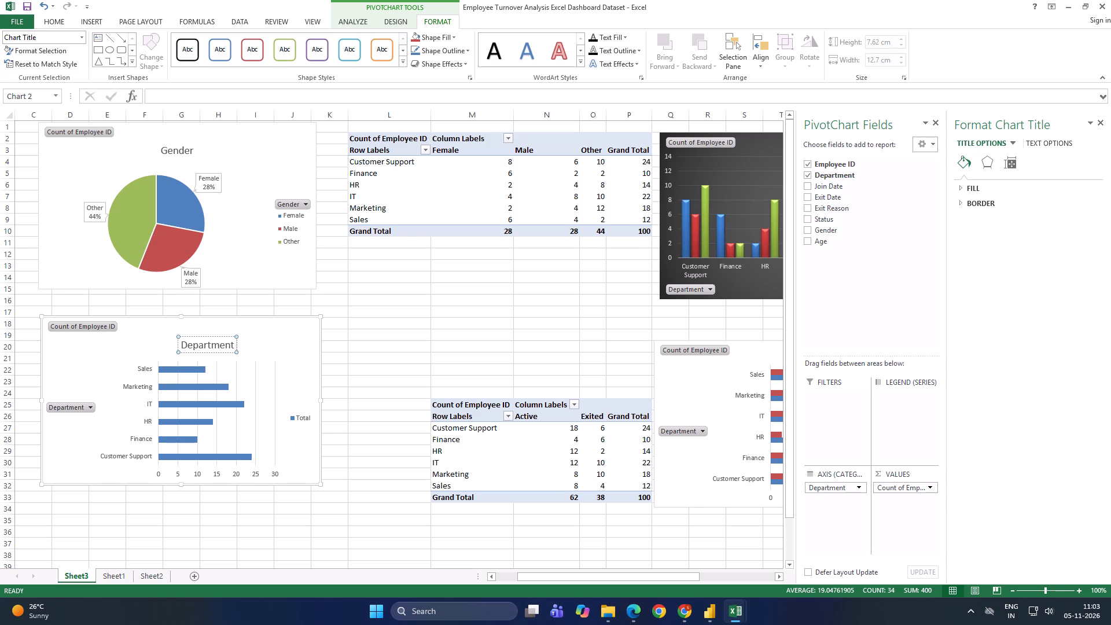
type("counts")
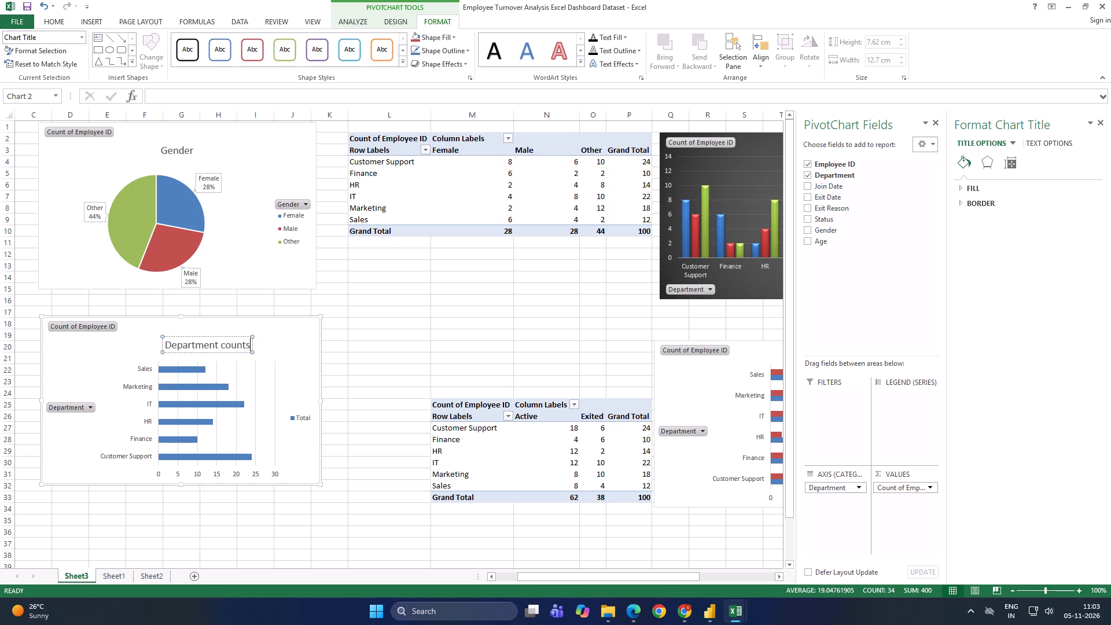
Close the chart formatting and PivotChart Fields panes to free up worksheet space.
left_click(672, 369)
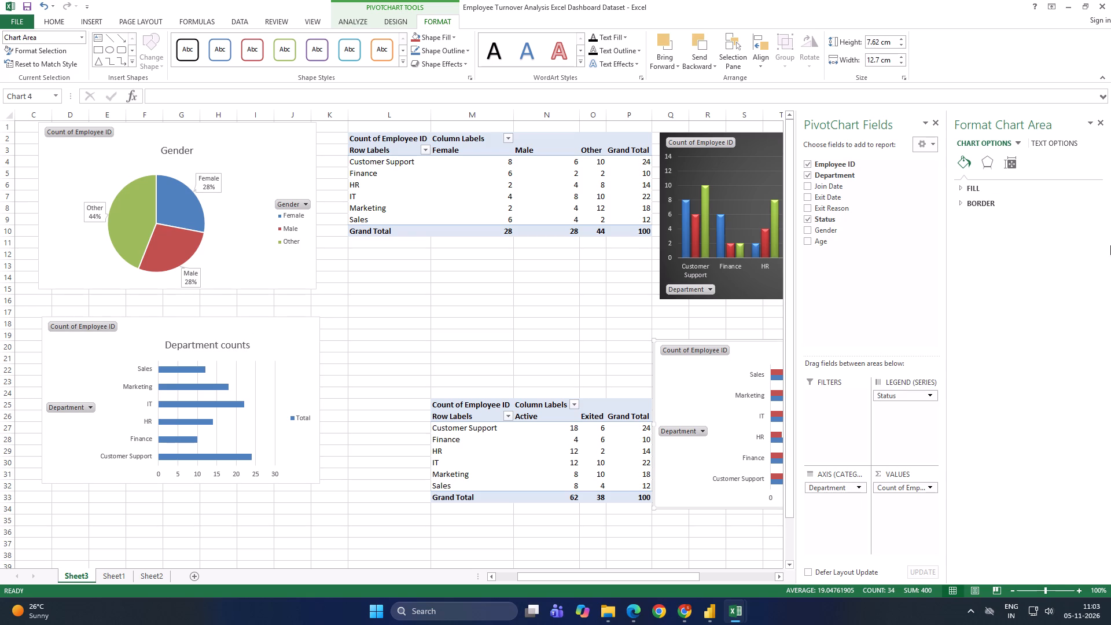
left_click(1101, 120)
left_click(915, 156)
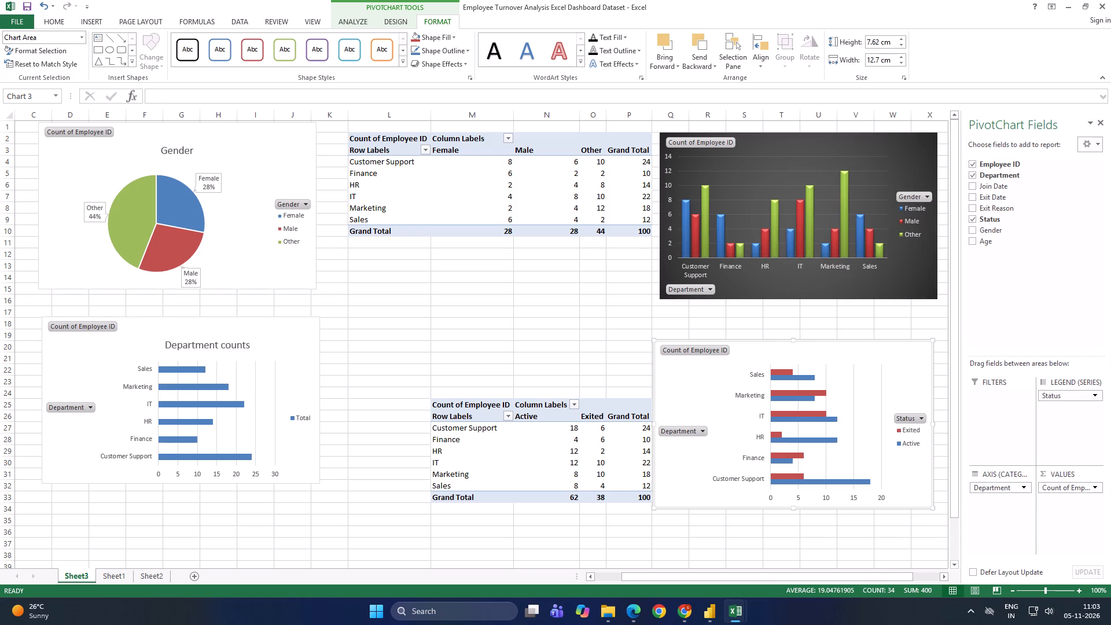
left_click(1101, 124)
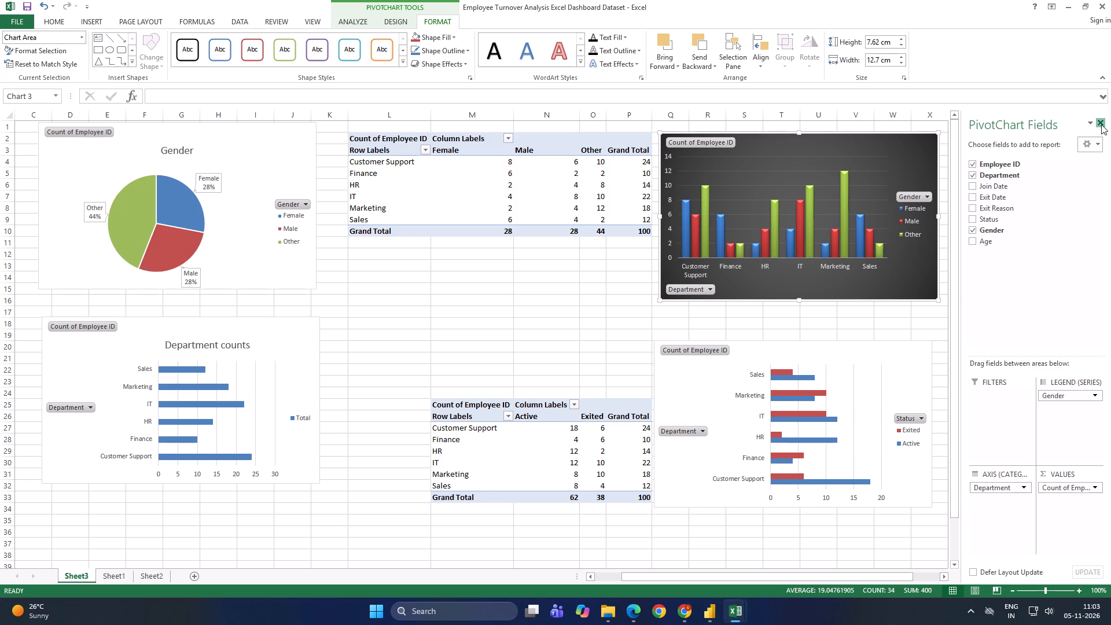
Add a chart title reading "Department vs gender" to the dark department-by-gender column chart.
left_click(911, 164)
left_click(955, 145)
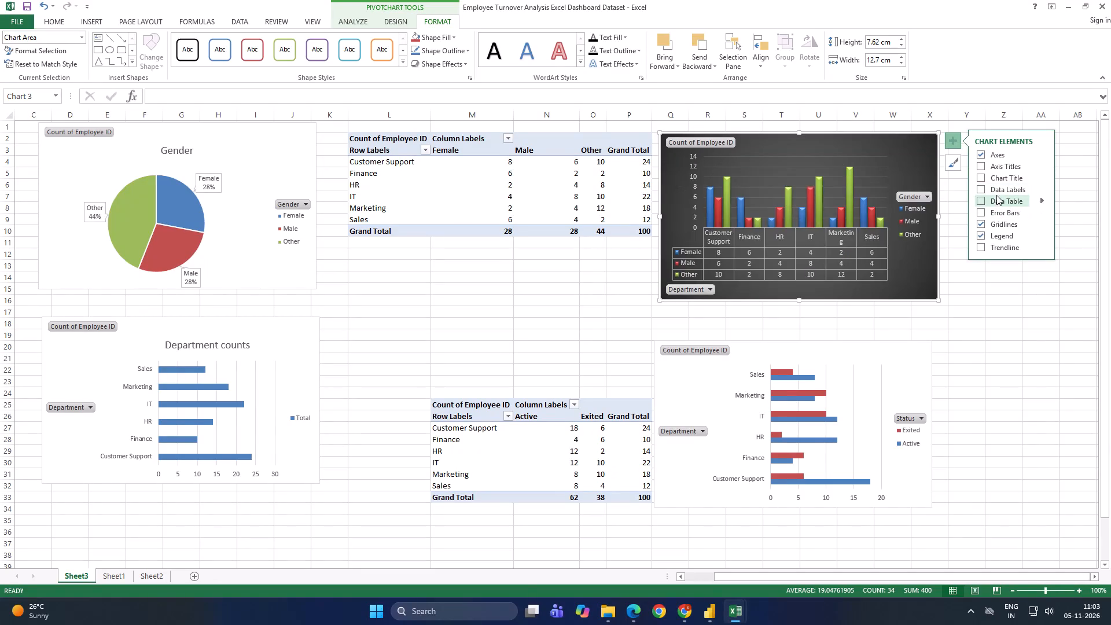
left_click(996, 179)
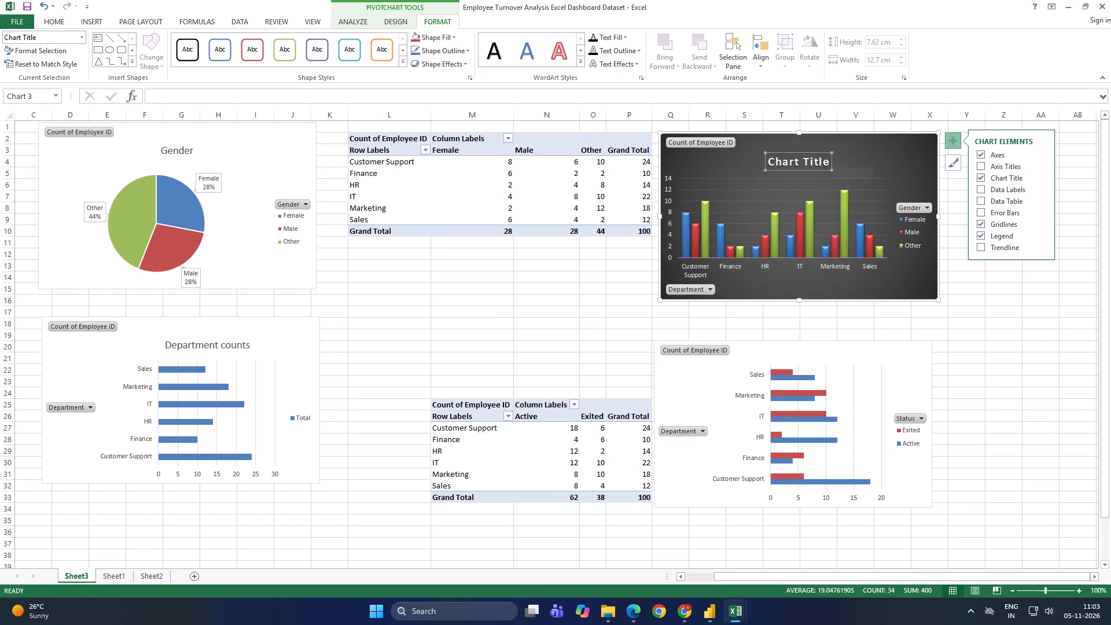
left_click(828, 160)
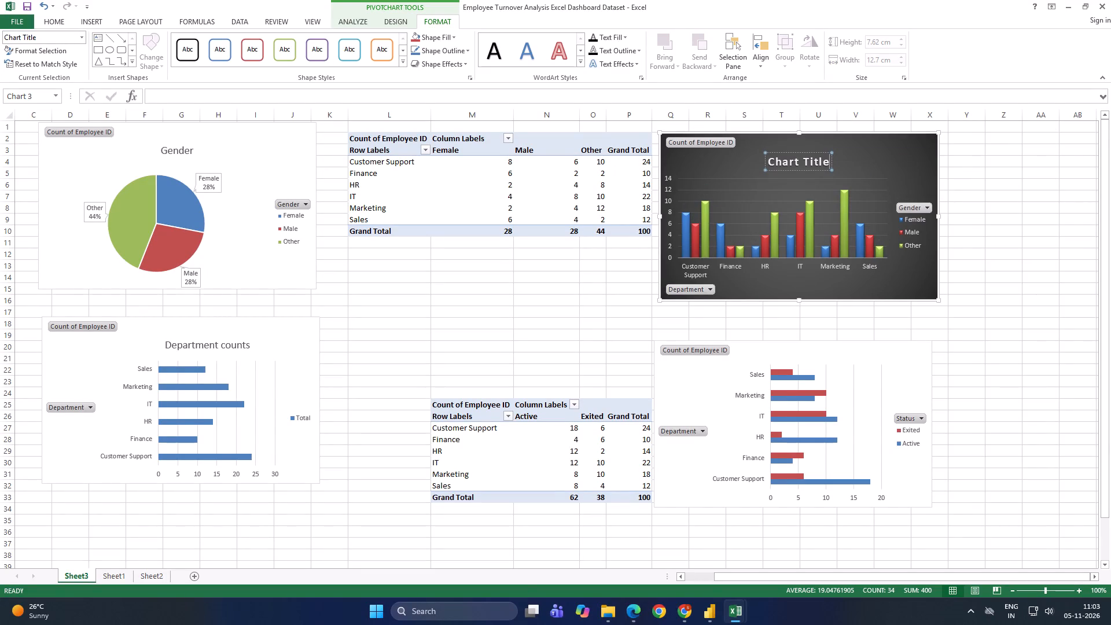
key("BackSpace")
key("BackSpace")
key("BackSpace")
key("BackSpace")
key("BackSpace")
key("BackSpace")
key("BackSpace")
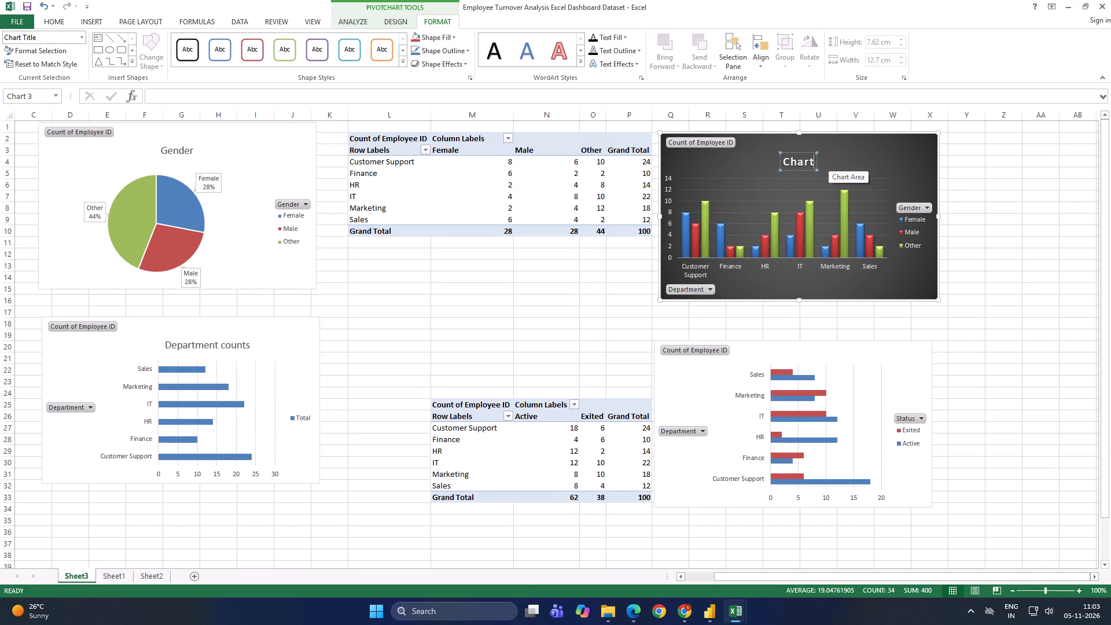
key("BackSpace")
key("BackSpace")
key("BackSpace")
key("BackSpace")
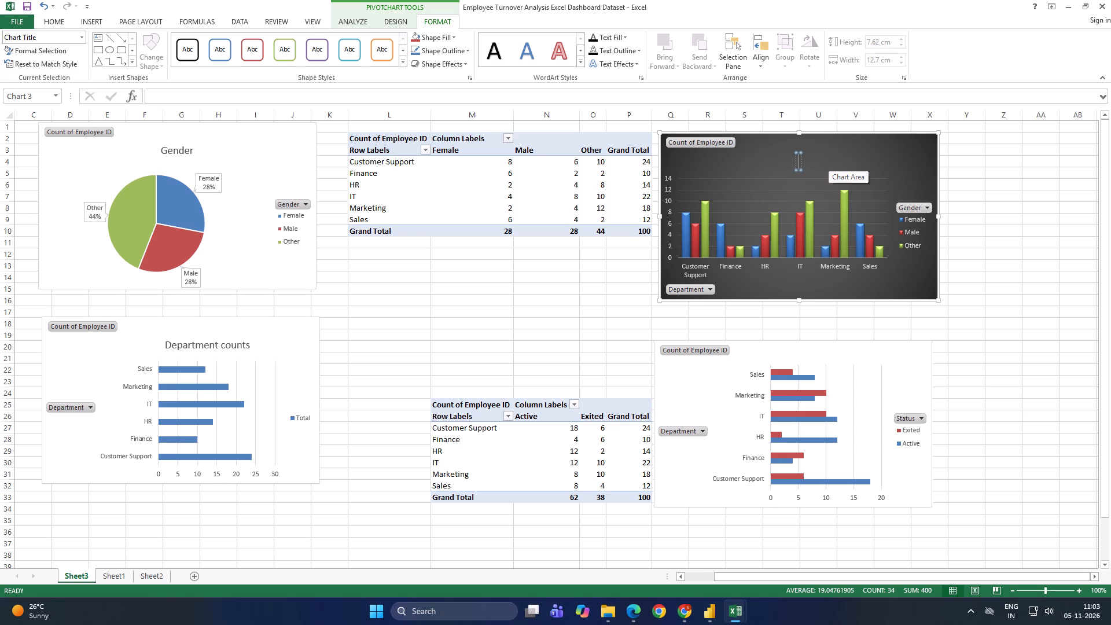
type("Depa")
key("r")
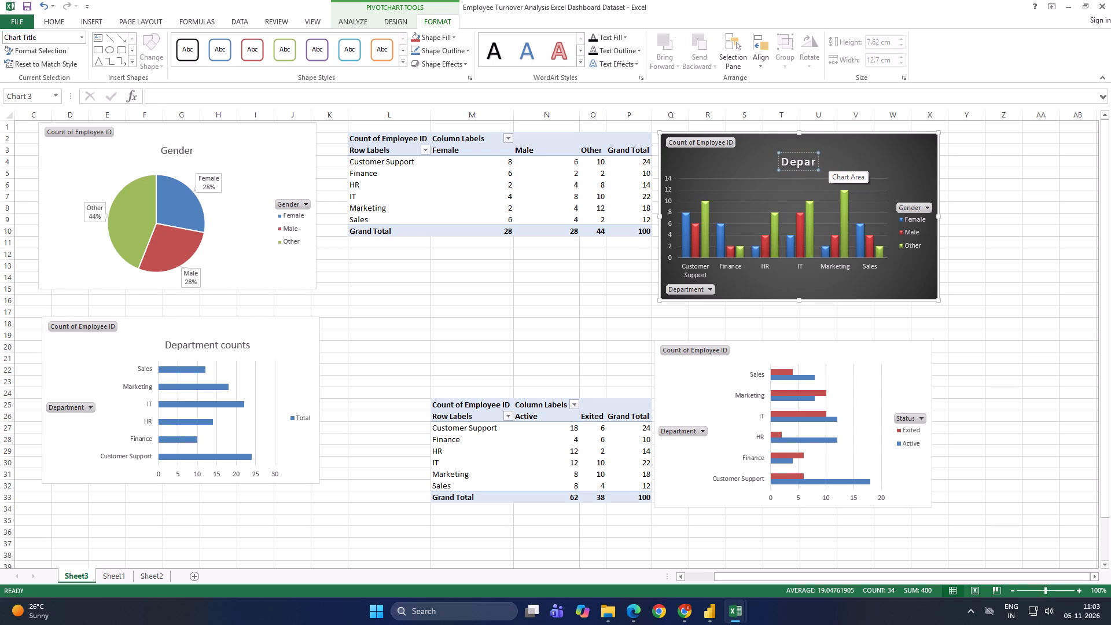
type("tment vs")
key("space")
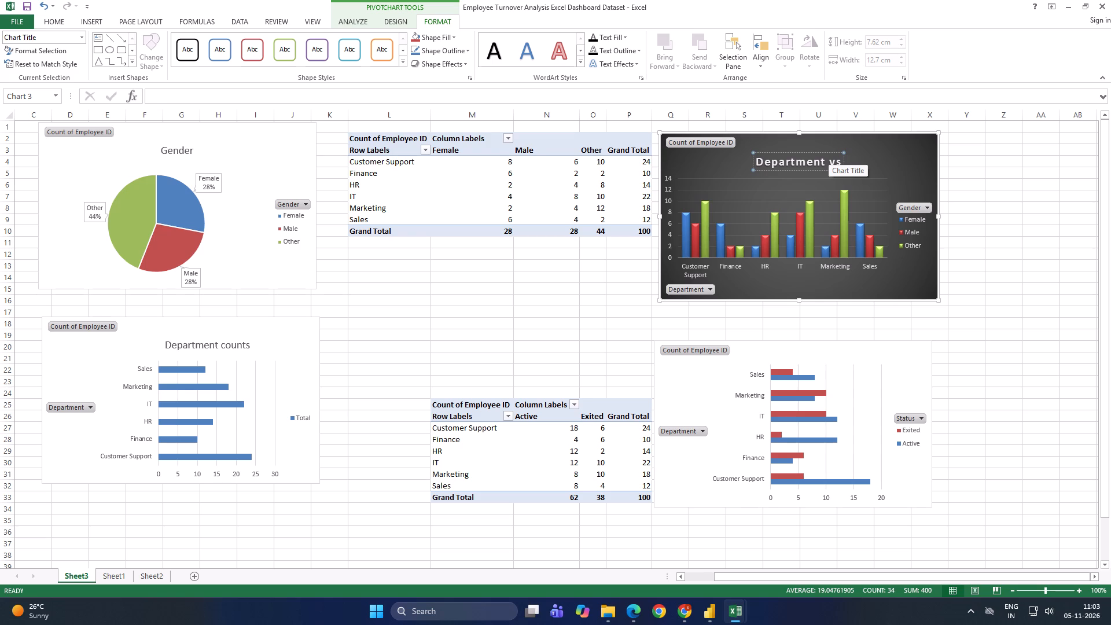
type("genfer")
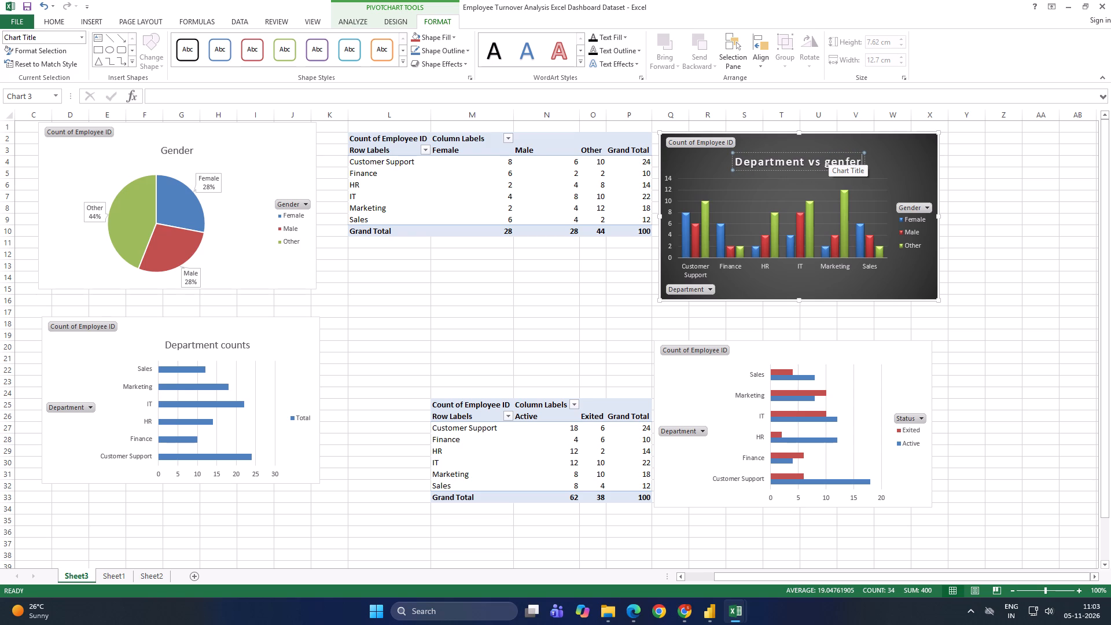
key("BackSpace")
key("BackSpace")
key("BackSpace")
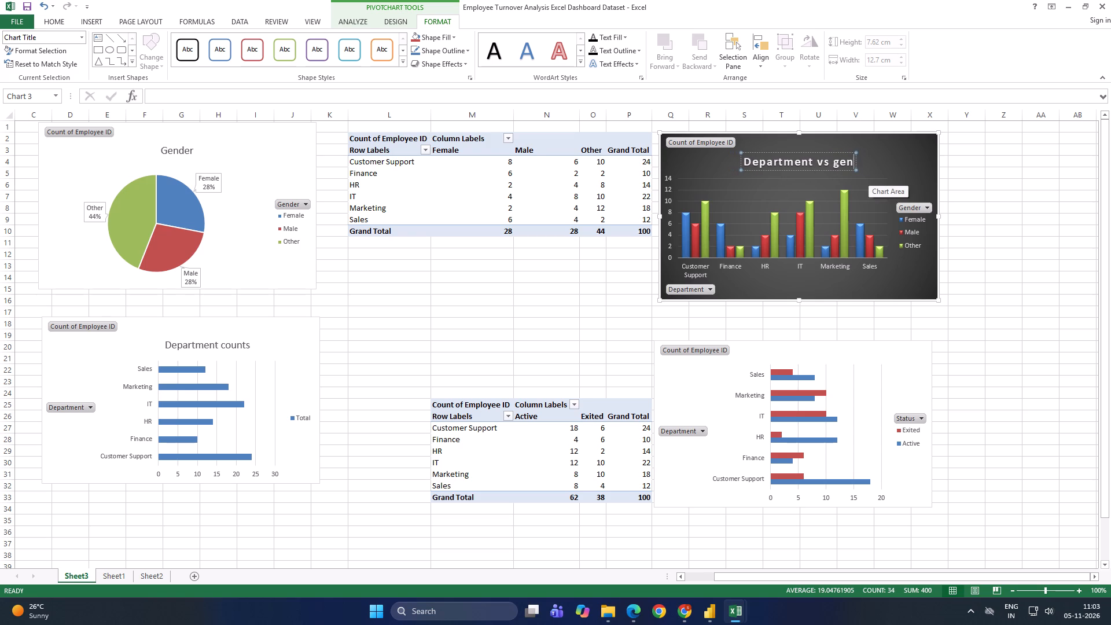
key("BackSpace")
type("nder")
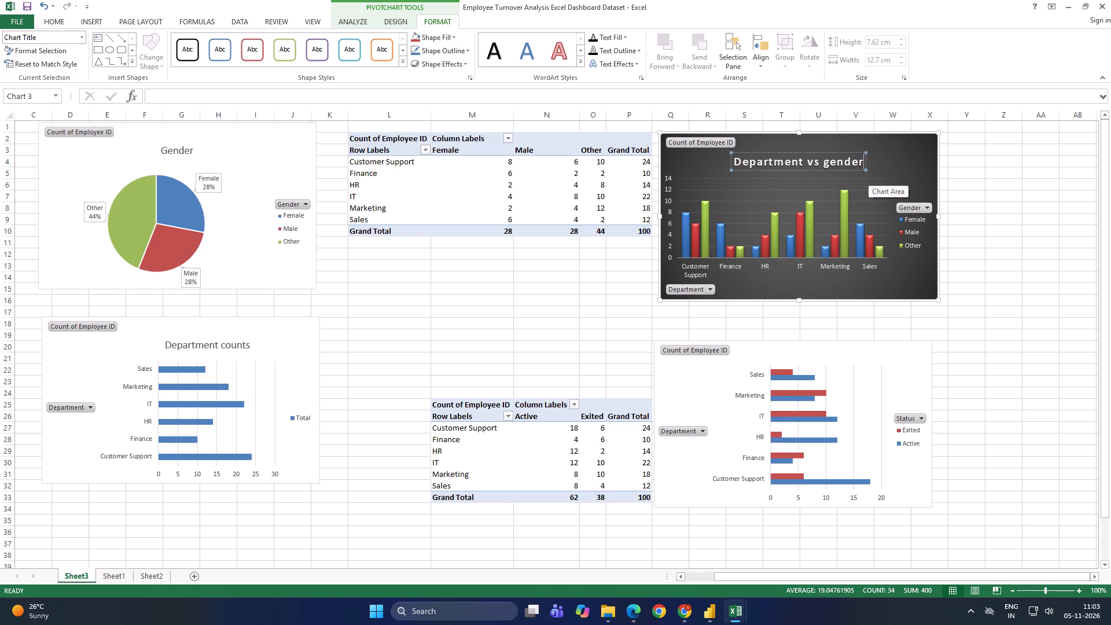
Add a chart title reading "Avtive vs exit" to the department-by-status bar chart.
left_click(818, 367)
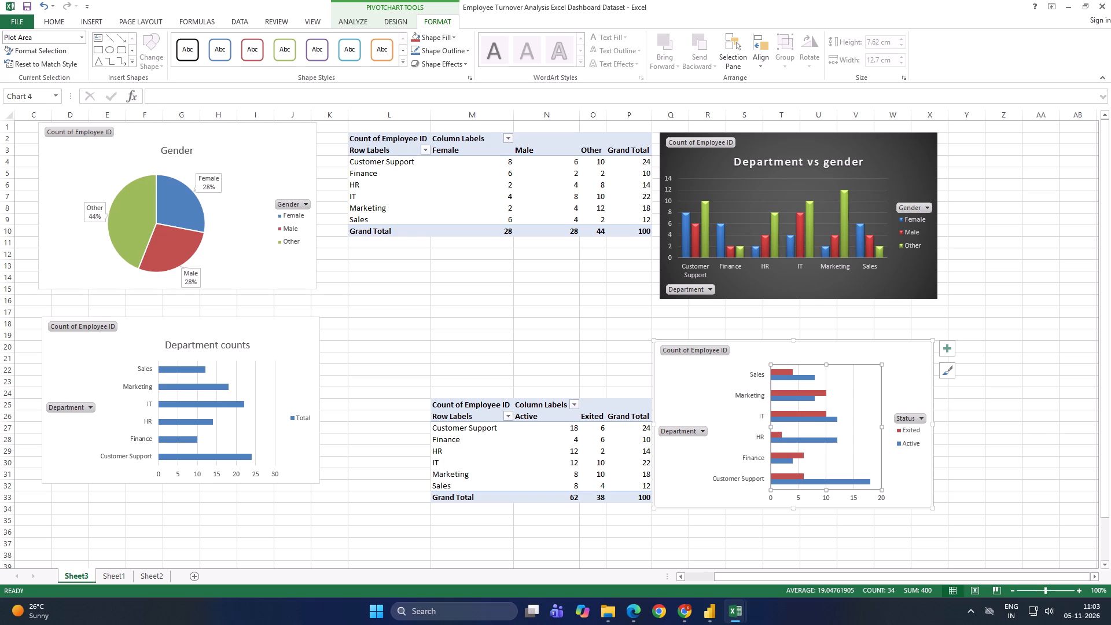
left_click(951, 352)
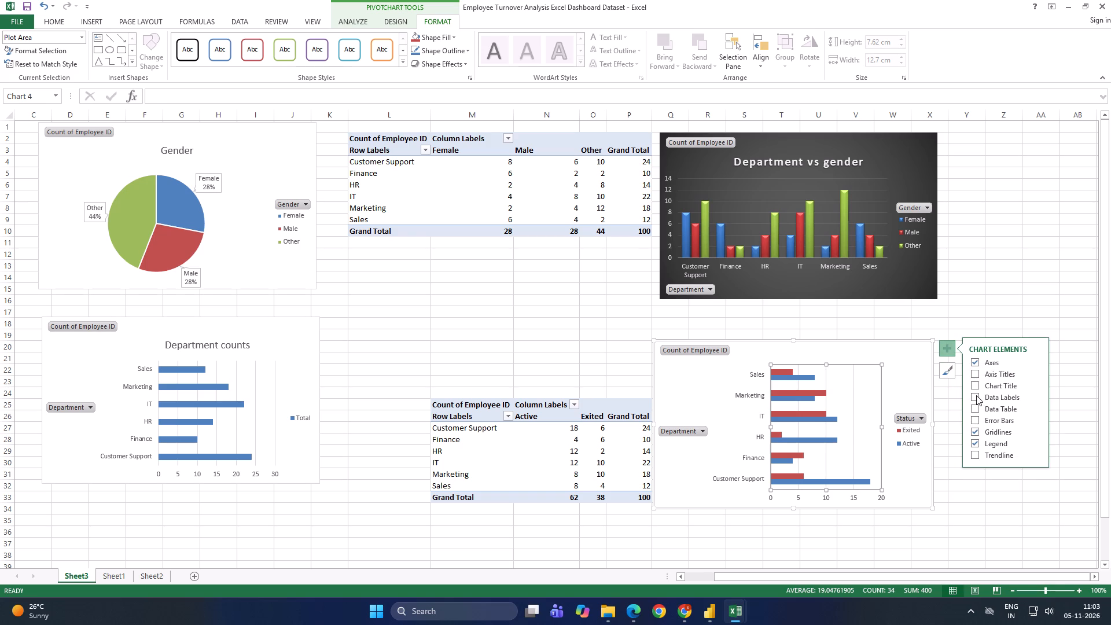
left_click(980, 387)
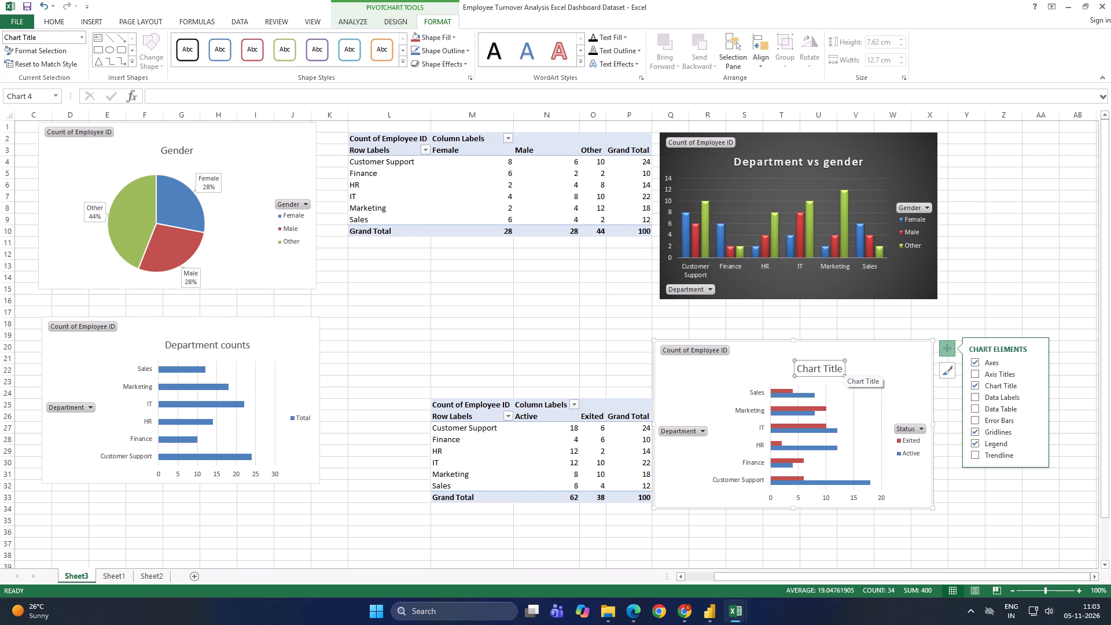
left_click(843, 367)
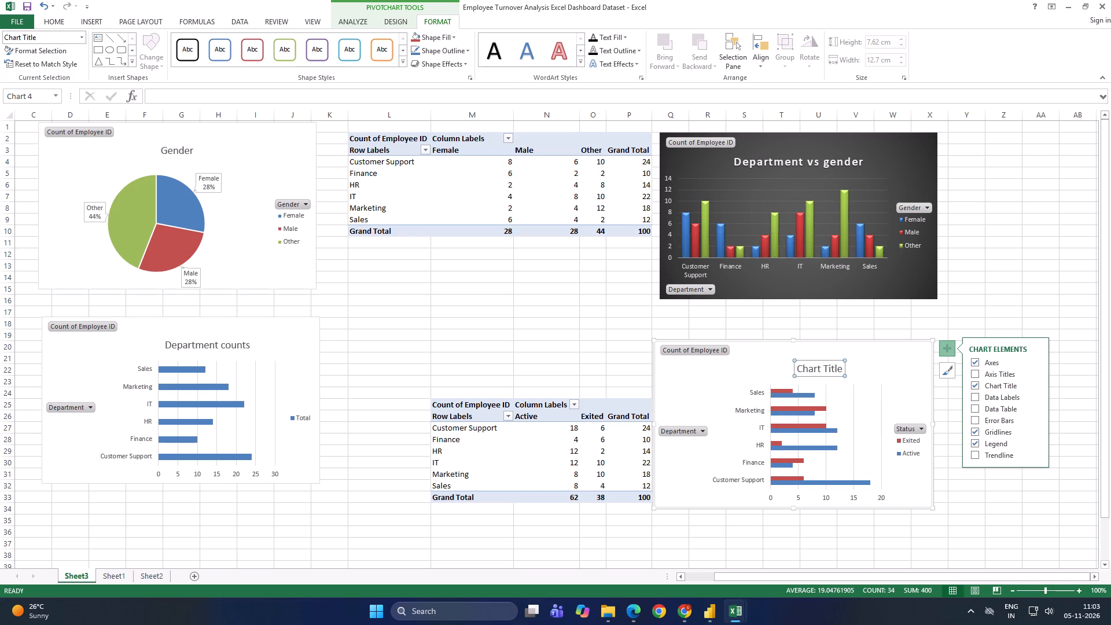
left_click(842, 367)
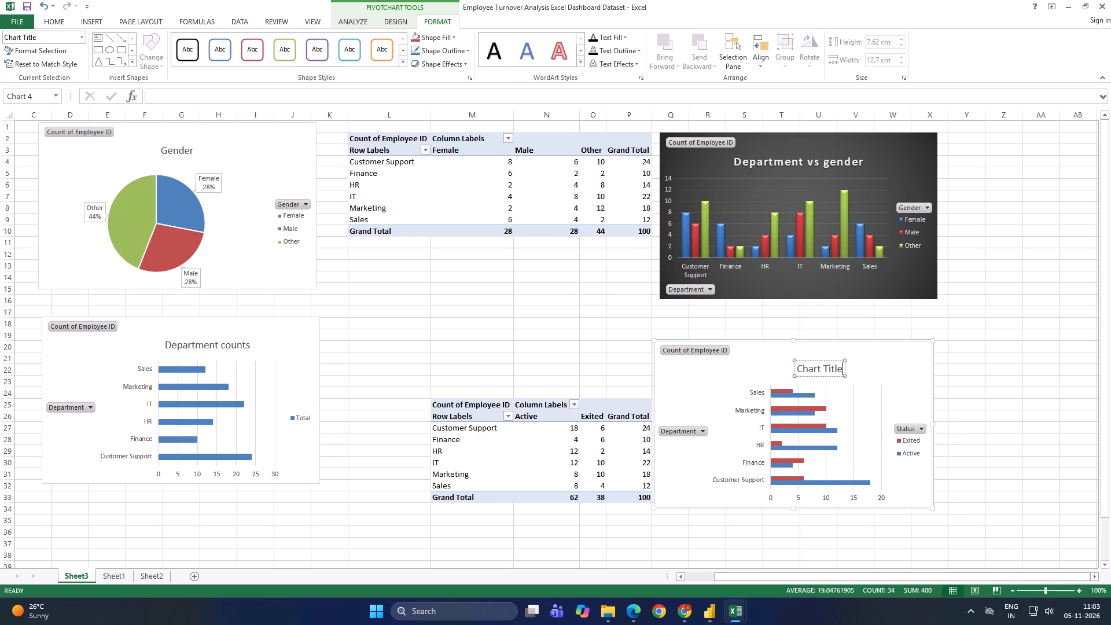
key("BackSpace")
key("BackSpace")
key("BackSpace")
key("BackSpace")
key("BackSpace")
key("BackSpace")
key("BackSpace")
key("BackSpace")
key("BackSpace")
key("BackSpace")
key("BackSpace")
type("Avtive")
key("space")
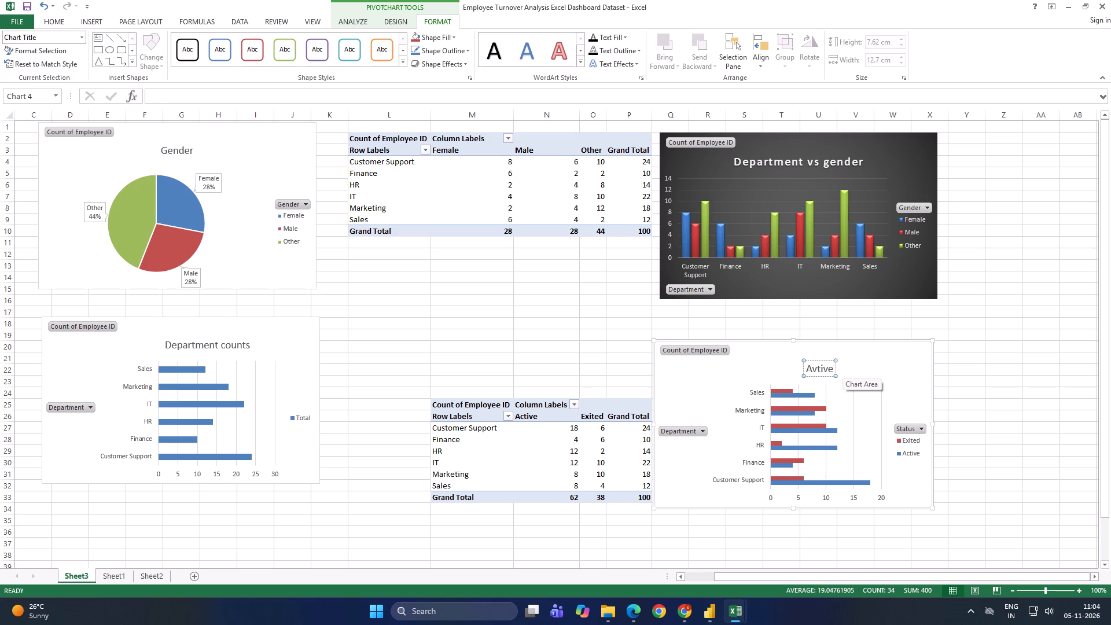
key("space")
type("v")
type("s exit")
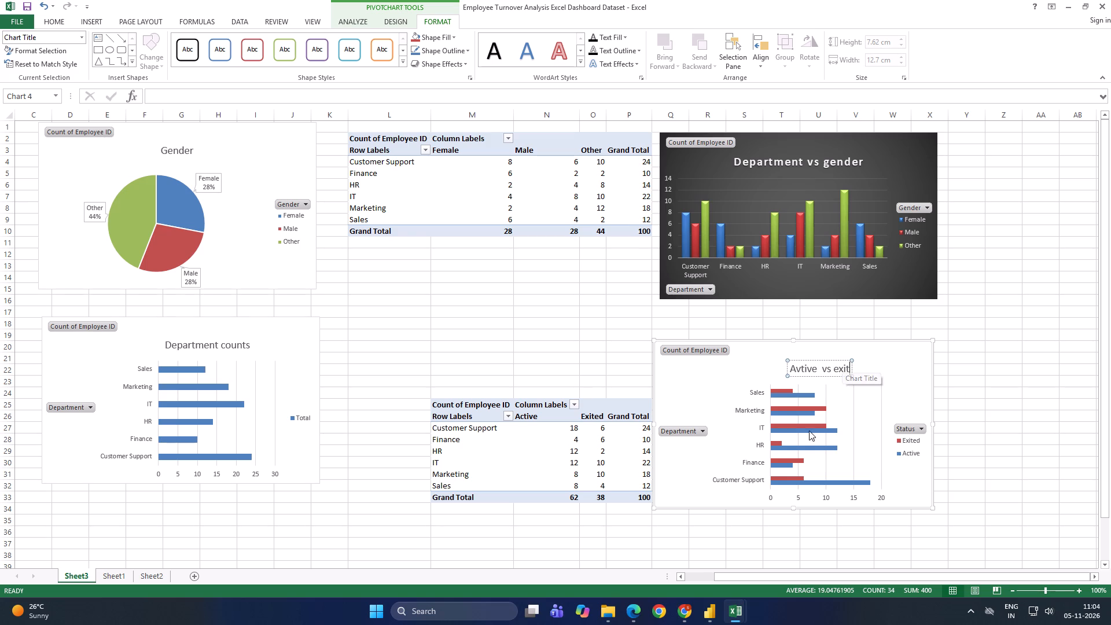
left_click(850, 452)
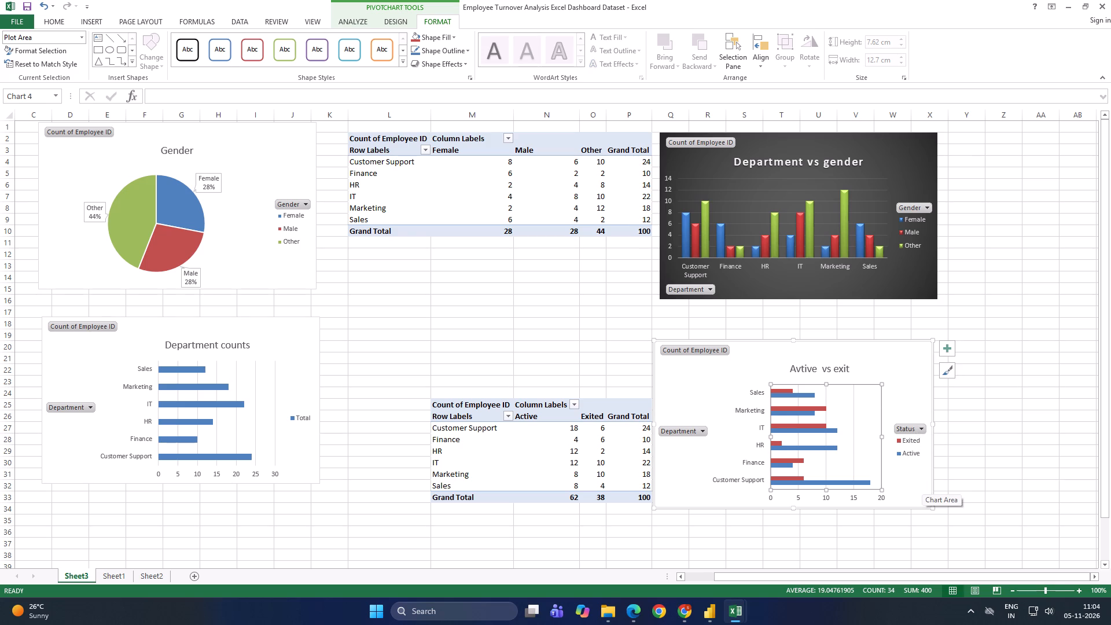
Hide all field buttons on the department-by-status bar chart.
left_click(874, 358)
left_click(405, 15)
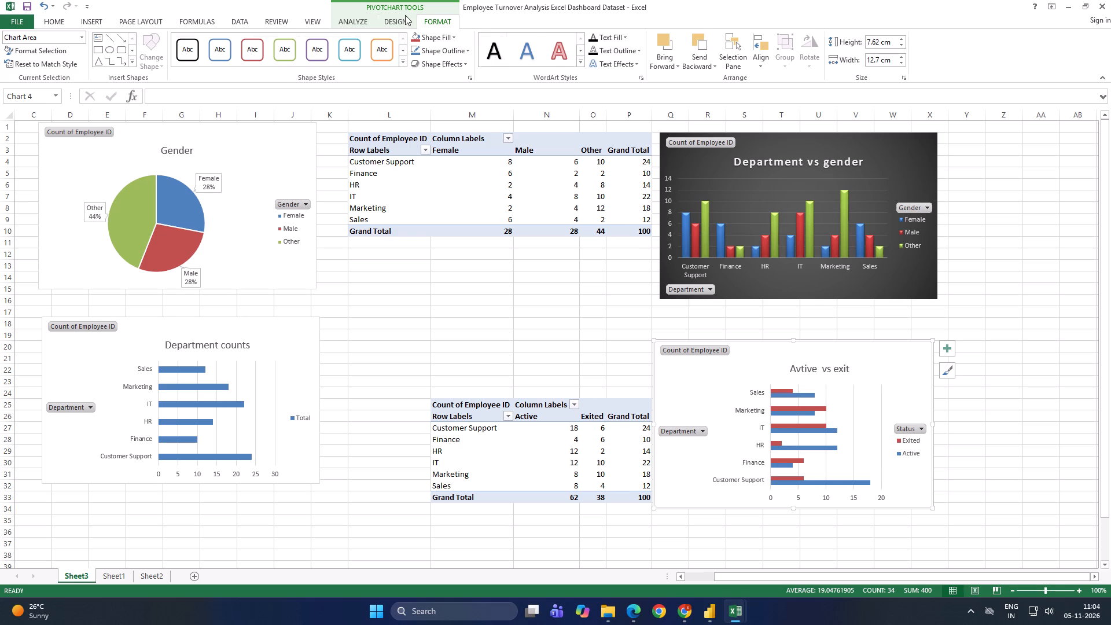
double_click(671, 376)
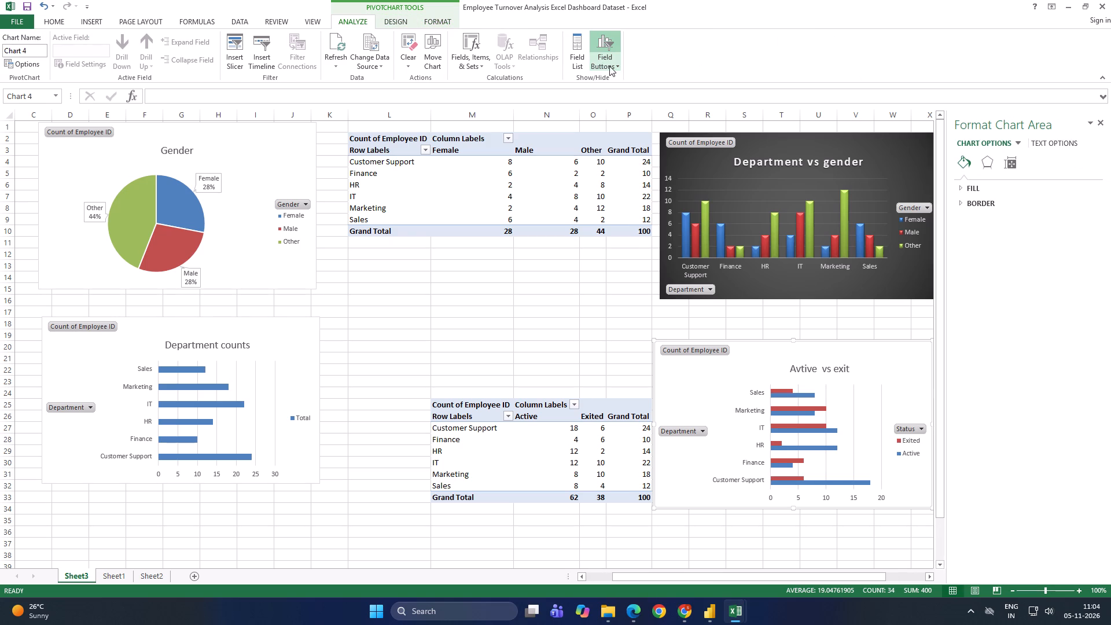
left_click(612, 65)
left_click(616, 135)
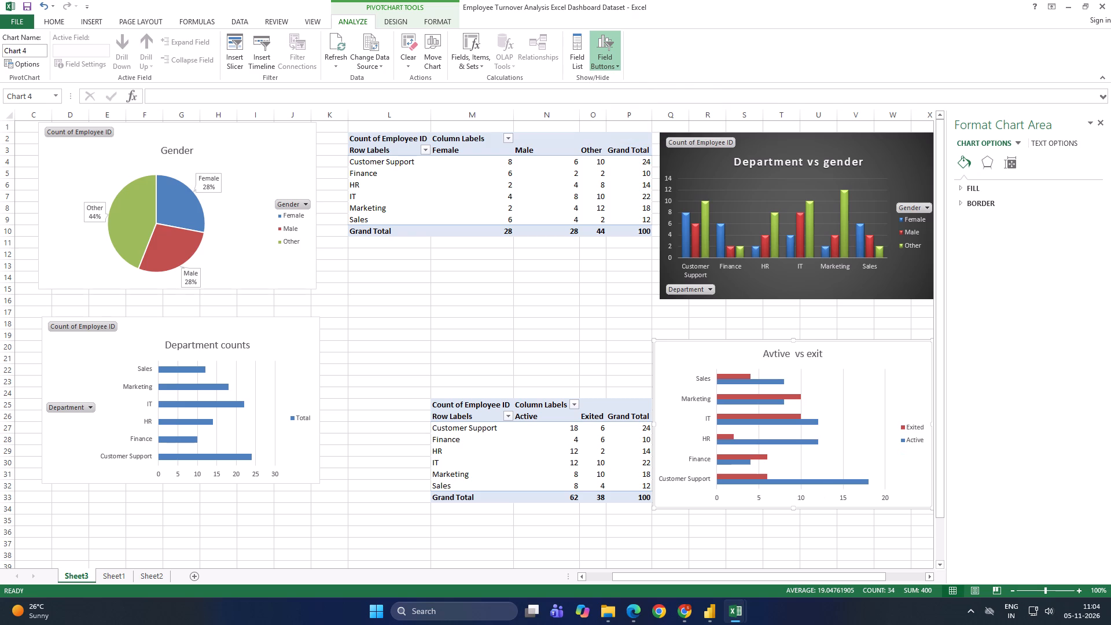
Hide all field buttons on the dark "Department vs gender" column chart.
double_click(686, 172)
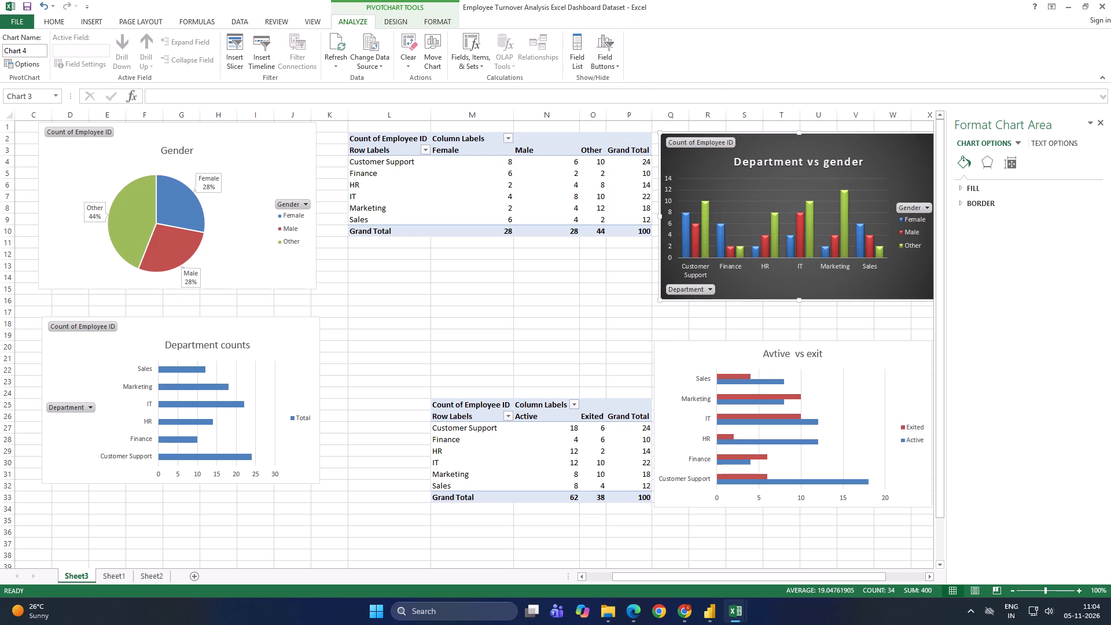
left_click(605, 50)
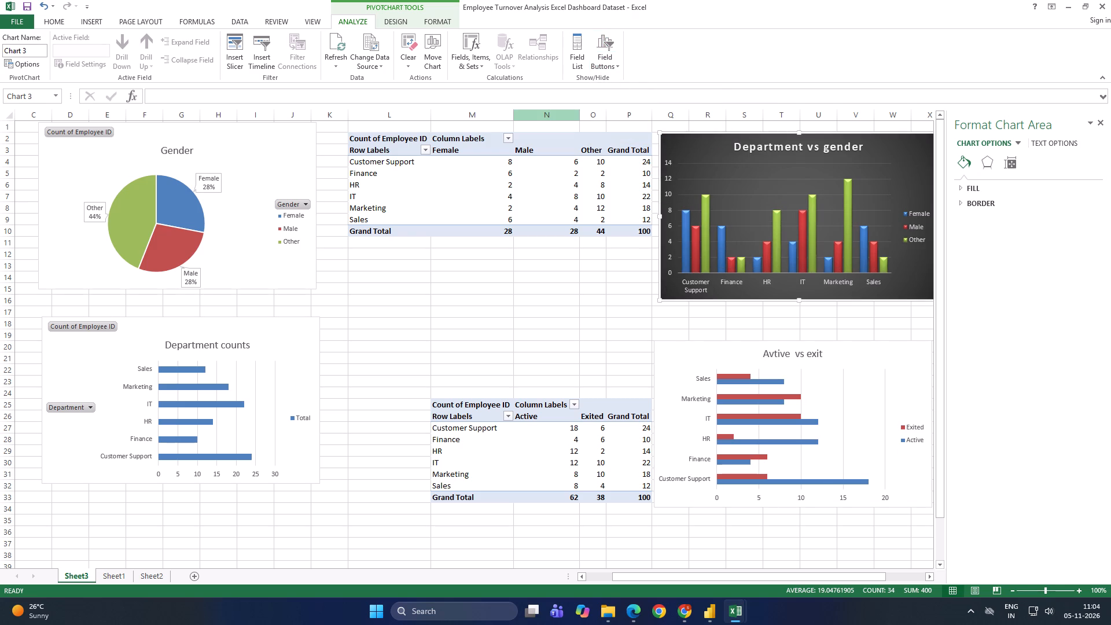
Hide all field buttons on the "Department counts" bar chart.
left_click(120, 351)
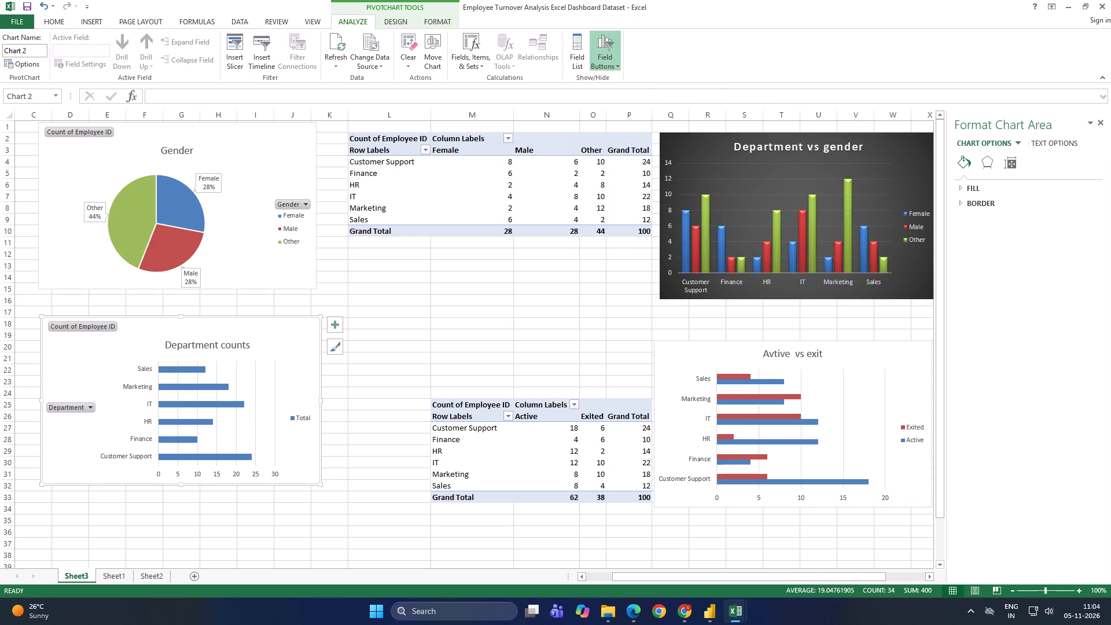
left_click(604, 57)
left_click(605, 46)
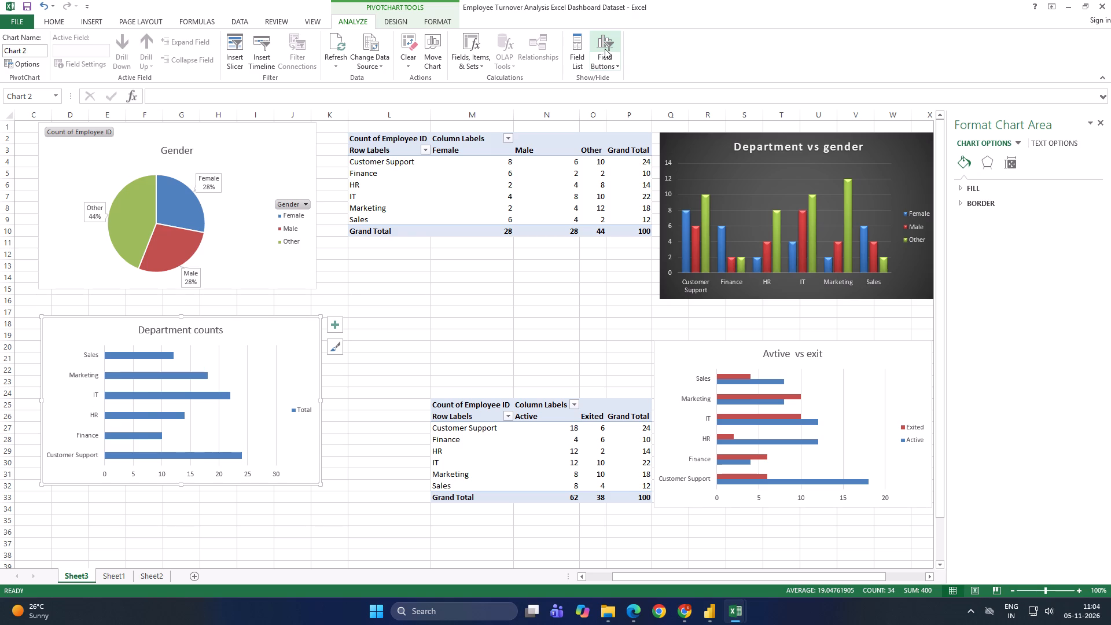
left_click(604, 51)
left_click(613, 65)
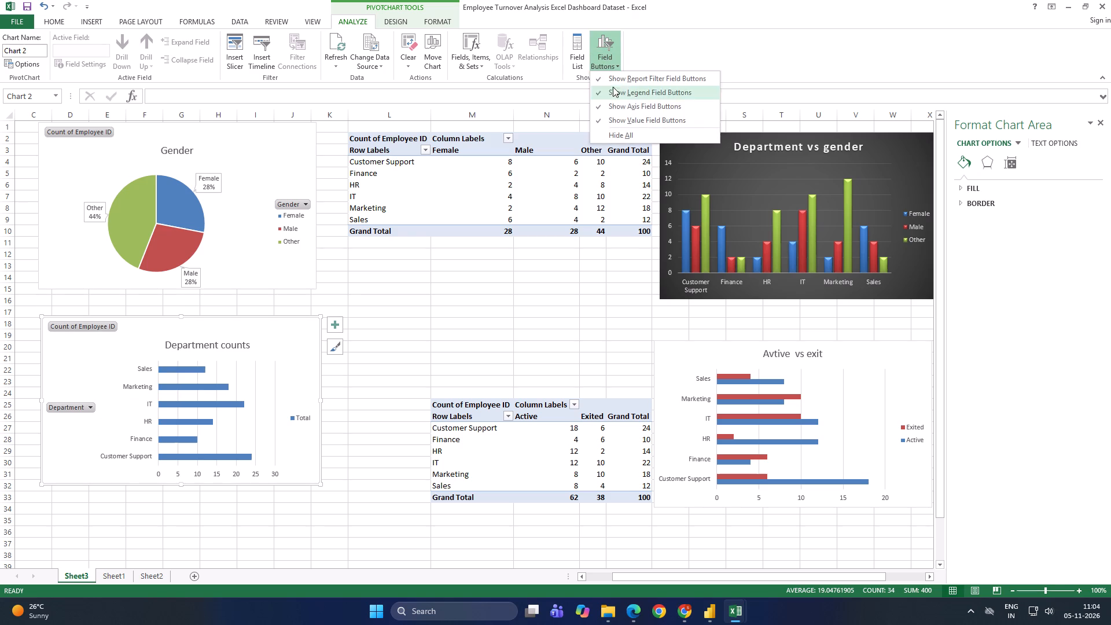
left_click(623, 132)
Hide all field buttons on the "Gender" pie chart.
left_click(243, 168)
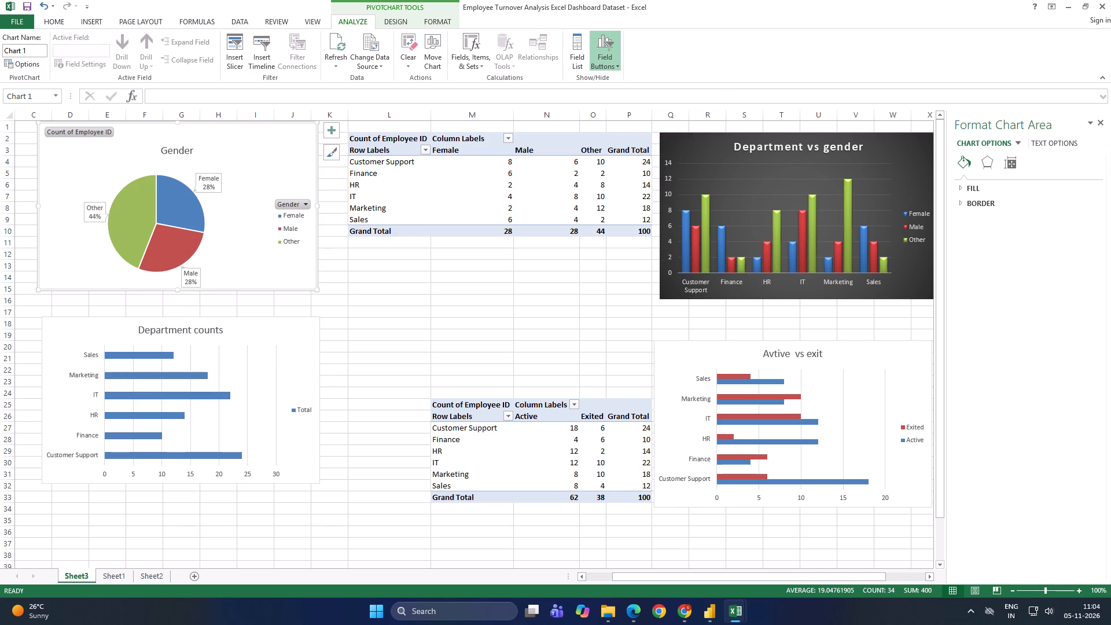
left_click(612, 64)
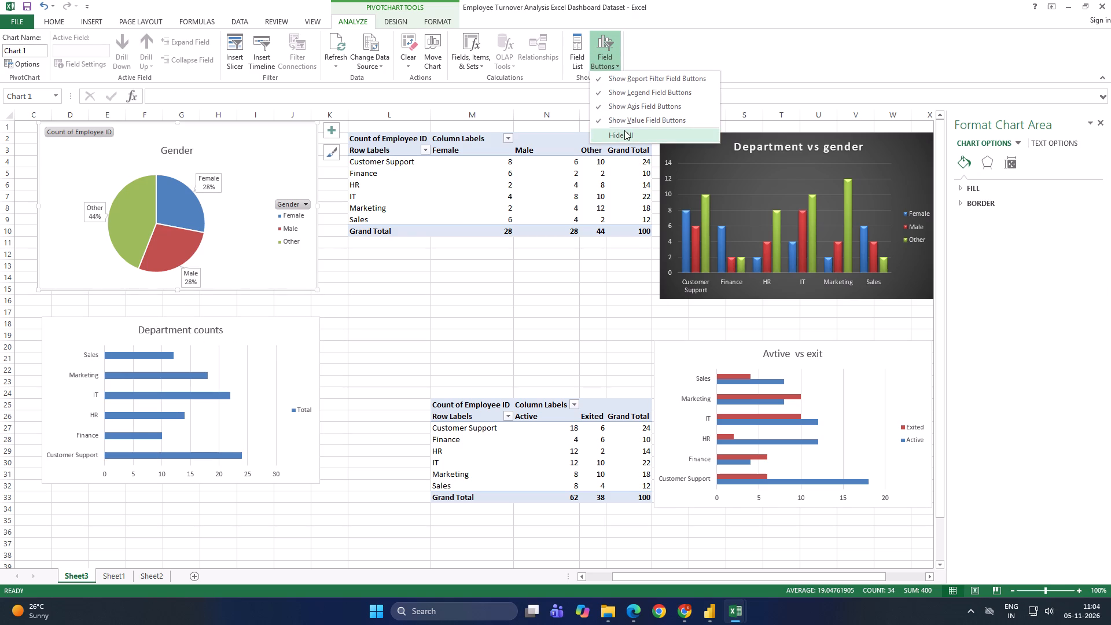
left_click(624, 130)
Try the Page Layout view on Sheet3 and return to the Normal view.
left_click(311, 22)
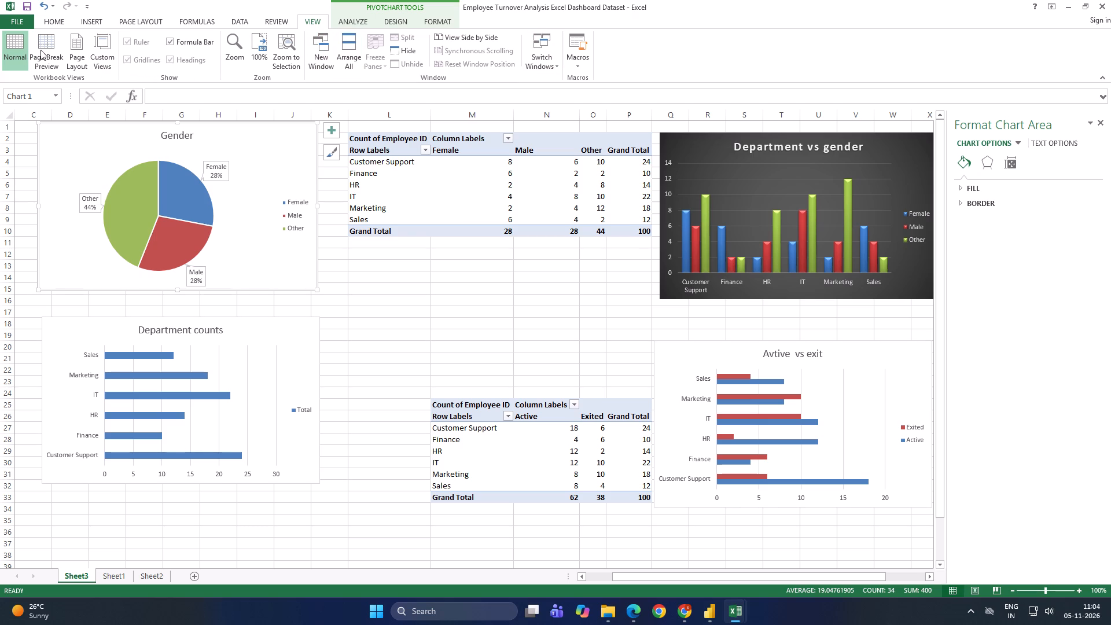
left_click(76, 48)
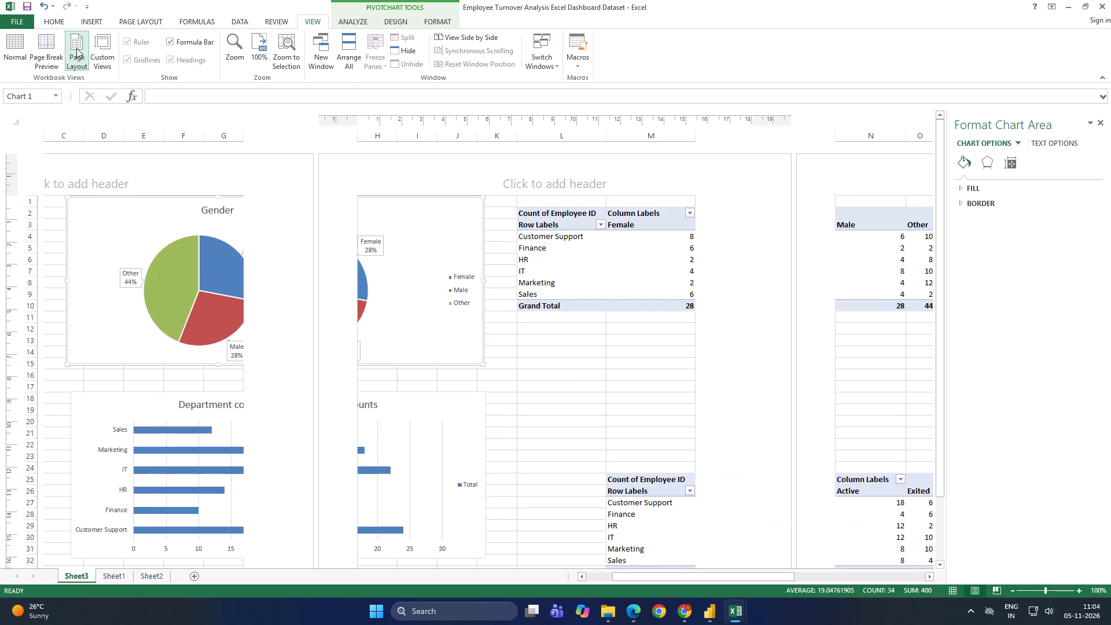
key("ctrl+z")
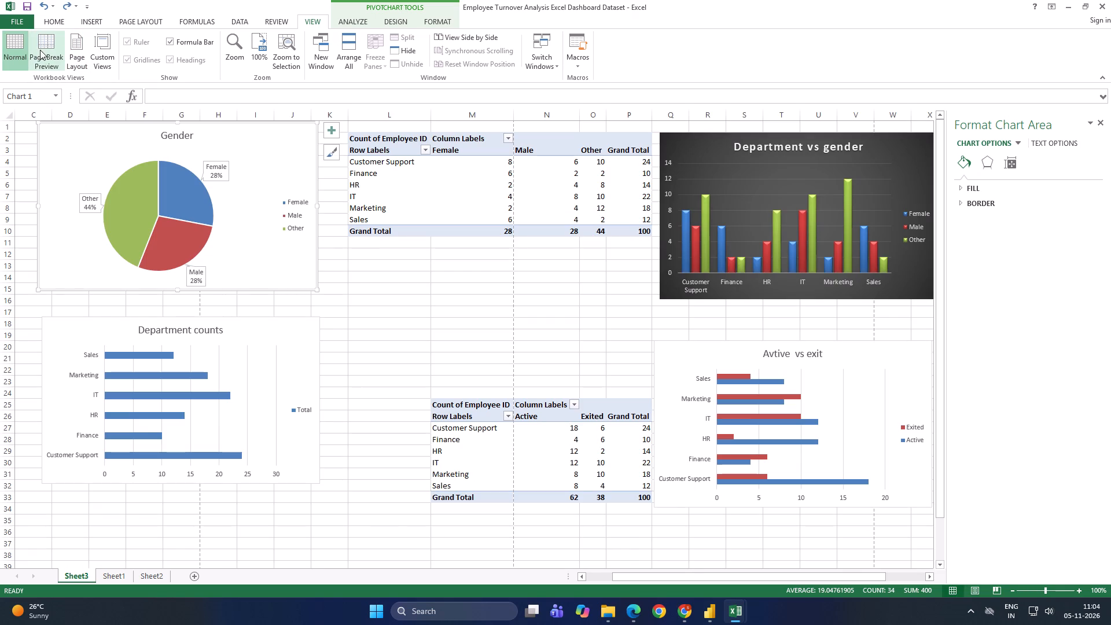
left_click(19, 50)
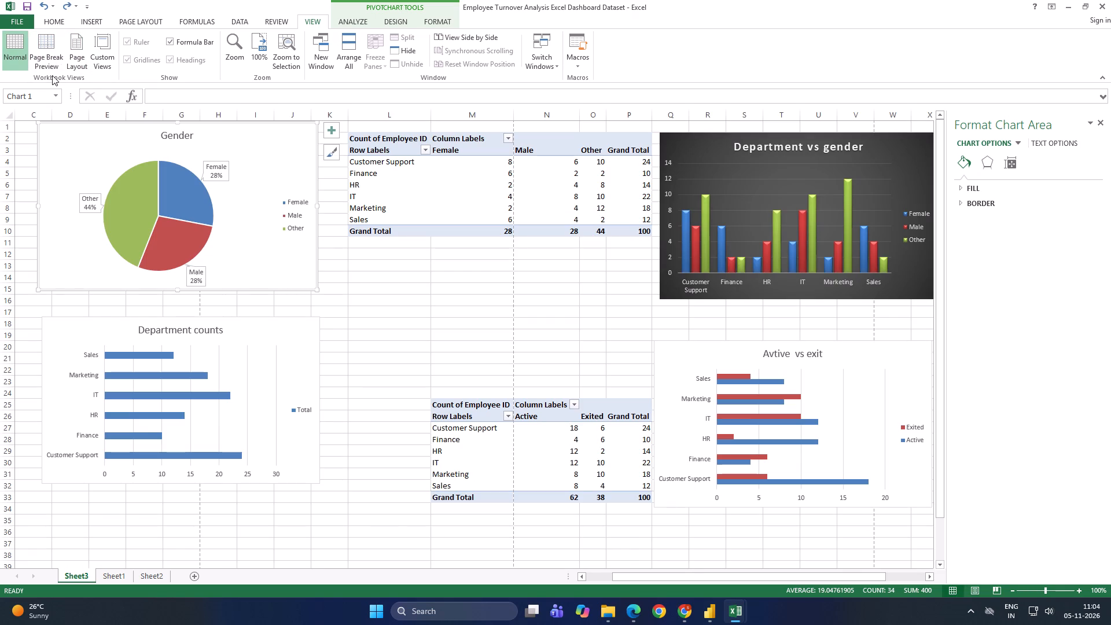
Turn off the gridlines on Sheet3 and clear the whole-sheet selection.
left_click(81, 75)
left_click(127, 65)
left_click(24, 129)
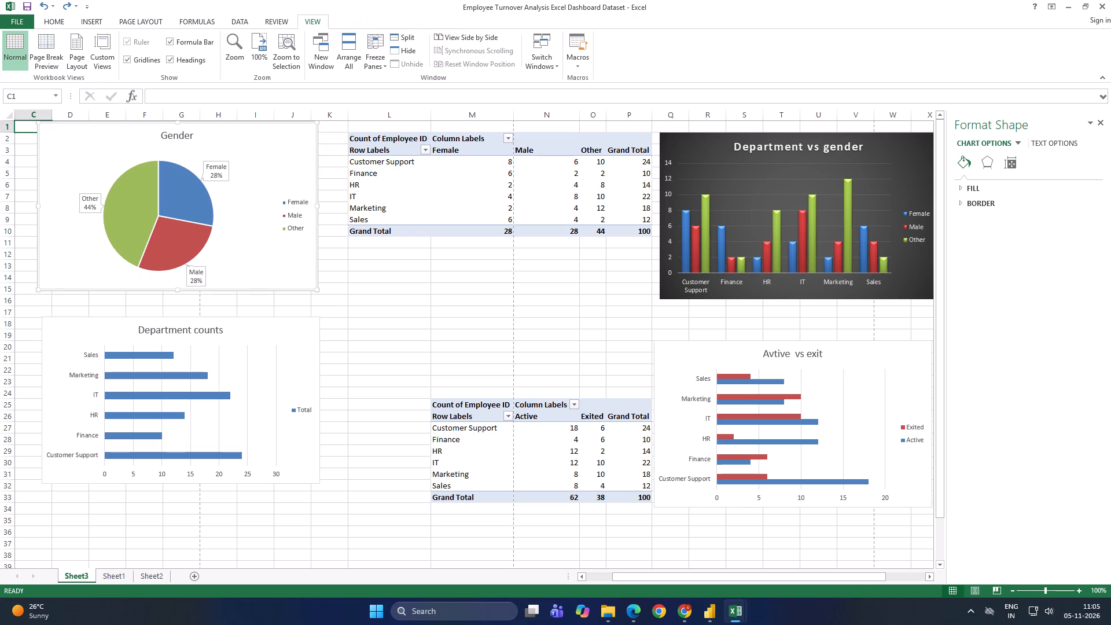
left_click(8, 119)
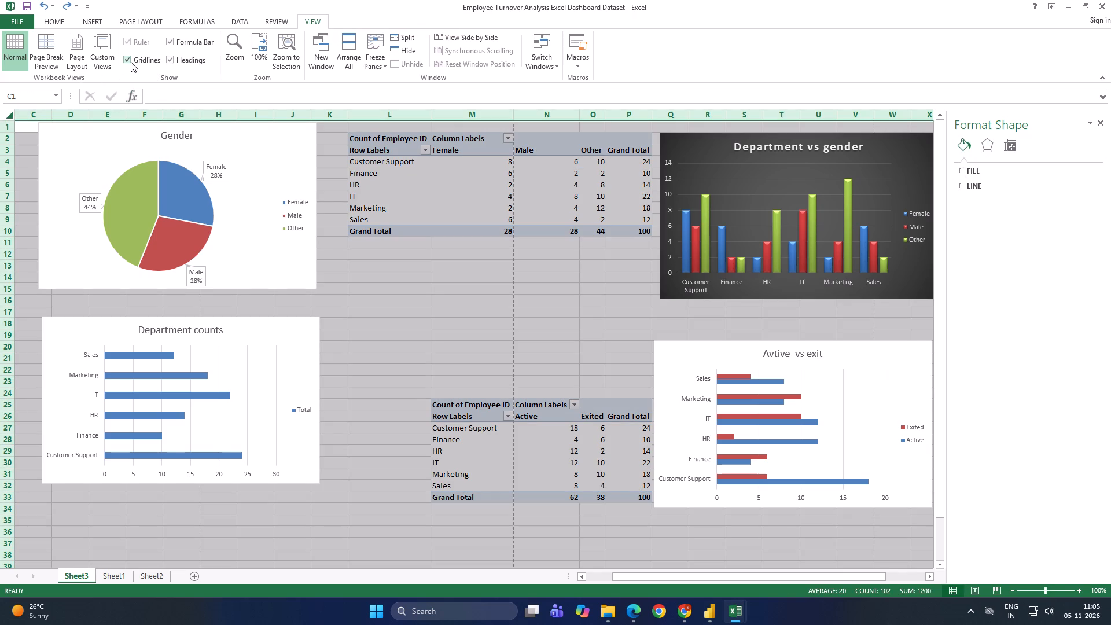
left_click(131, 62)
left_click(371, 296)
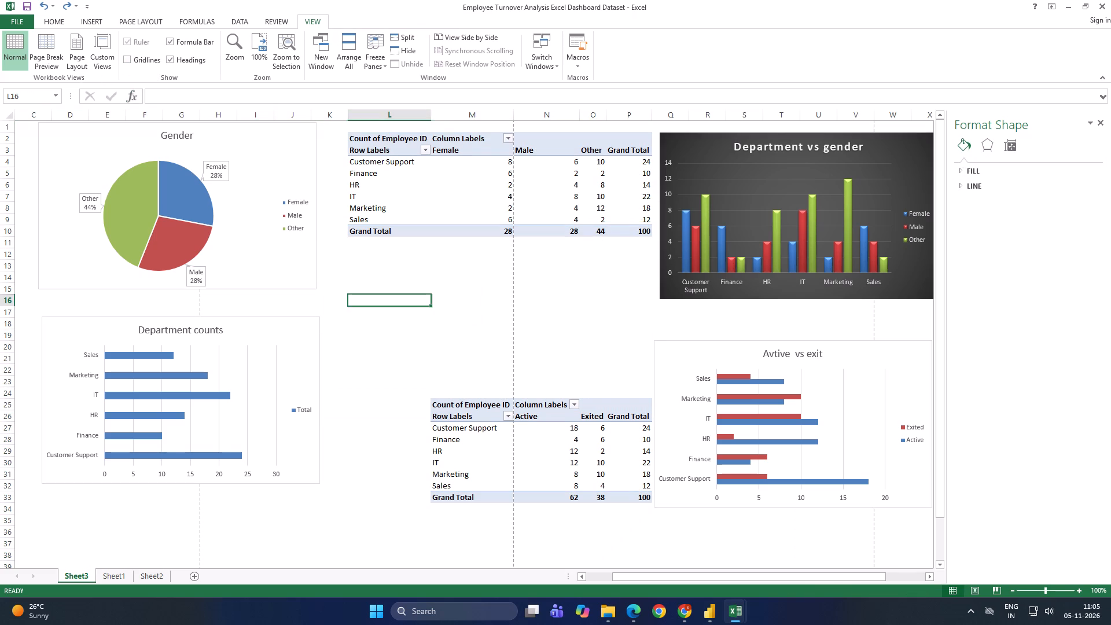
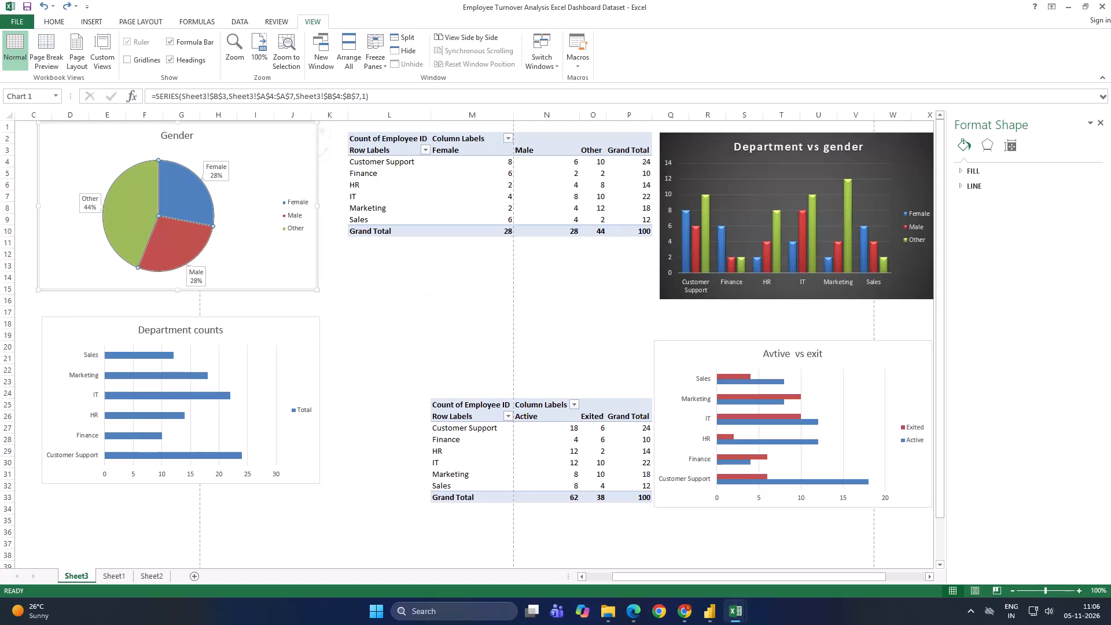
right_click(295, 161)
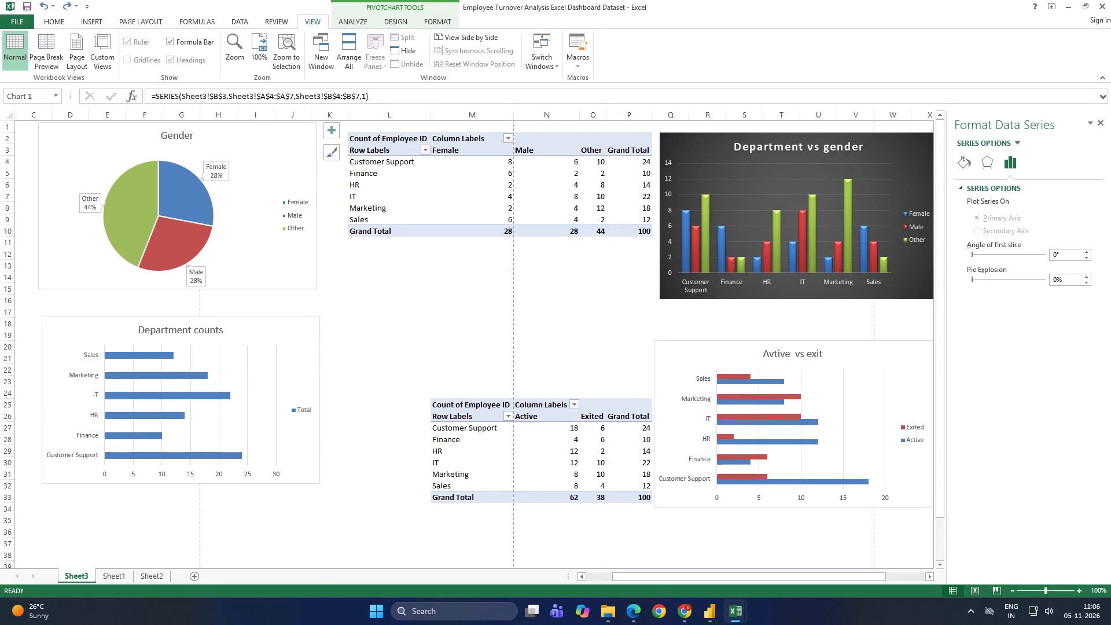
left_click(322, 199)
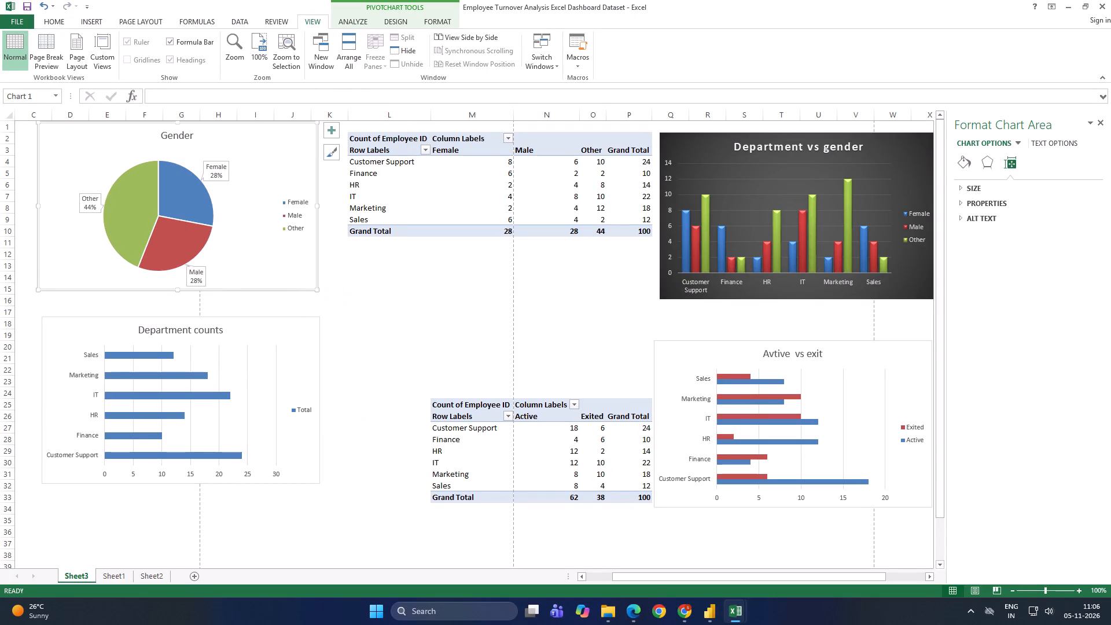
Add a new worksheet directly after Sheet1.
left_click(114, 579)
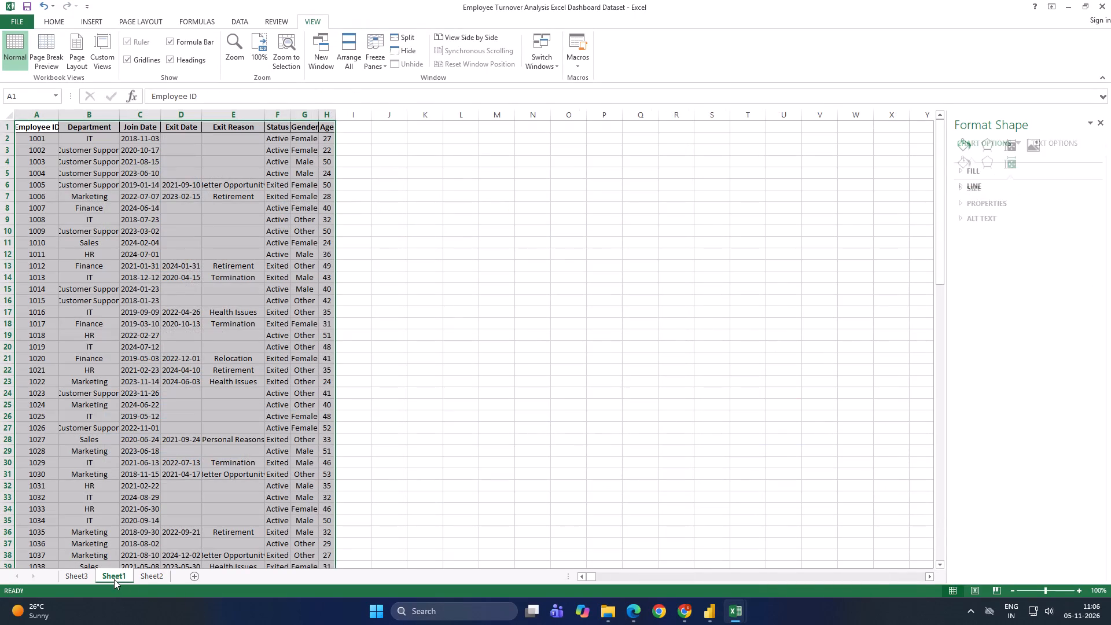
left_click(193, 576)
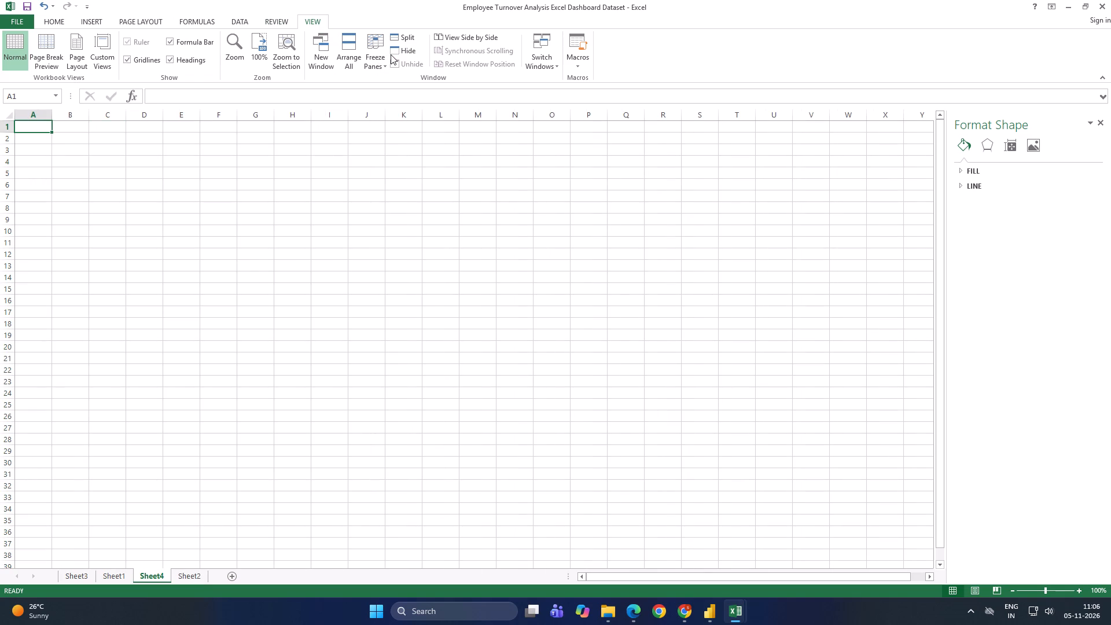
Turn off the gridlines on the new Sheet4, keeping its row and column headings shown.
left_click(284, 20)
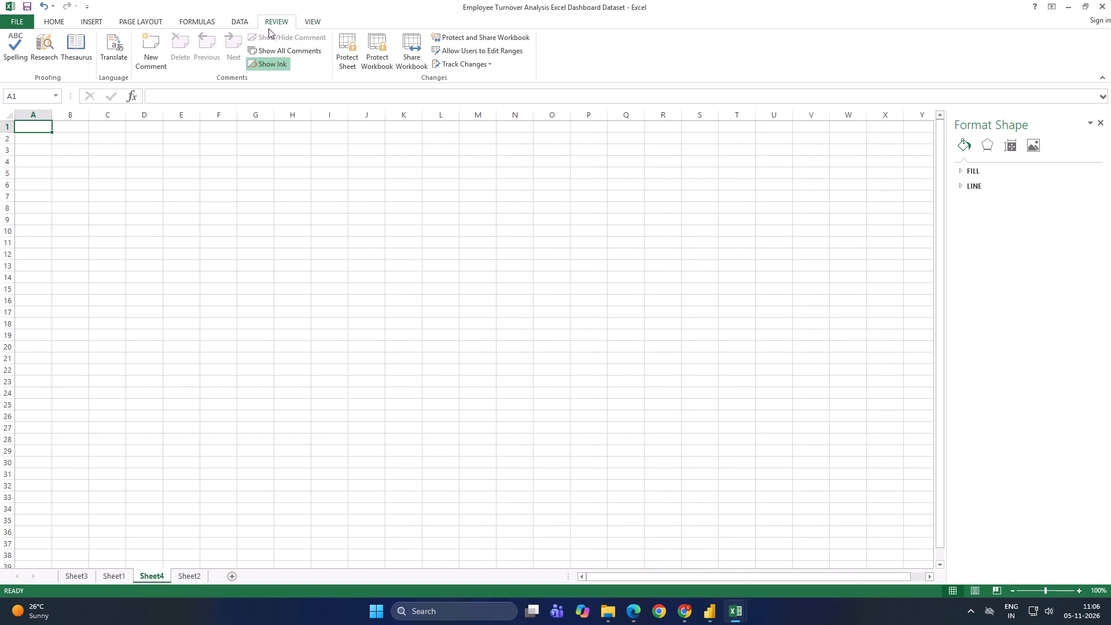
left_click(245, 23)
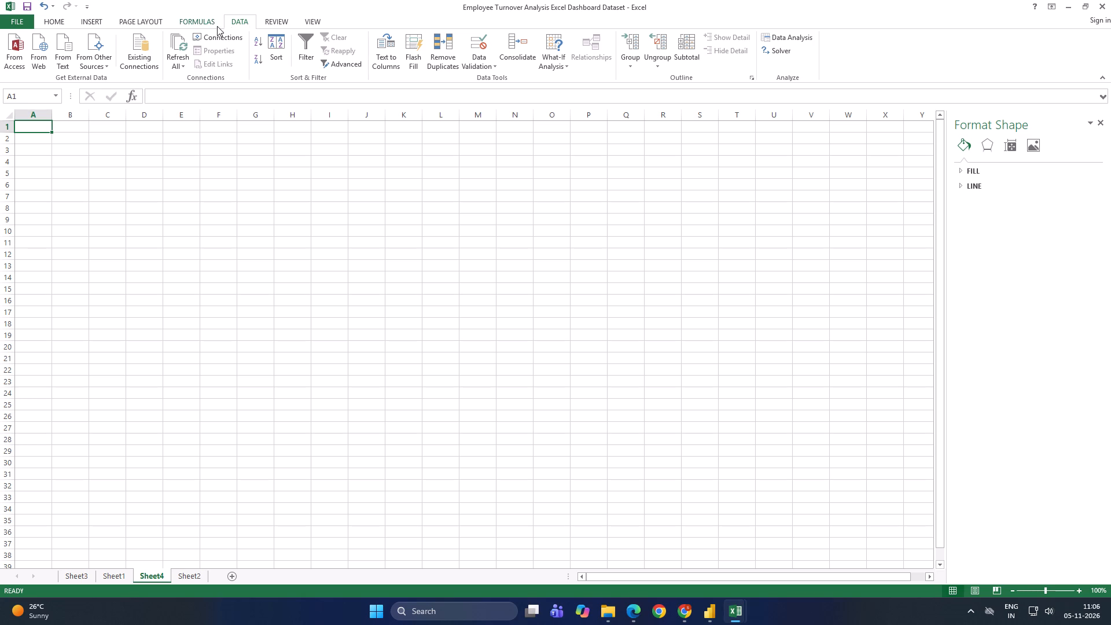
left_click(201, 26)
left_click(146, 20)
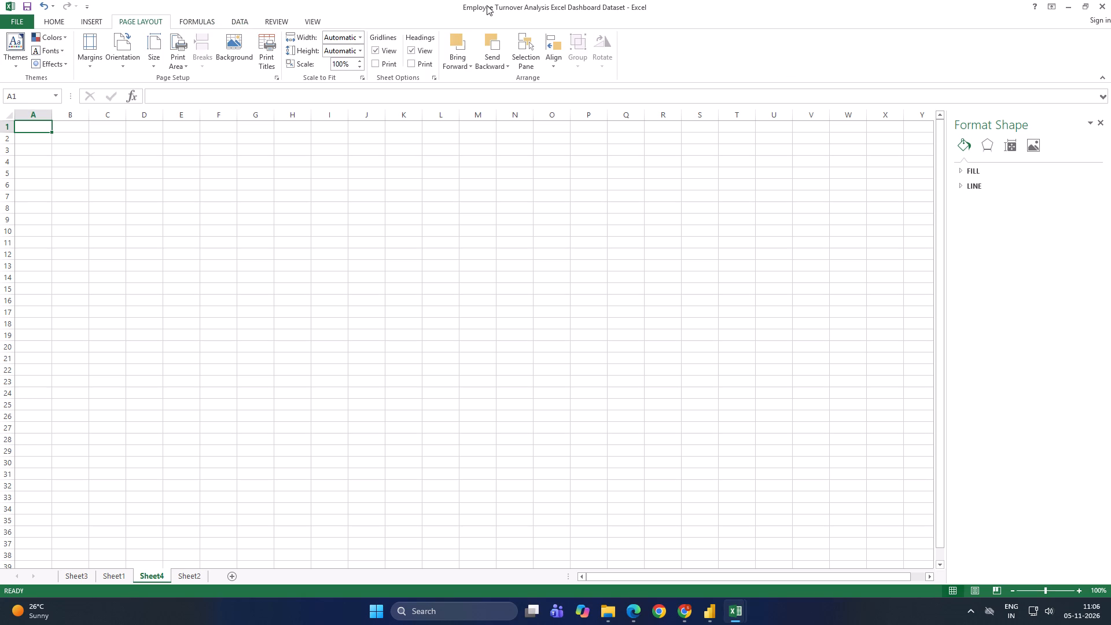
left_click(411, 53)
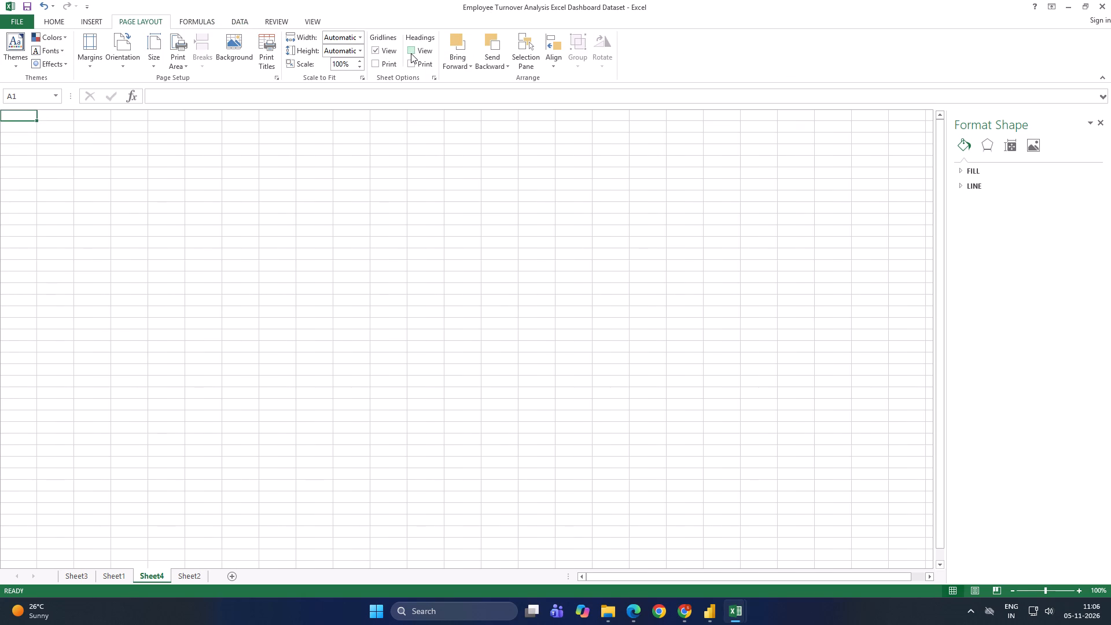
left_click(411, 53)
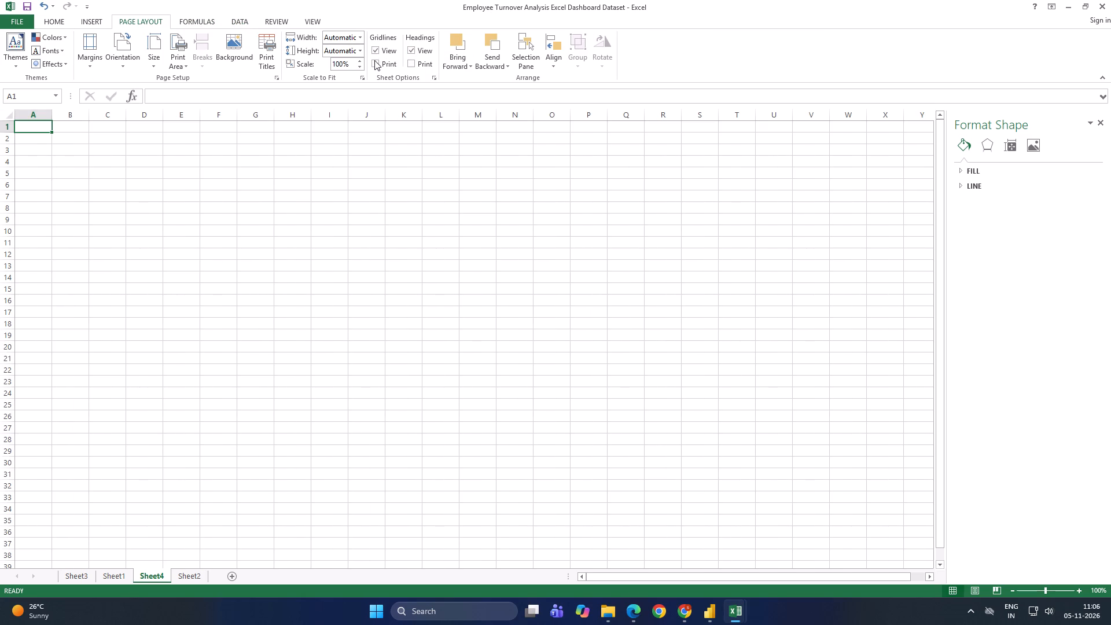
left_click(376, 51)
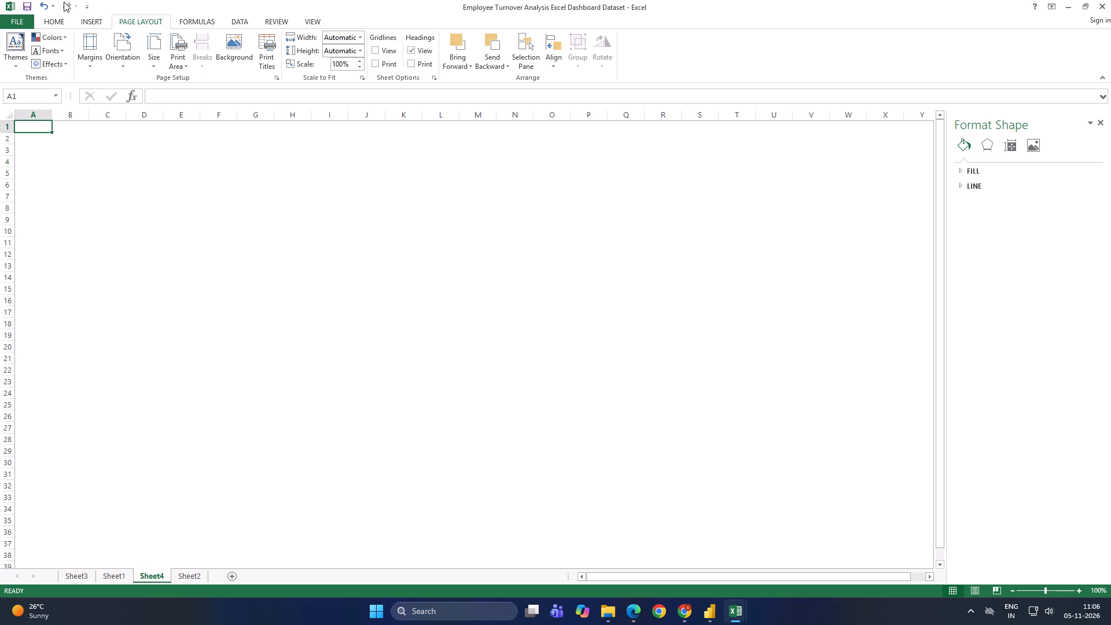
Copy the Gender, Department counts, Department vs gender and Avtive vs exit charts together from Sheet3 and paste them onto Sheet4.
left_click(86, 576)
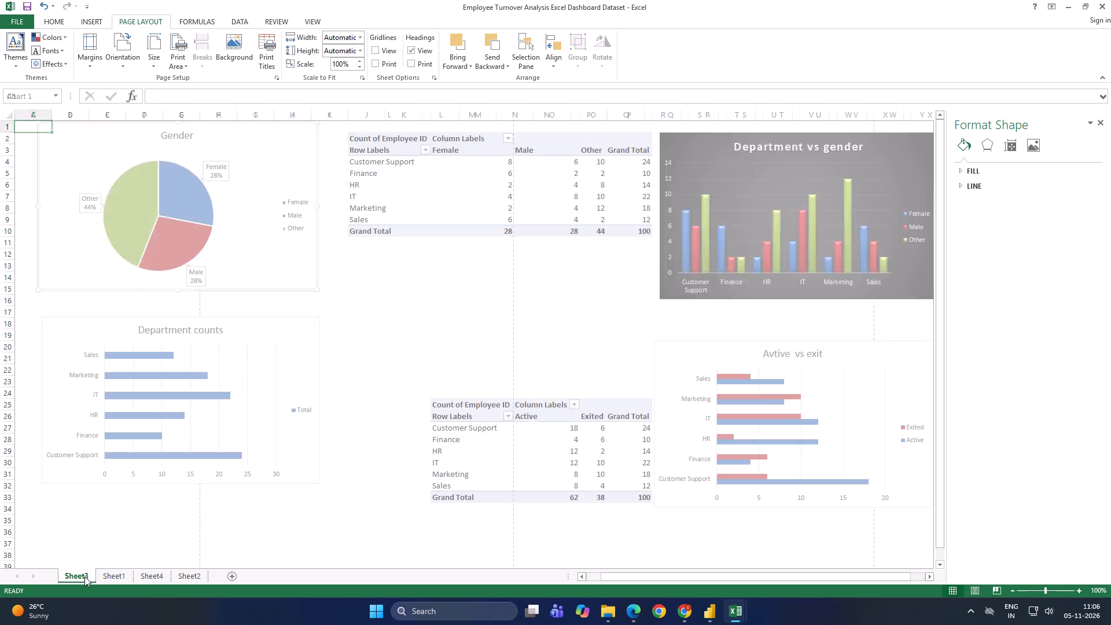
left_click(244, 239)
right_click(245, 239)
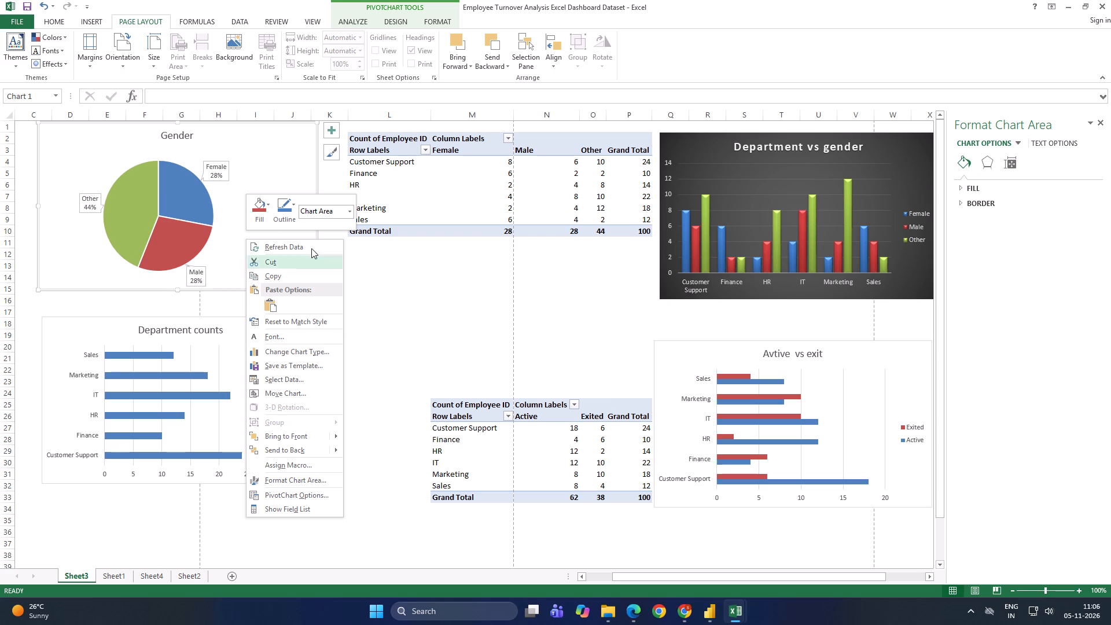
left_click(267, 171)
right_click(267, 171)
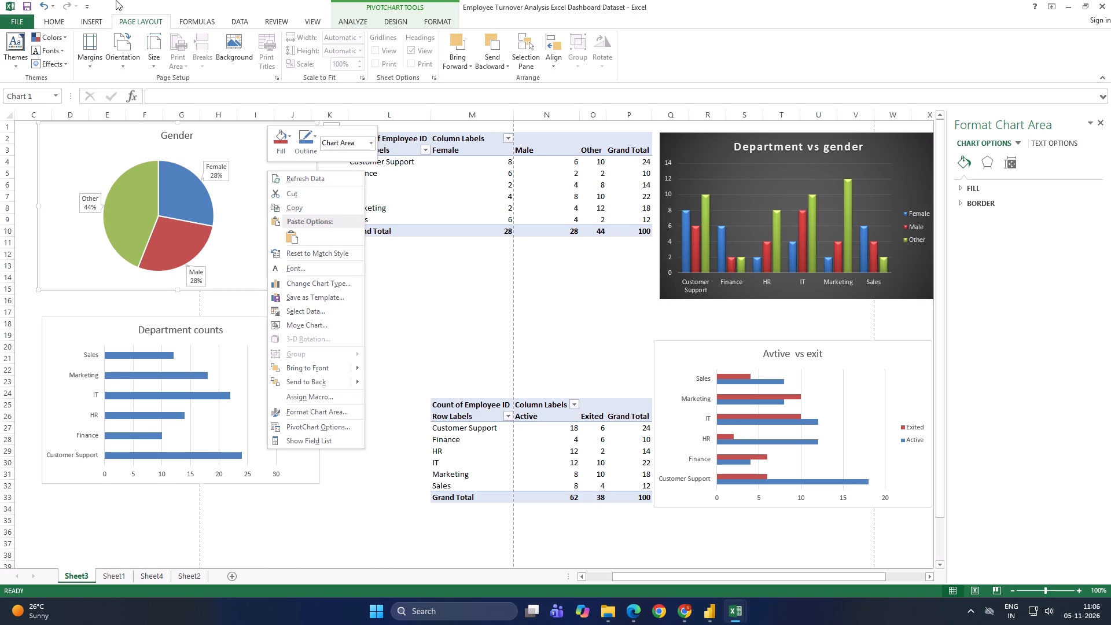
left_click(435, 322)
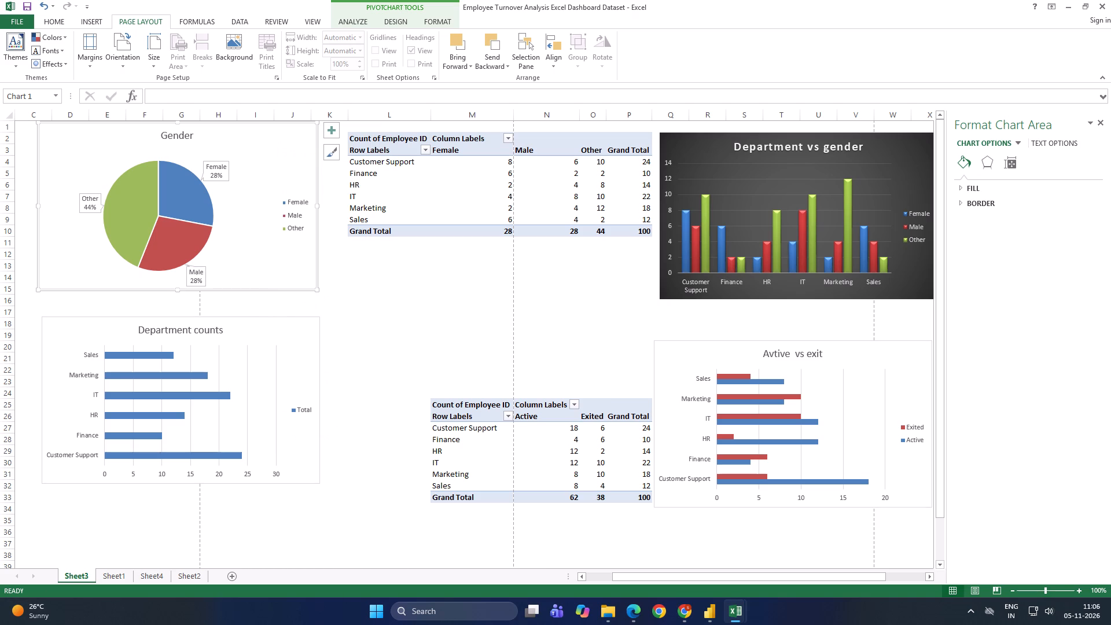
left_click(354, 262)
left_click(242, 209)
left_click(222, 381, "ctrl")
left_click(223, 242, "ctrl")
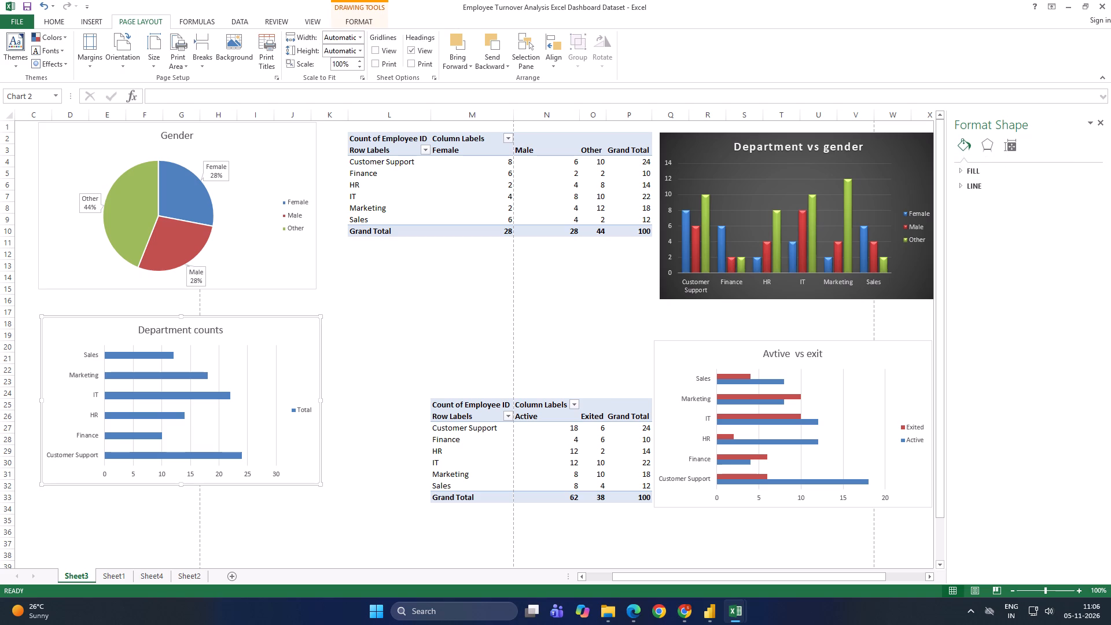
left_click(256, 362, "ctrl")
left_click(262, 279, "ctrl")
left_click(709, 204, "ctrl")
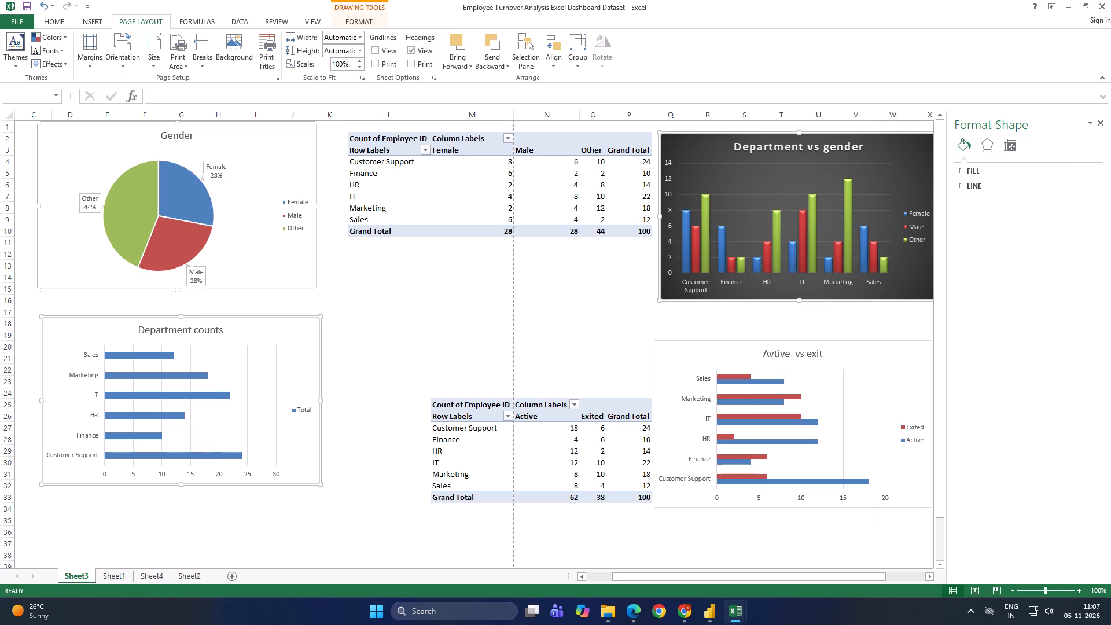
left_click(728, 400, "ctrl")
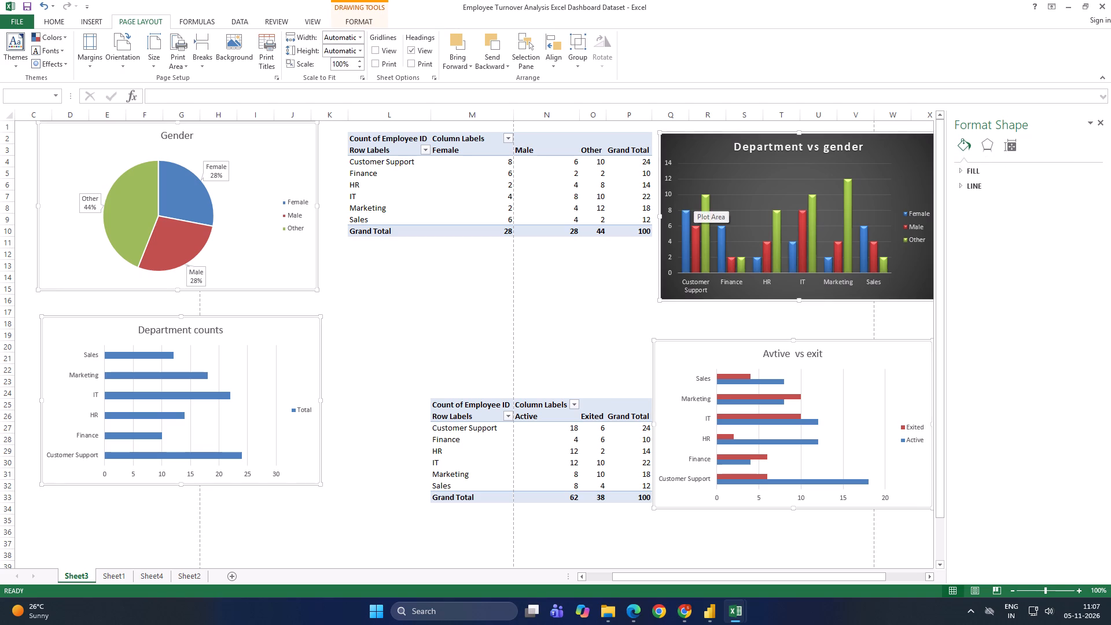
key("ctrl+c")
left_click(144, 573)
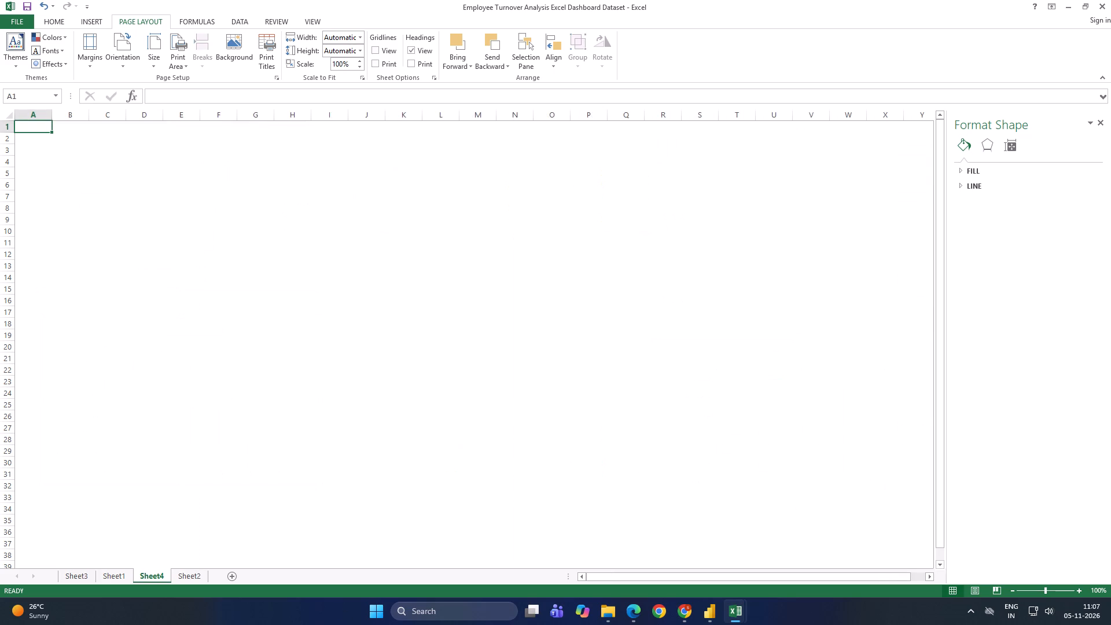
key("ctrl+v")
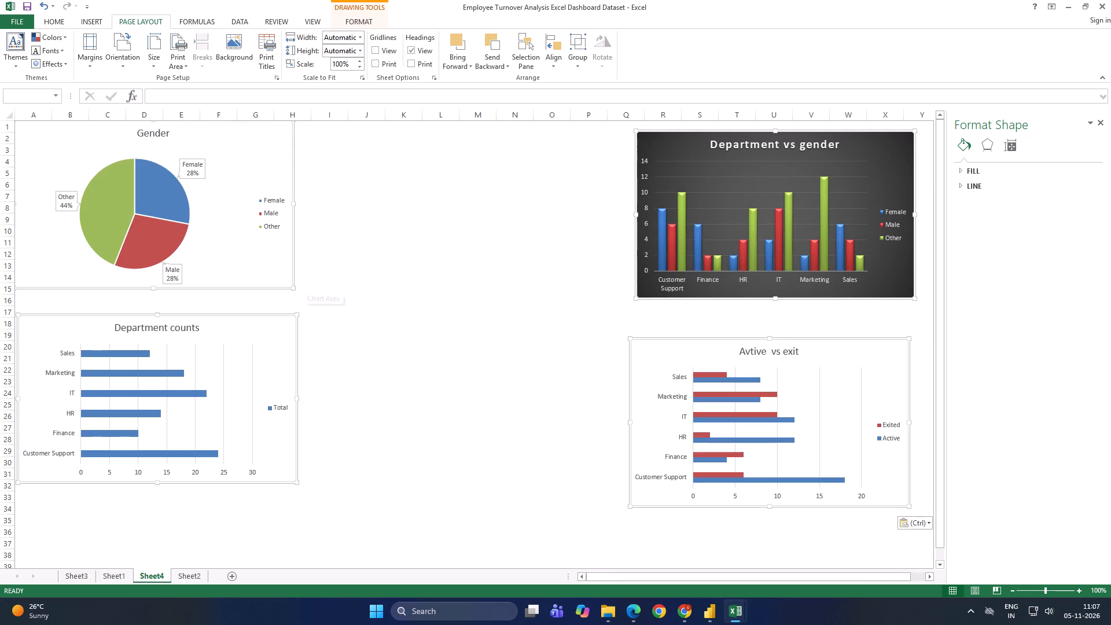
Arrange the Sheet4 charts in a two-by-two grid: Gender and Department vs gender above, Department counts and Avtive vs exit below.
left_click_drag(234, 218, 300, 260)
left_click(286, 182)
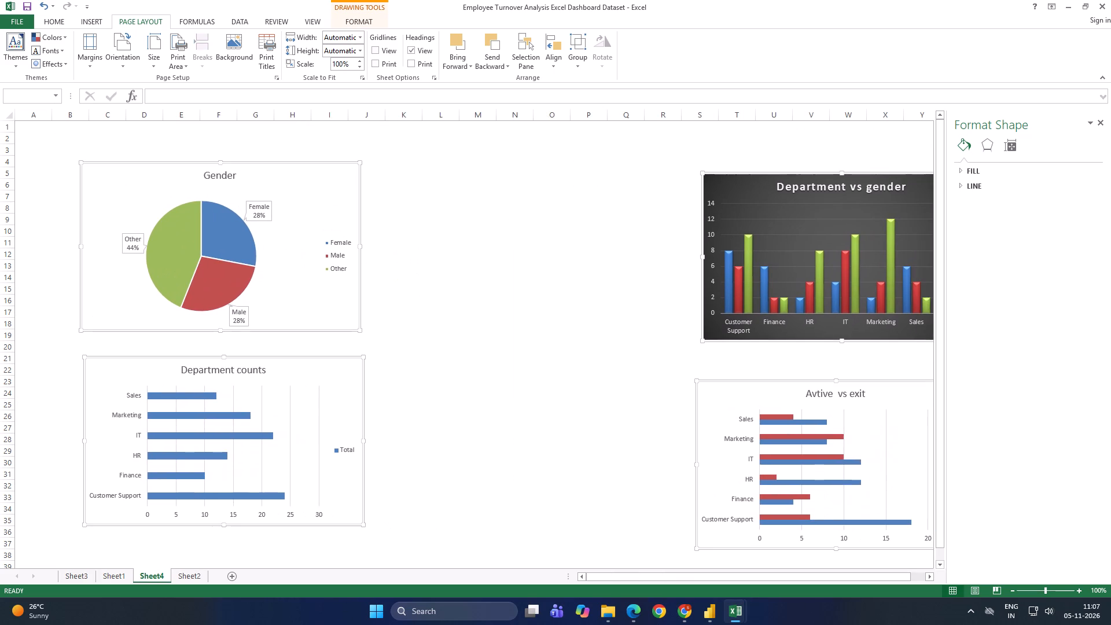
left_click(382, 205)
left_click_drag(318, 179, 387, 166)
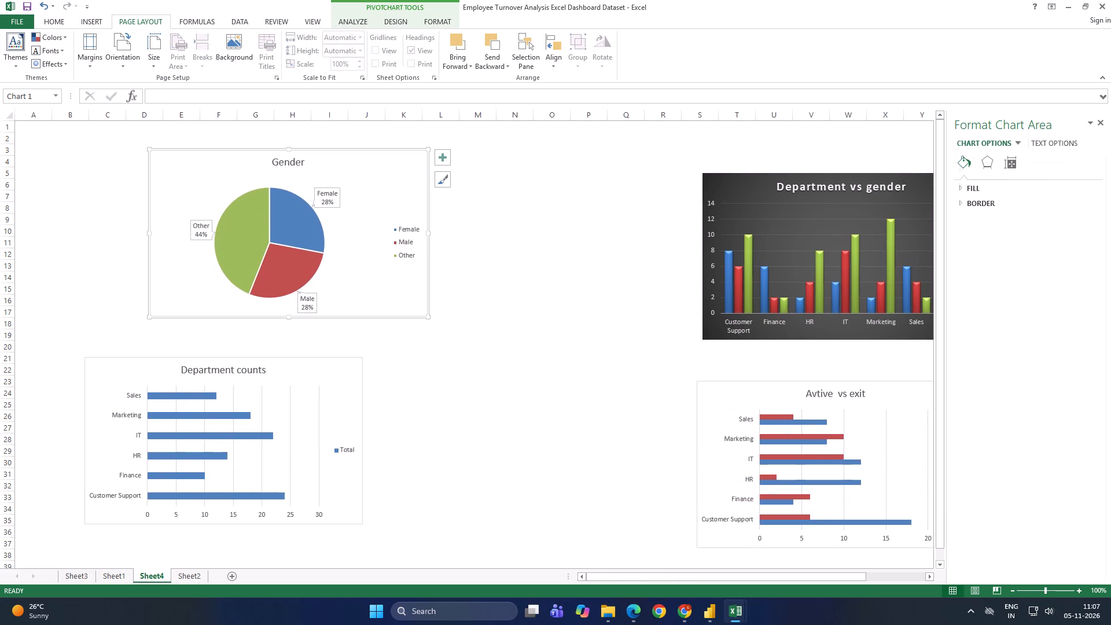
left_click_drag(734, 192, 476, 168)
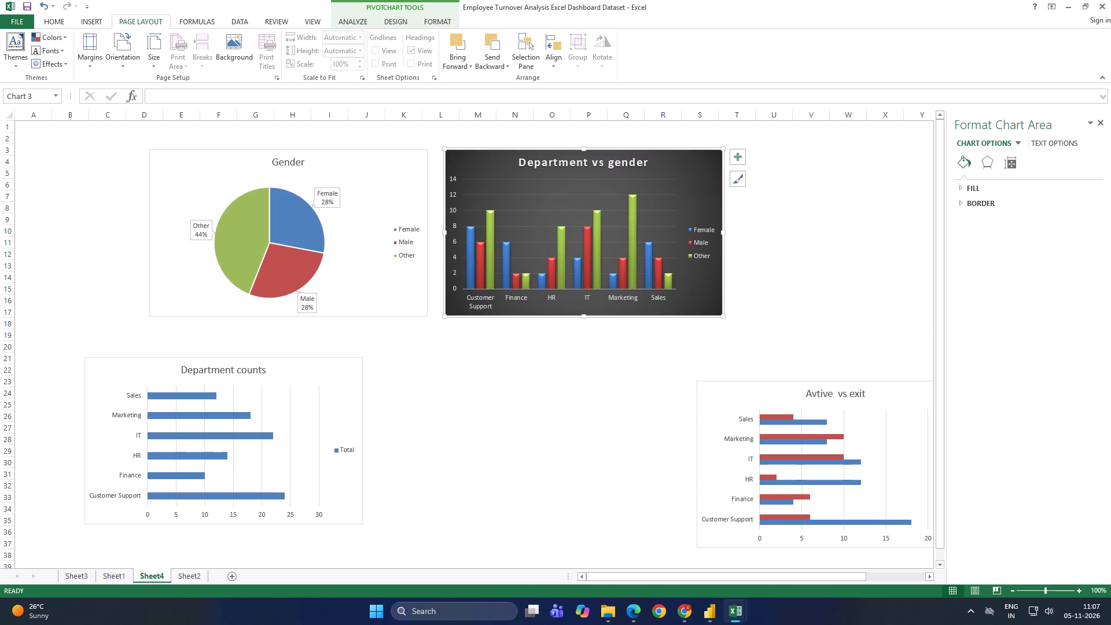
left_click_drag(343, 363, 408, 331)
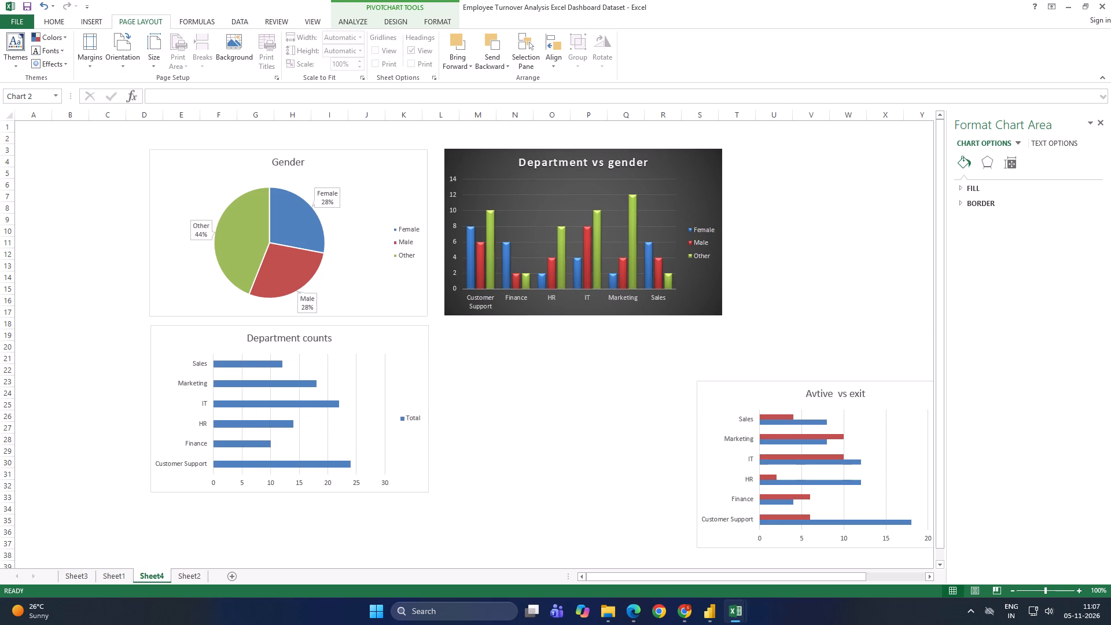
left_click_drag(408, 331, 404, 332)
left_click_drag(727, 392, 475, 338)
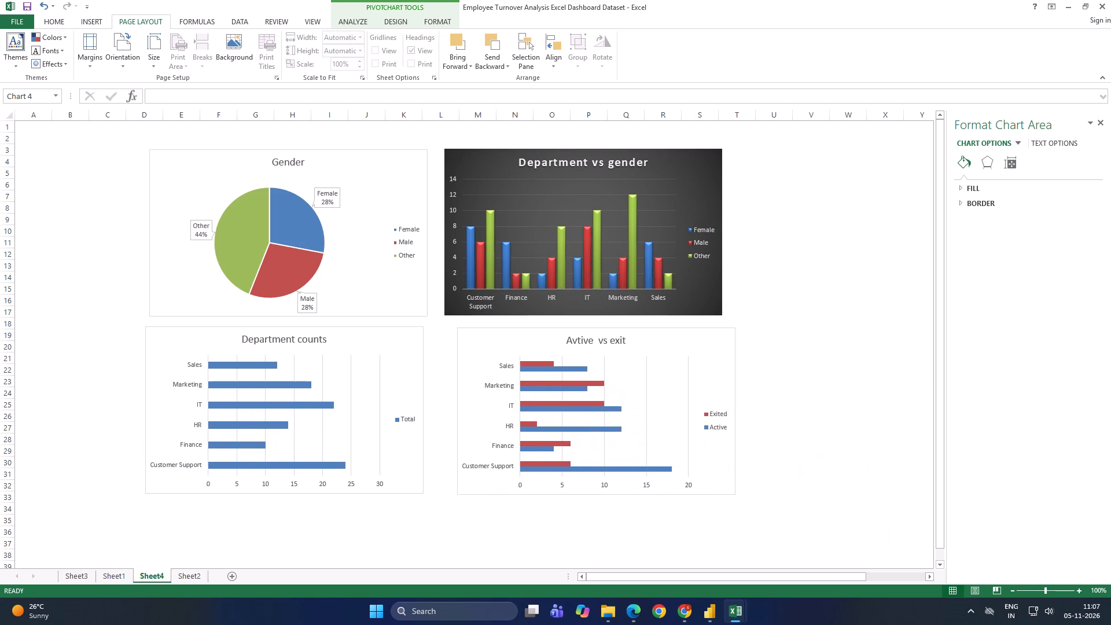
left_click_drag(475, 338, 465, 337)
Shift the plot area inside the "Department vs gender" chart slightly toward its legend.
left_click_drag(675, 192, 714, 189)
left_click(785, 198)
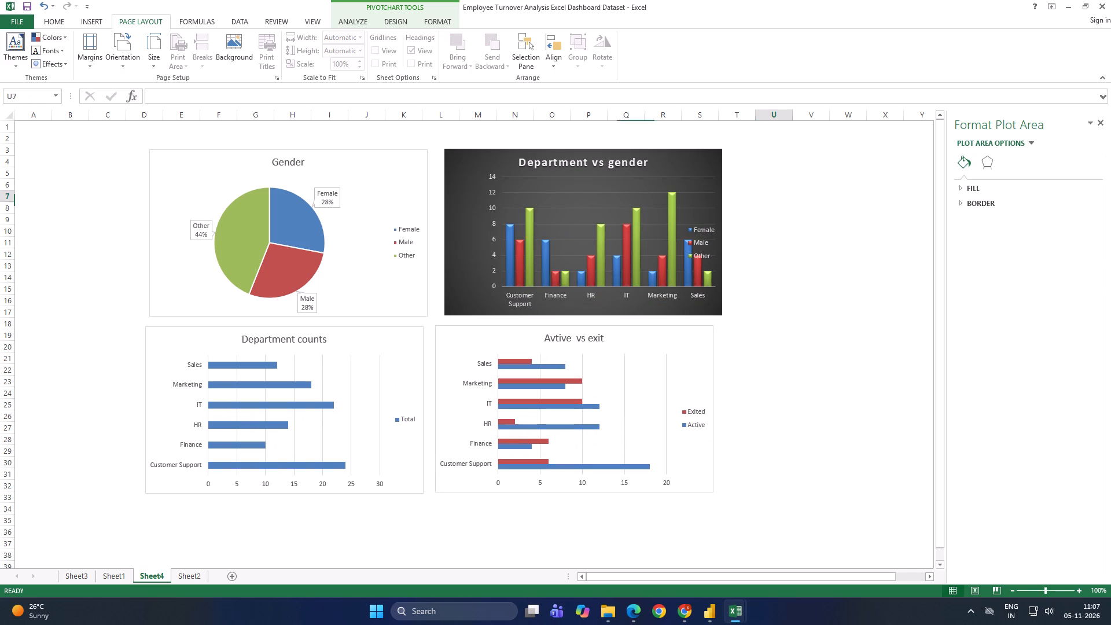
left_click(591, 230)
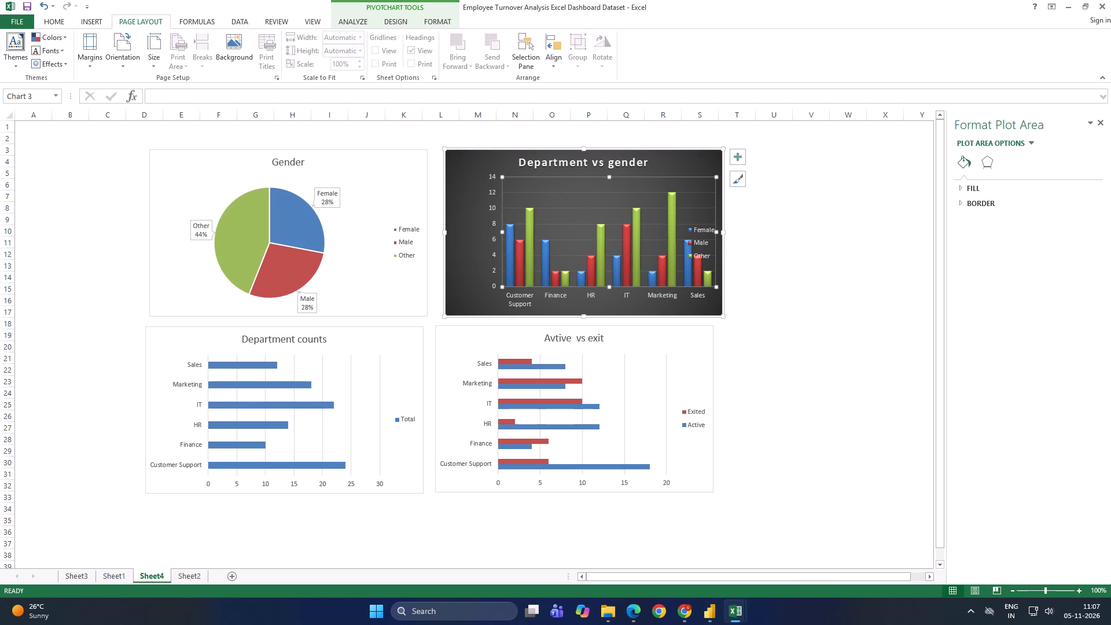
left_click_drag(521, 201, 495, 204)
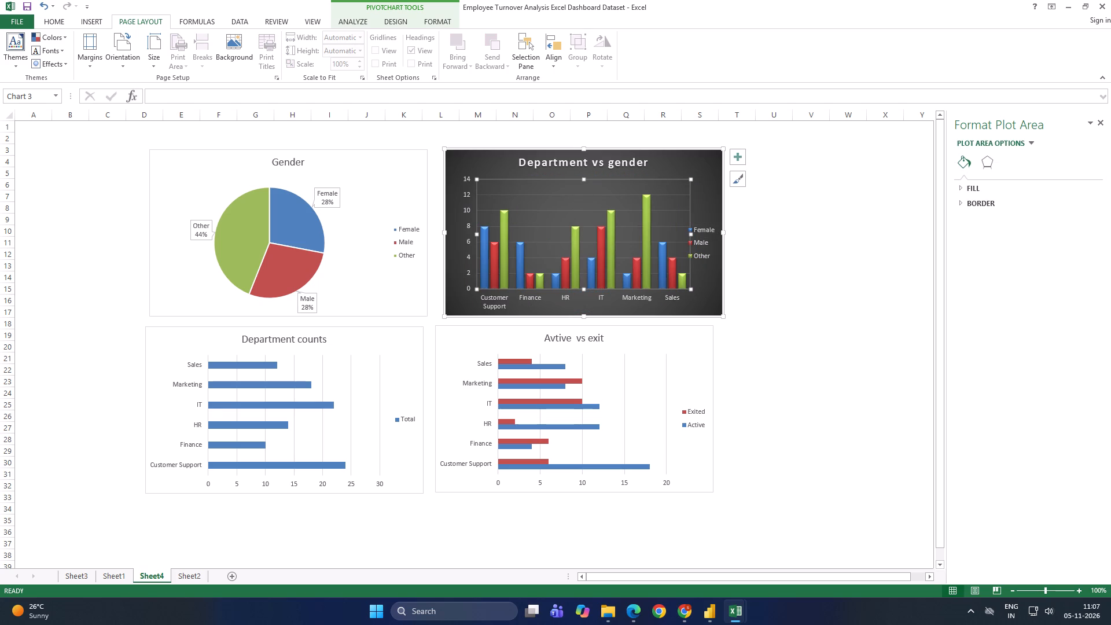
Insert a Status slicer for the "Department vs gender" PivotChart.
left_click(360, 14)
left_click(230, 56)
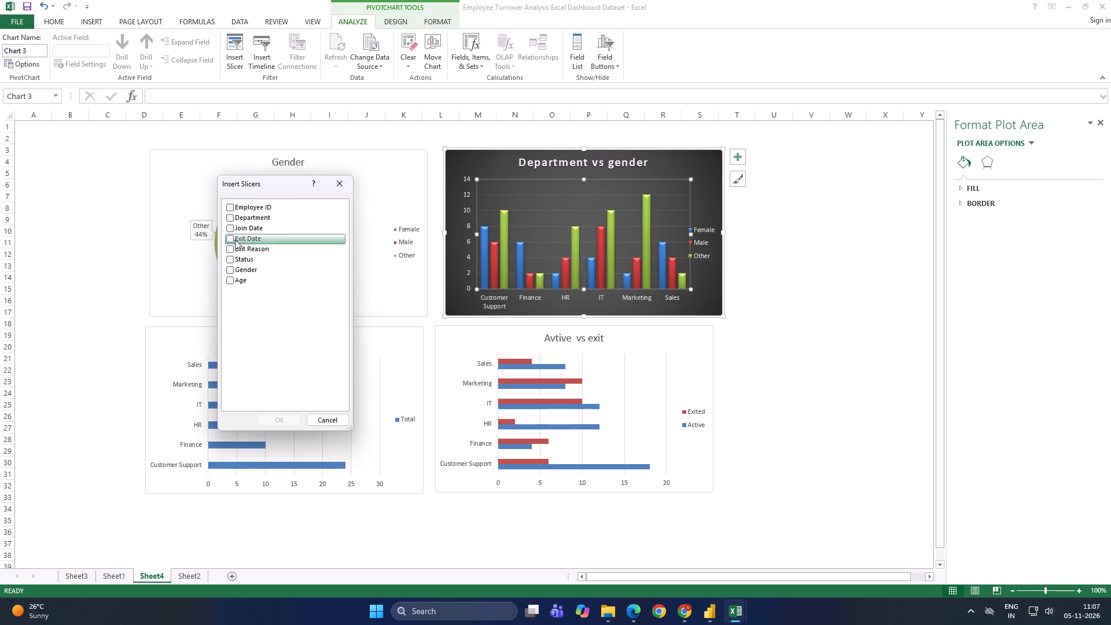
left_click(234, 267)
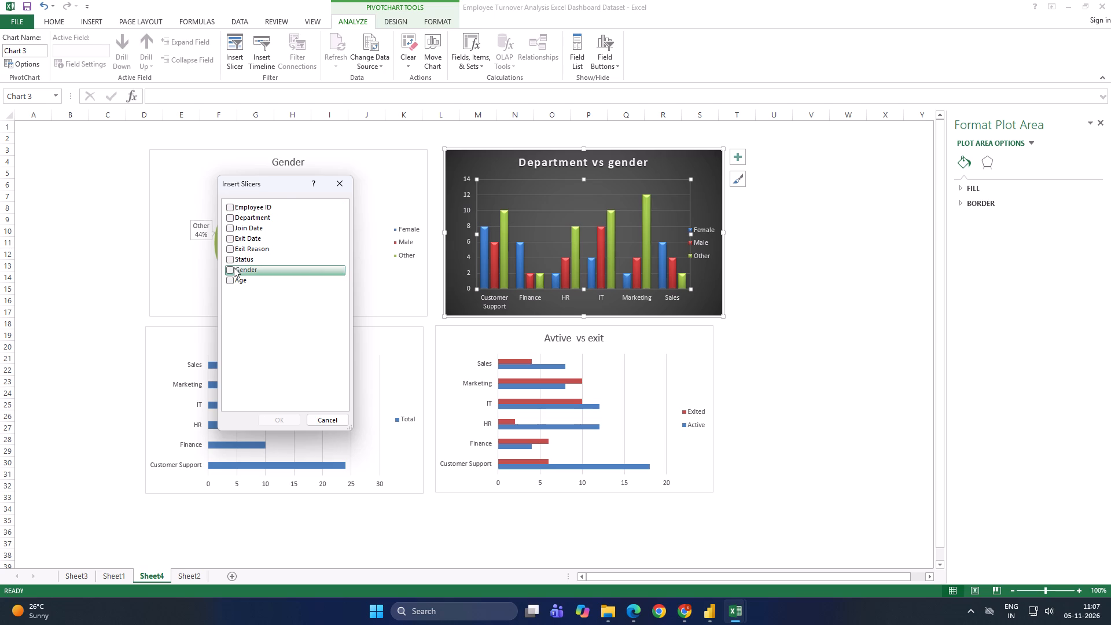
left_click(230, 252)
left_click(230, 252)
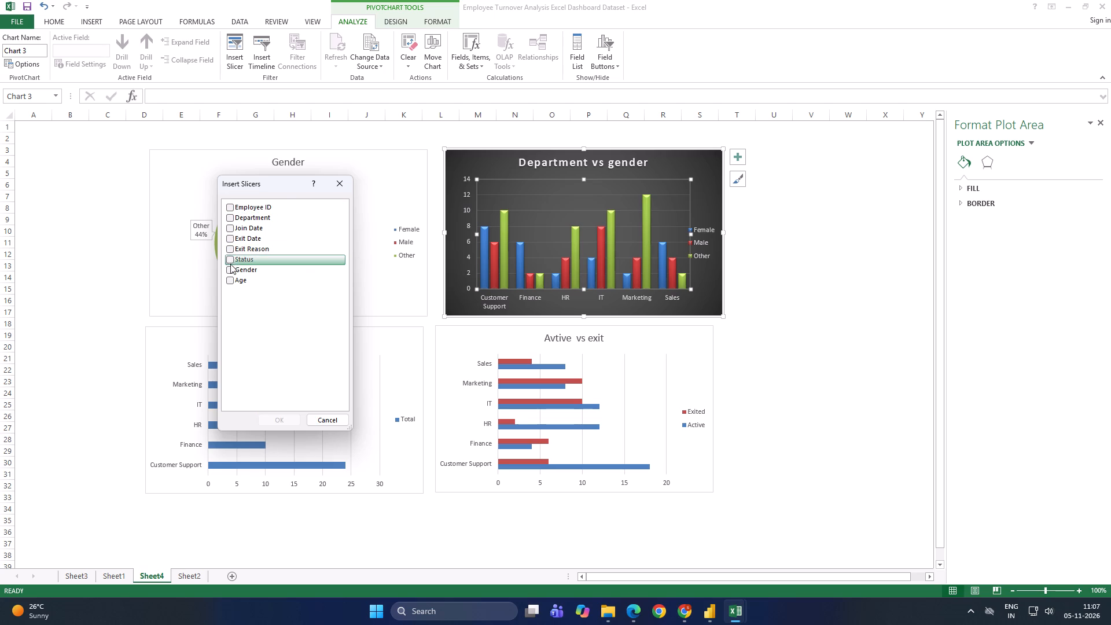
left_click(230, 258)
left_click(289, 418)
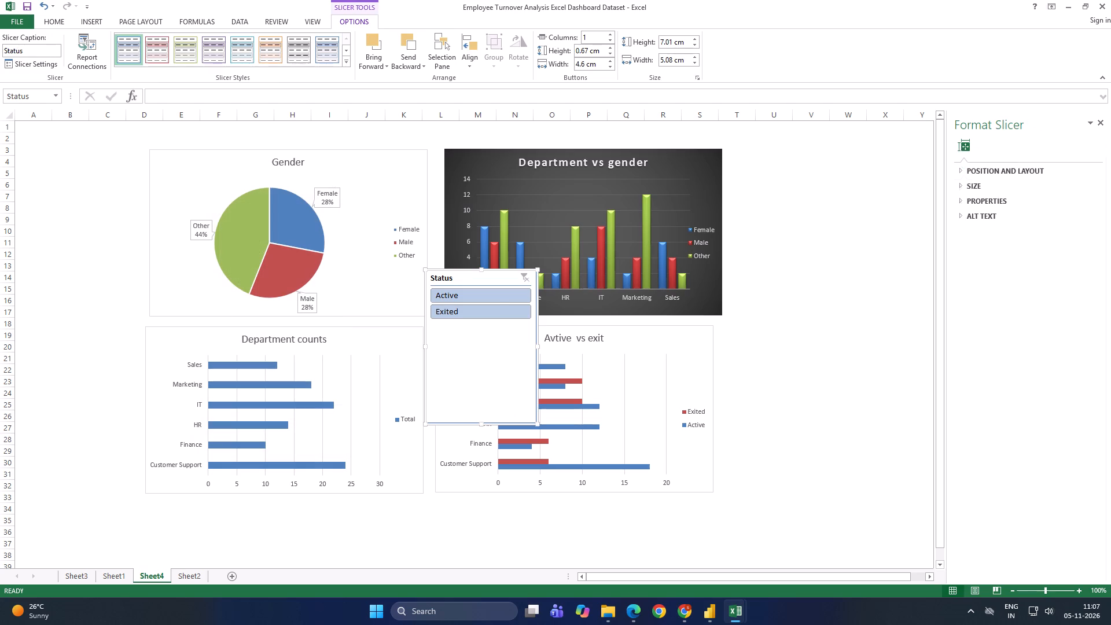
Move the Status slicer into the empty space just left of the "Department counts" chart.
left_click_drag(469, 278, 82, 336)
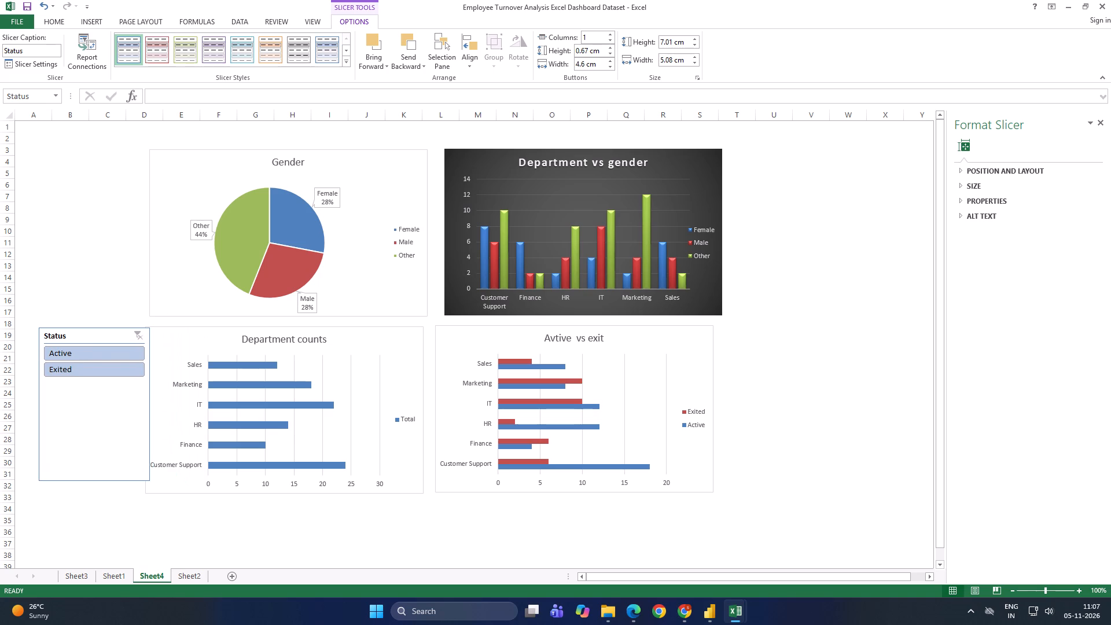
left_click_drag(82, 336, 77, 336)
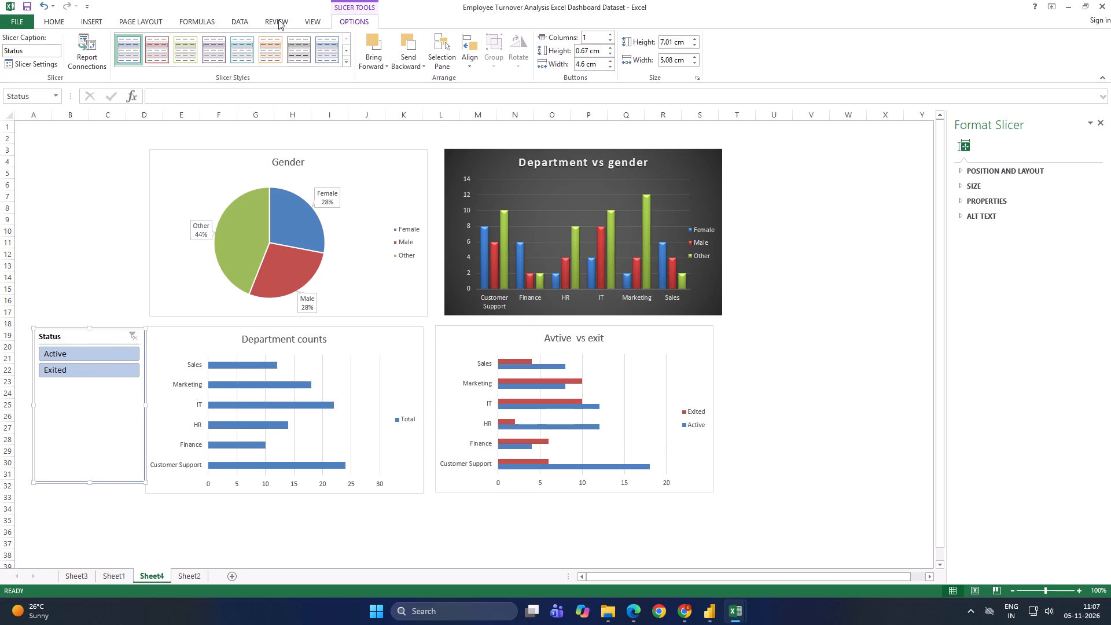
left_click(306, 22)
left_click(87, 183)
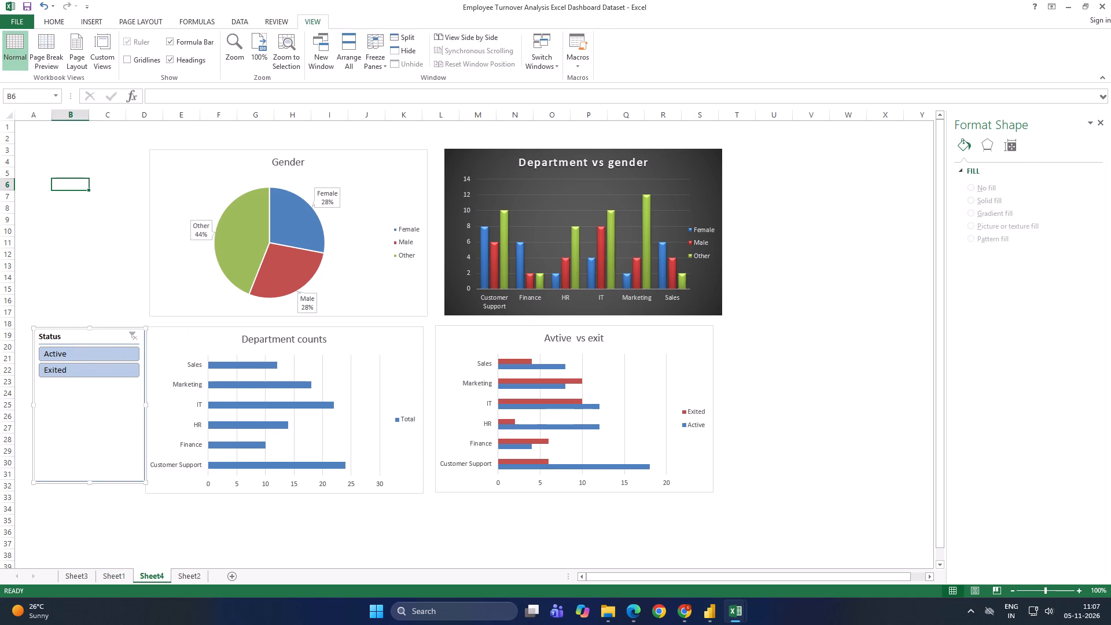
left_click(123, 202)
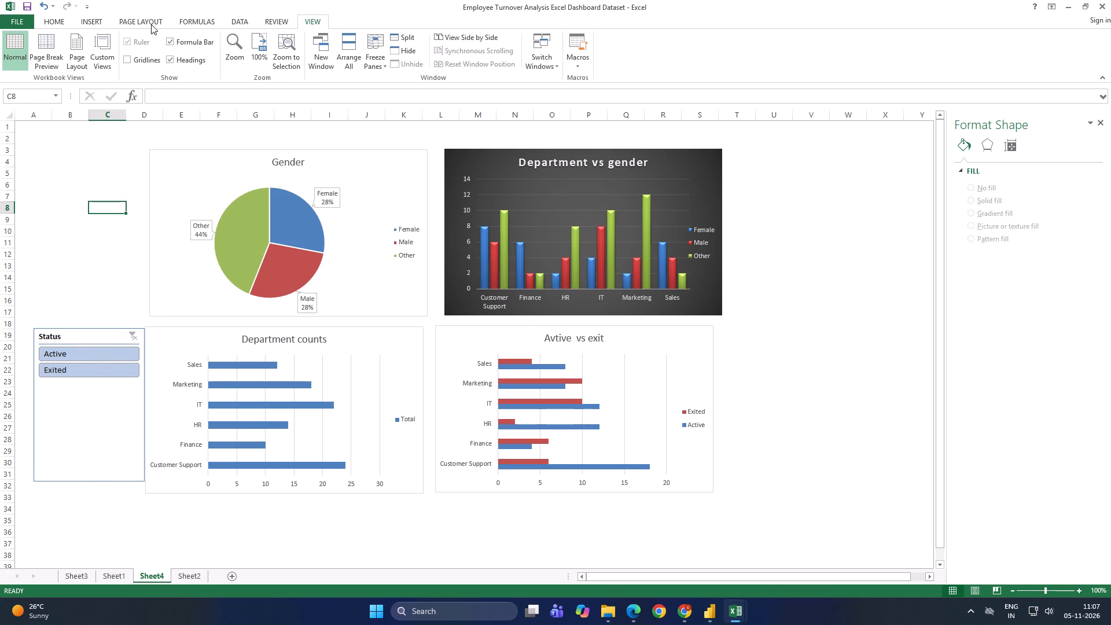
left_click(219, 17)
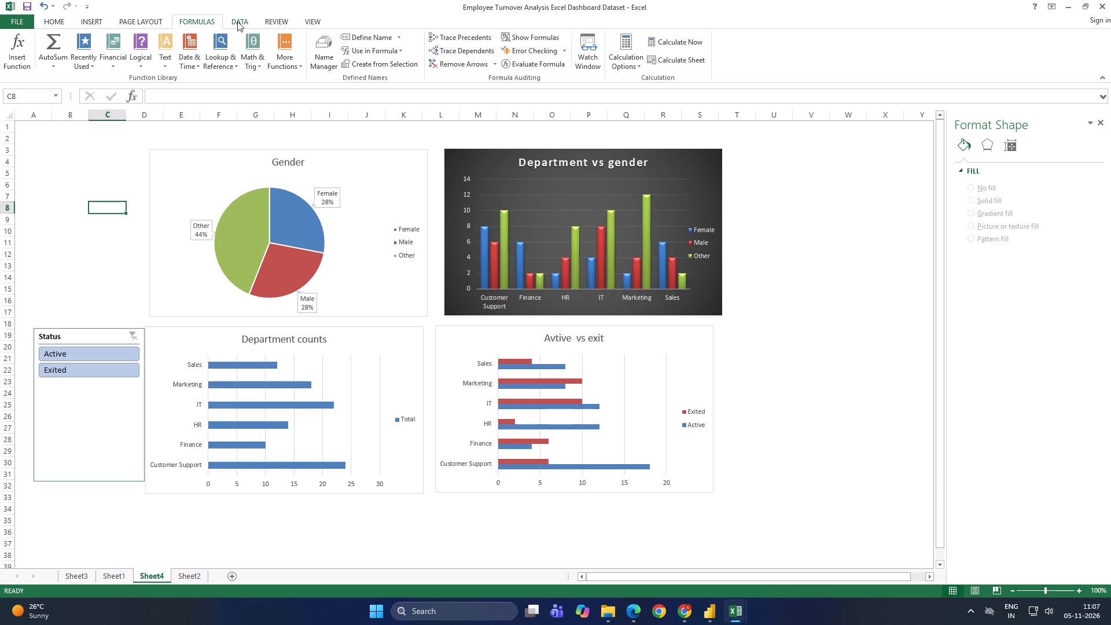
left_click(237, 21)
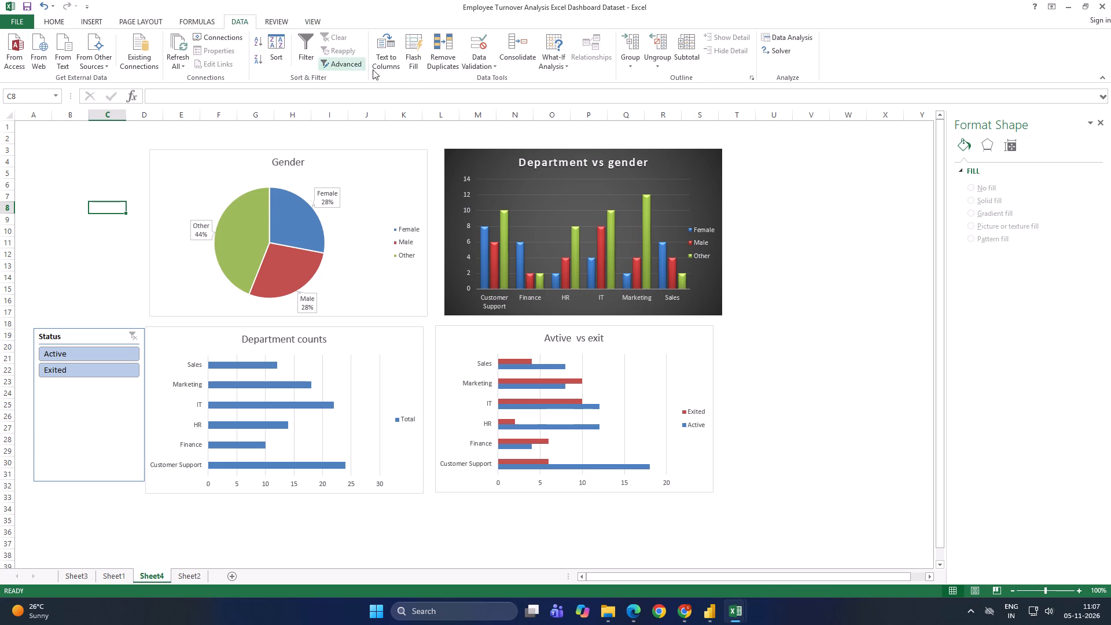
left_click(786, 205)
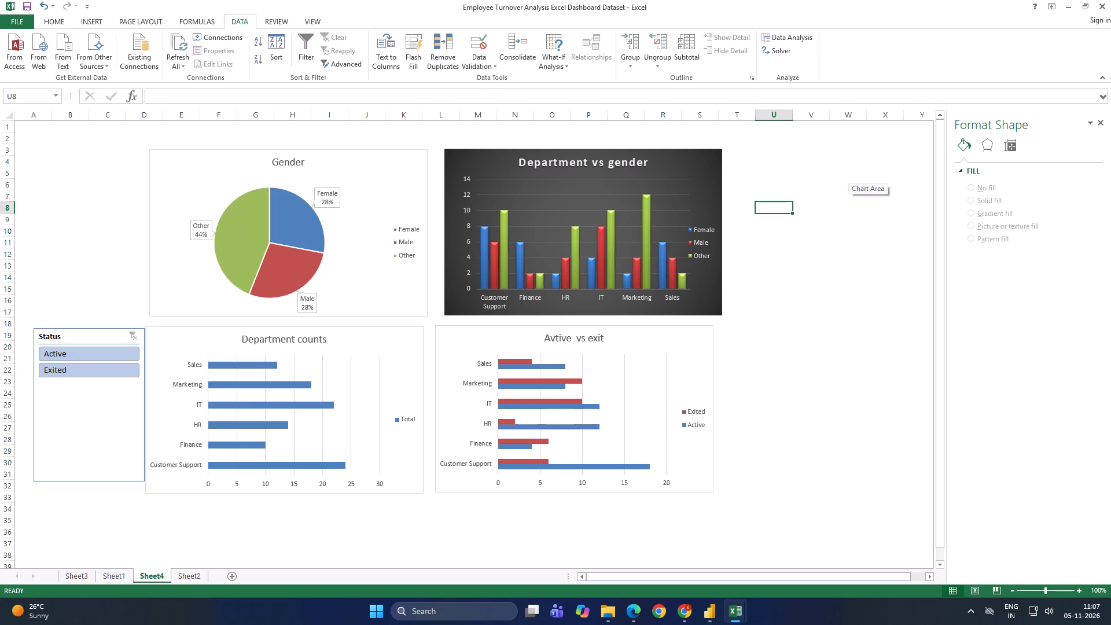
Insert a Gender slicer for the "Gender" pie PivotChart.
left_click(380, 227)
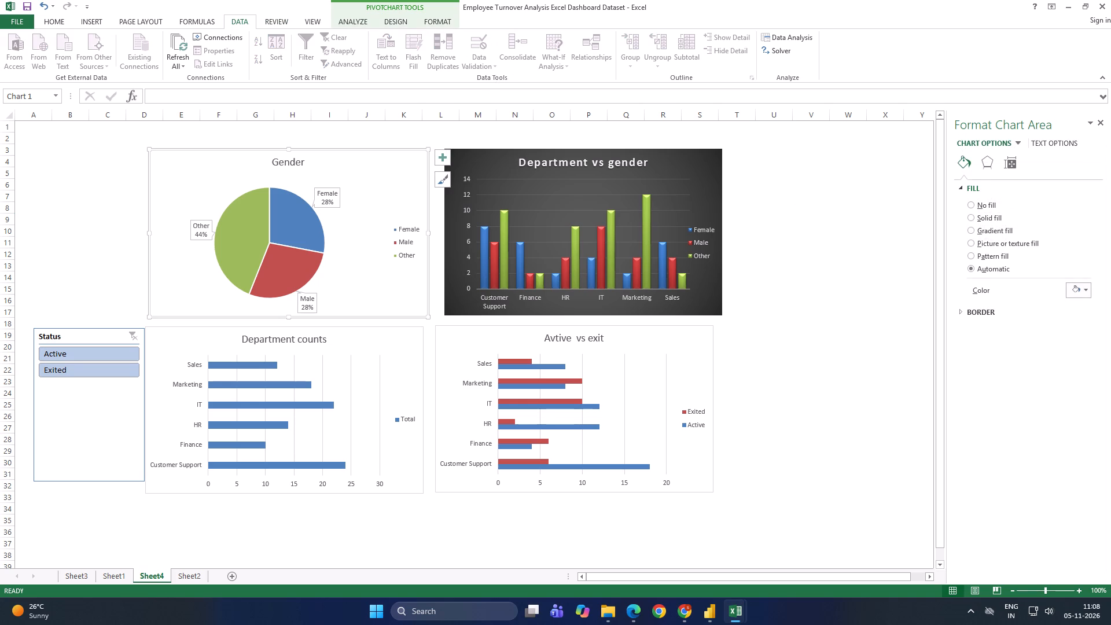
left_click(350, 18)
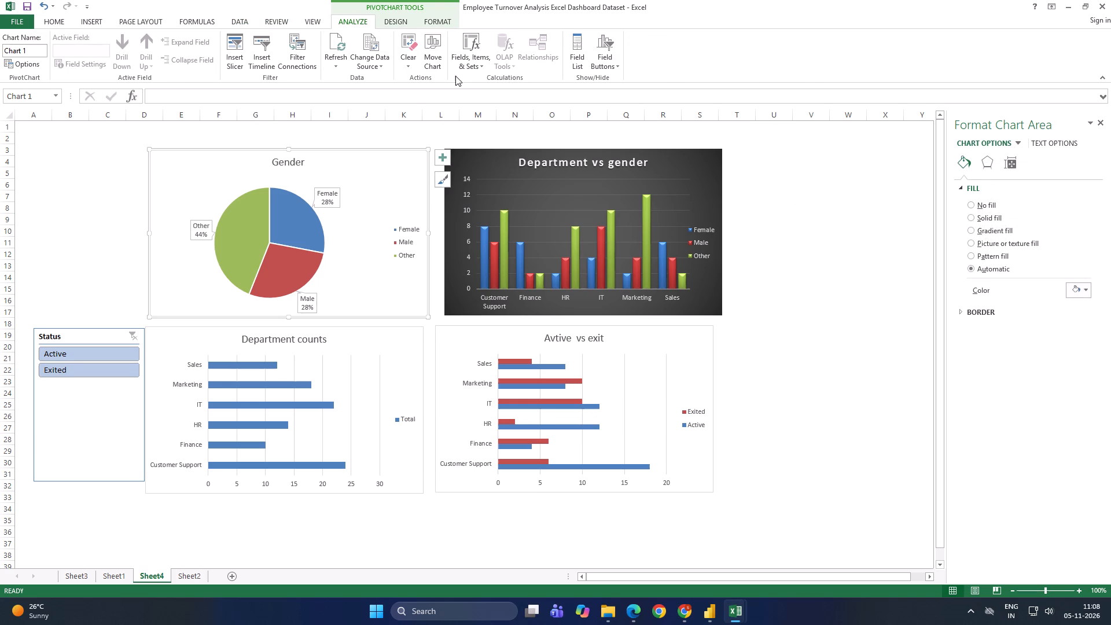
left_click(234, 58)
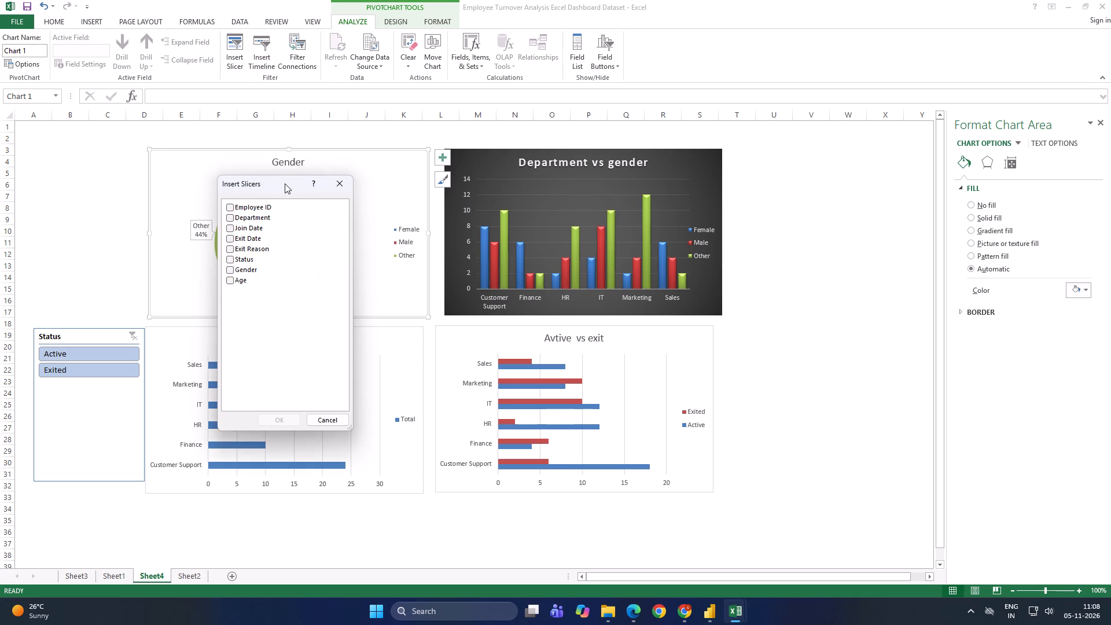
left_click(233, 269)
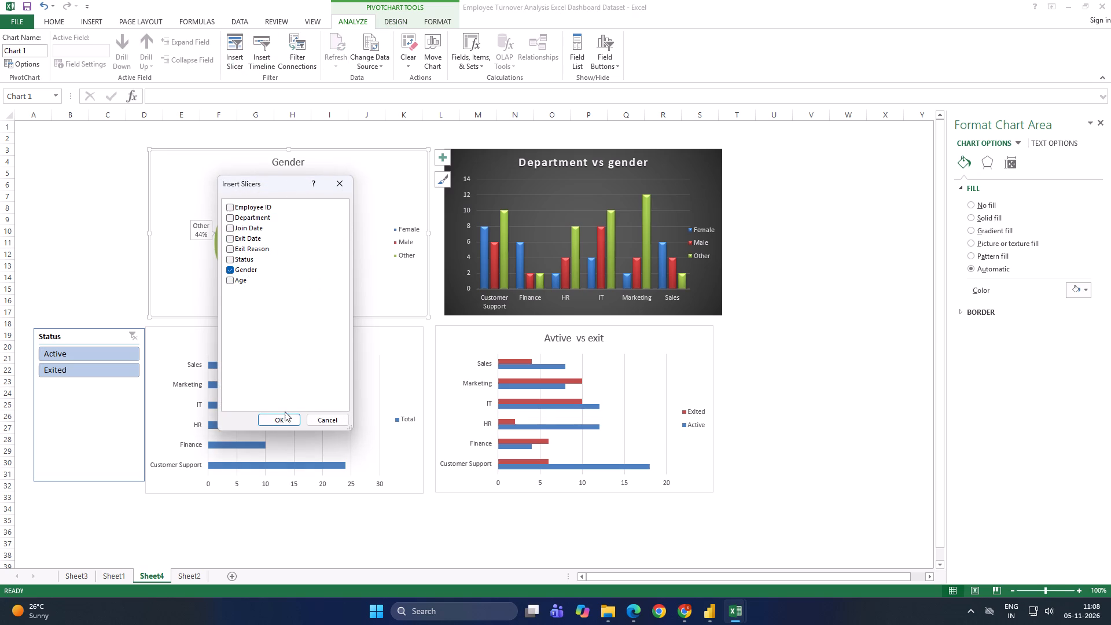
left_click(283, 416)
Move the Gender slicer into the empty space beside the "Gender" pie chart, above the Status slicer.
left_click_drag(471, 280, 445, 280)
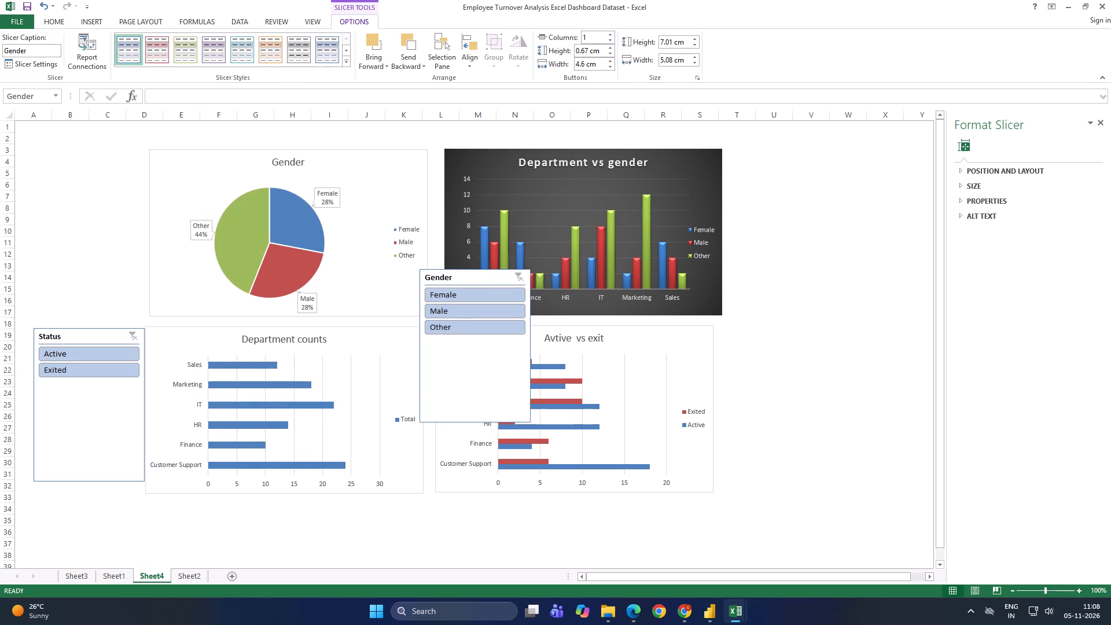
left_click_drag(445, 280, 78, 162)
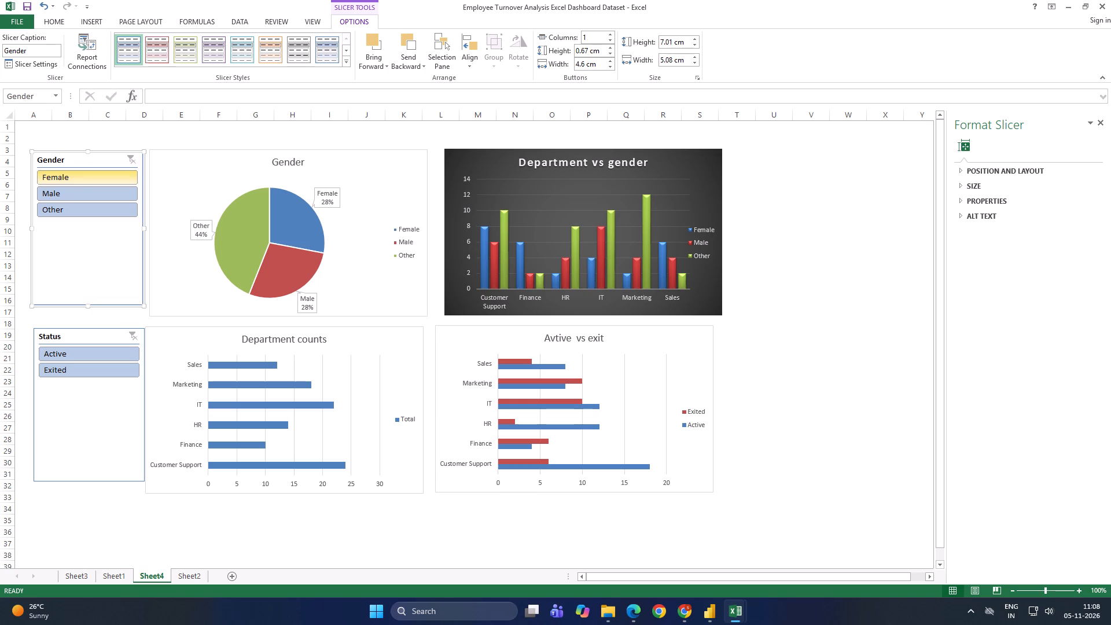
left_click(131, 161)
left_click(131, 161)
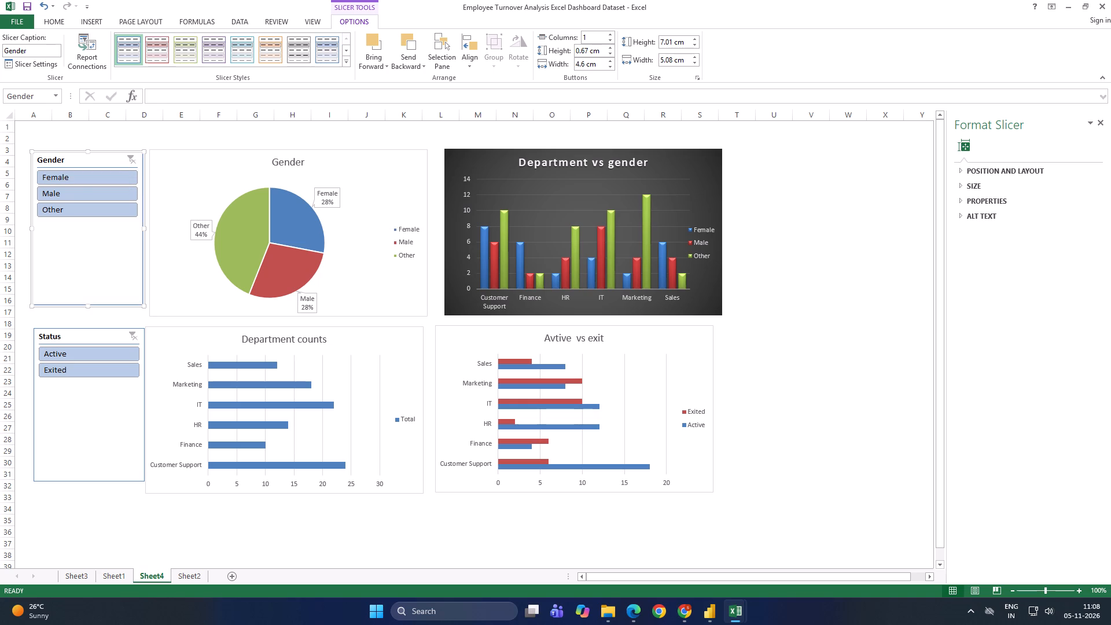
Connect the Gender slicer to PivotTable7, PivotTable8 and PivotTable9 as well through its report connections.
right_click(136, 160)
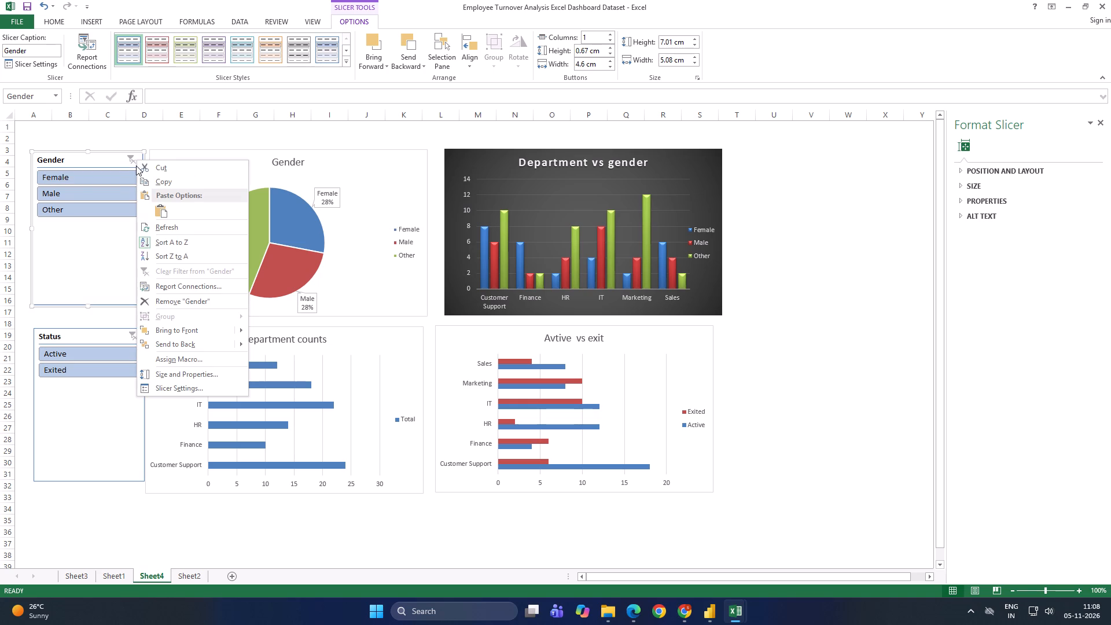
left_click(199, 288)
left_click(116, 273)
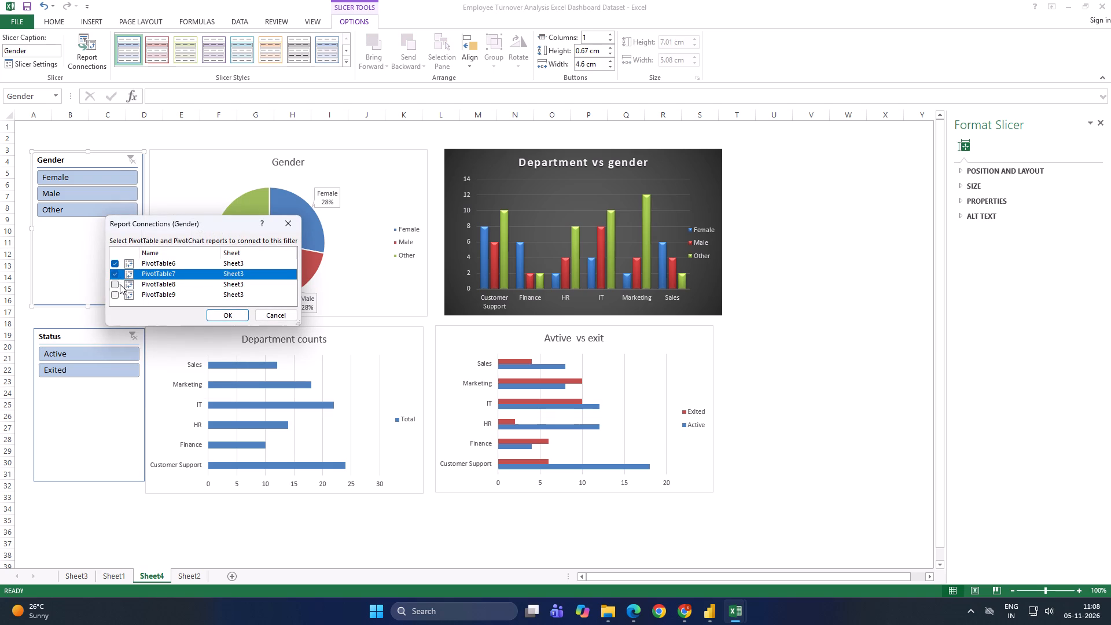
left_click(118, 286)
left_click(116, 296)
left_click(224, 313)
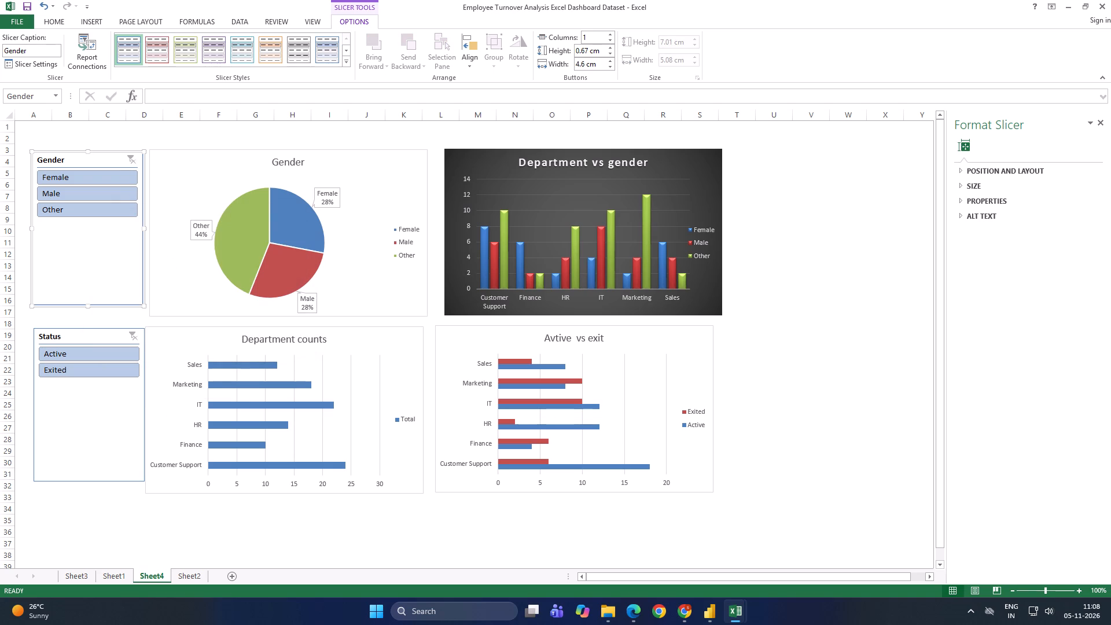
Connect the Status slicer to PivotTable6, PivotTable7 and PivotTable9 as well through its report connections.
right_click(128, 337)
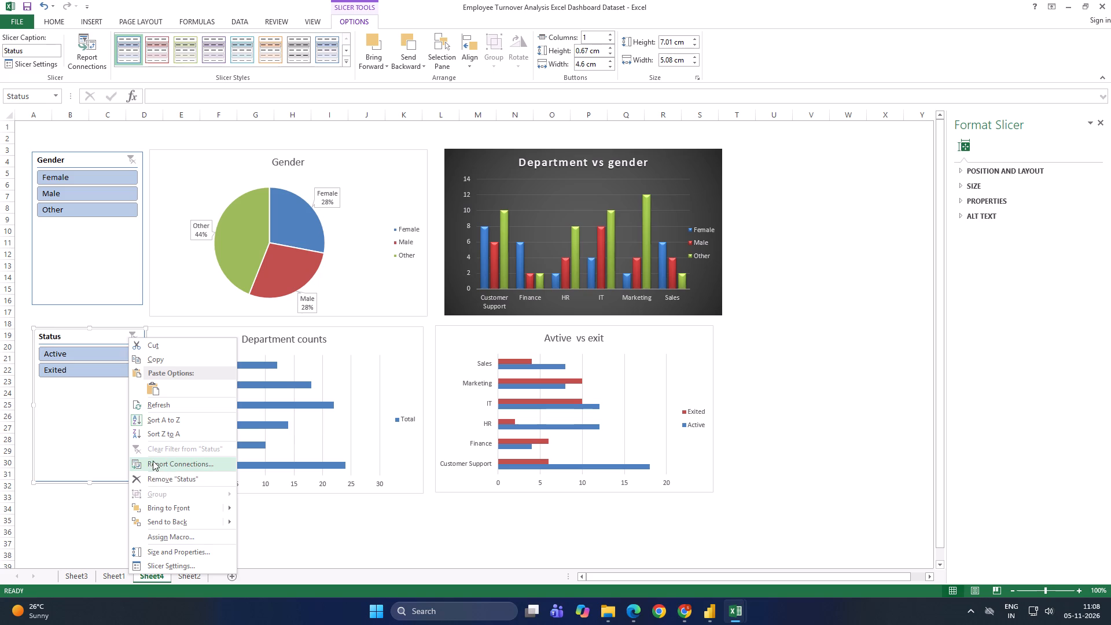
left_click(163, 464)
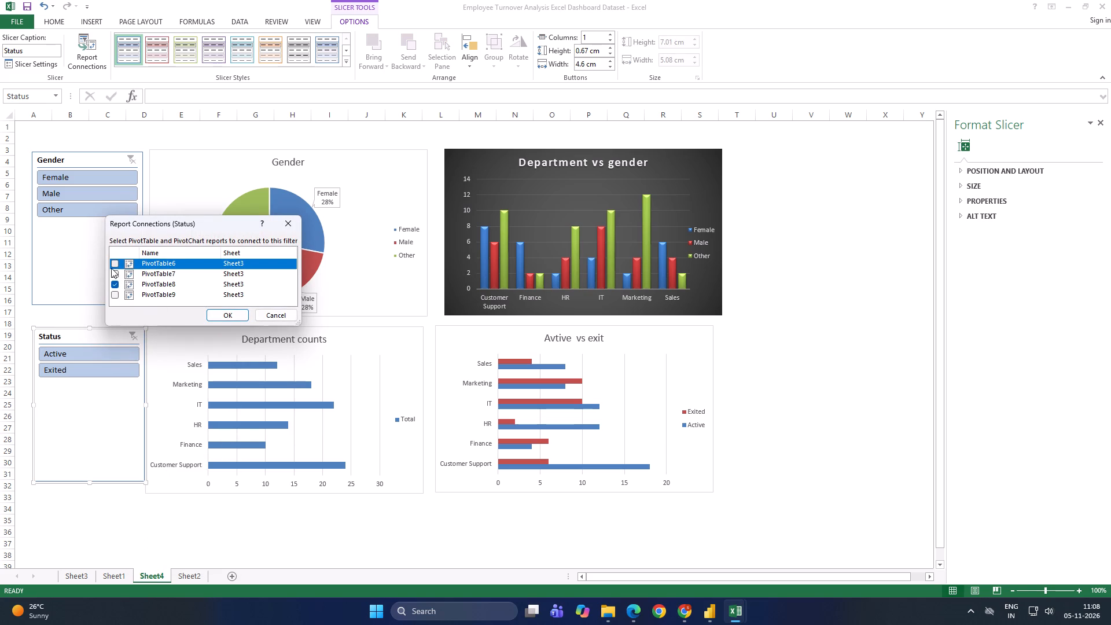
left_click(114, 272)
left_click(115, 262)
left_click(112, 293)
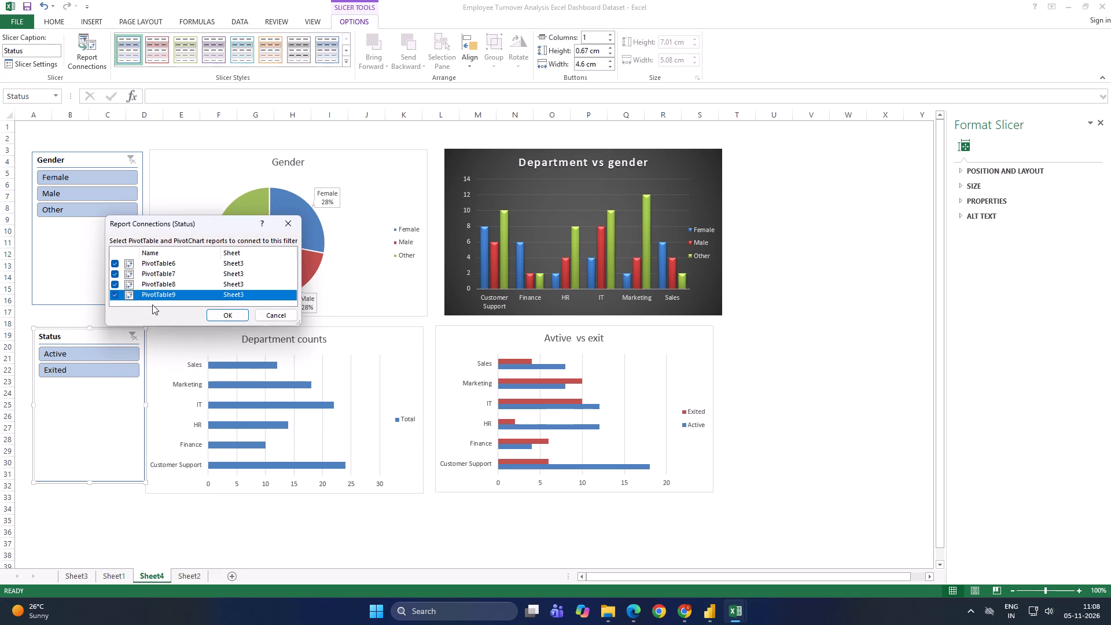
left_click(228, 315)
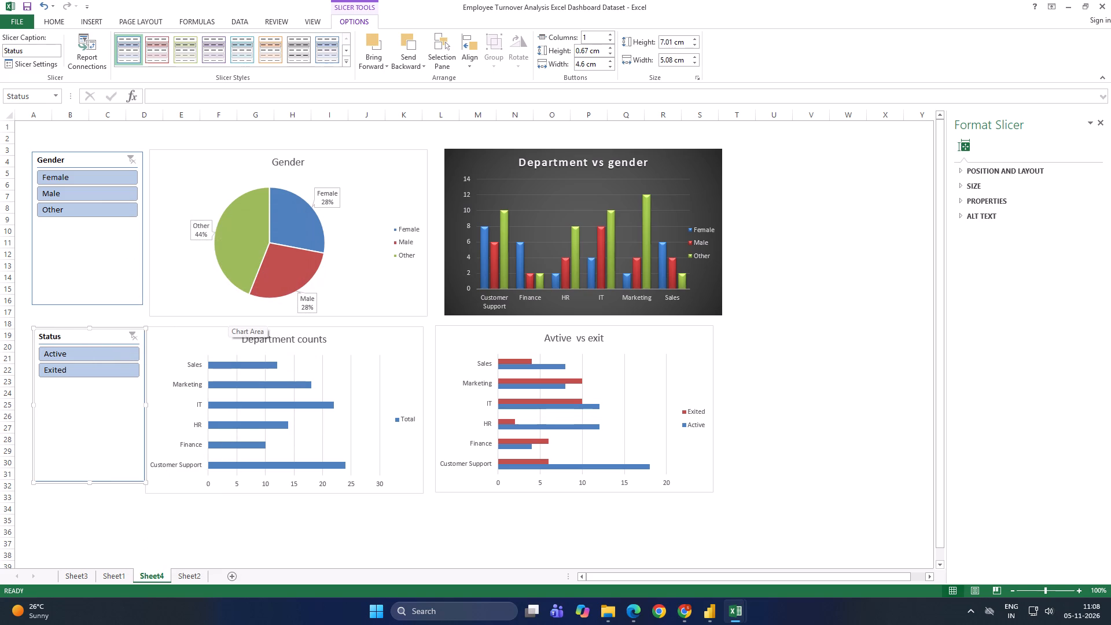
Test both slicers on the dashboard by filtering through the Status and Gender values, and clear both filters.
left_click(270, 543)
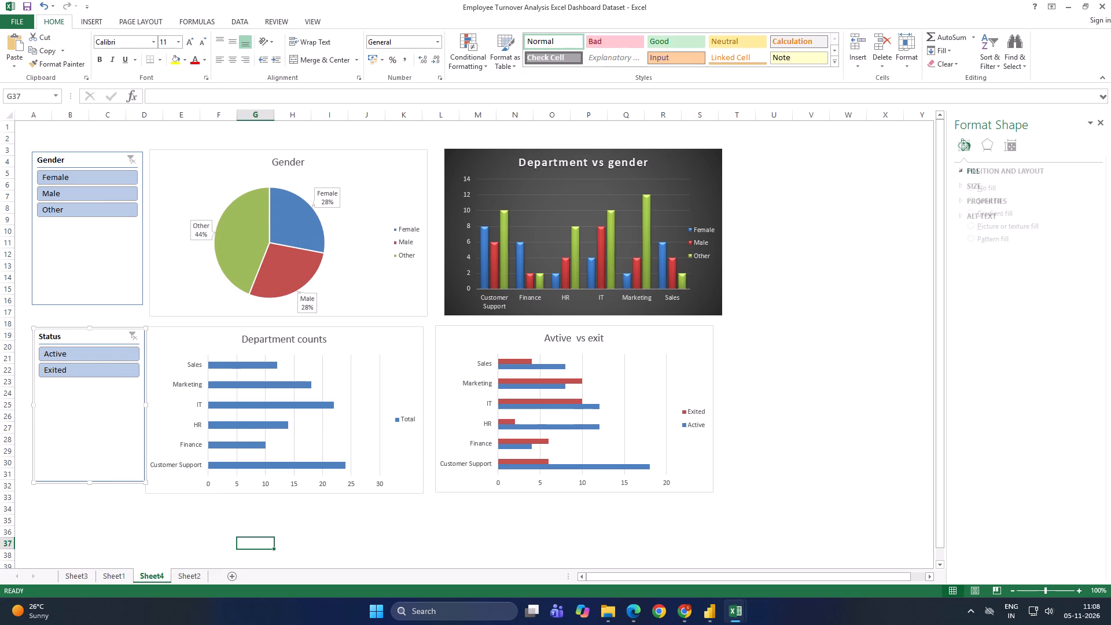
left_click(108, 350)
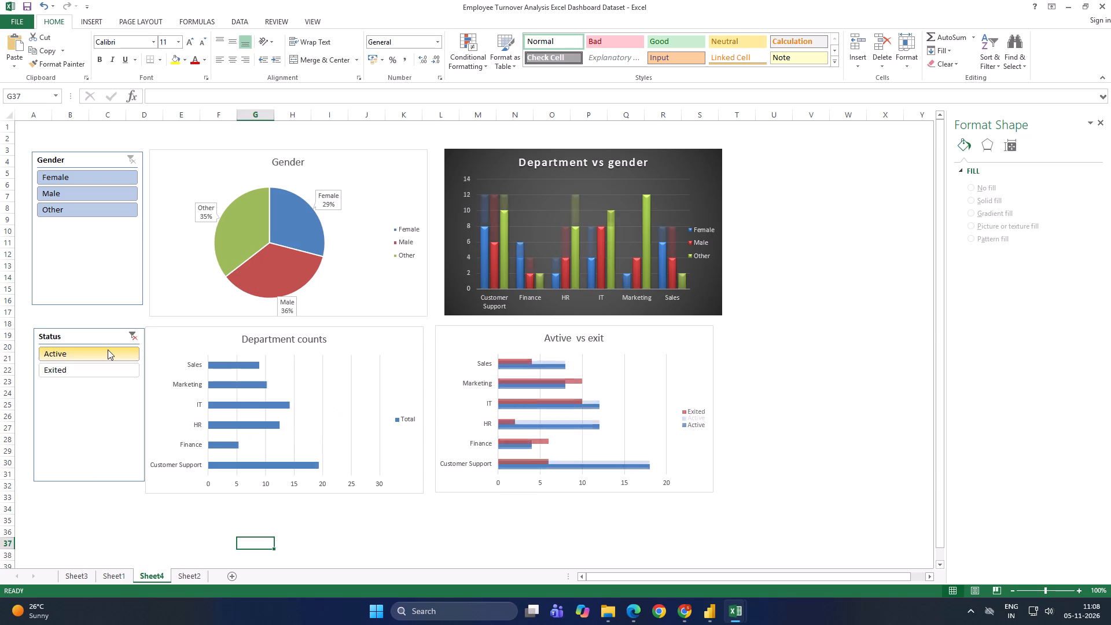
left_click(114, 373)
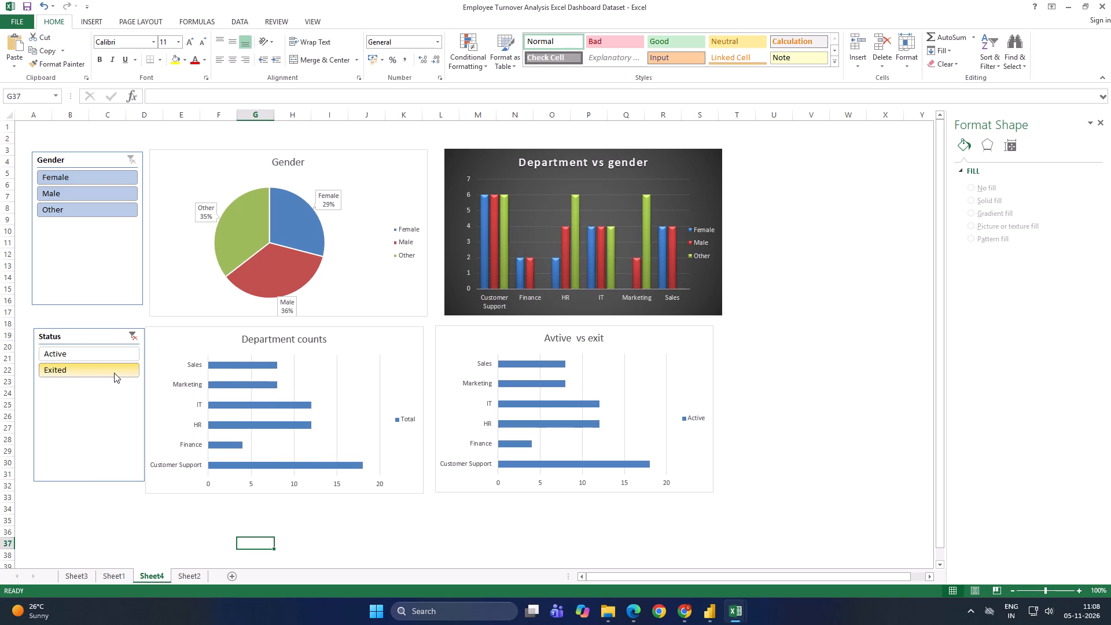
left_click(106, 355)
left_click(106, 214)
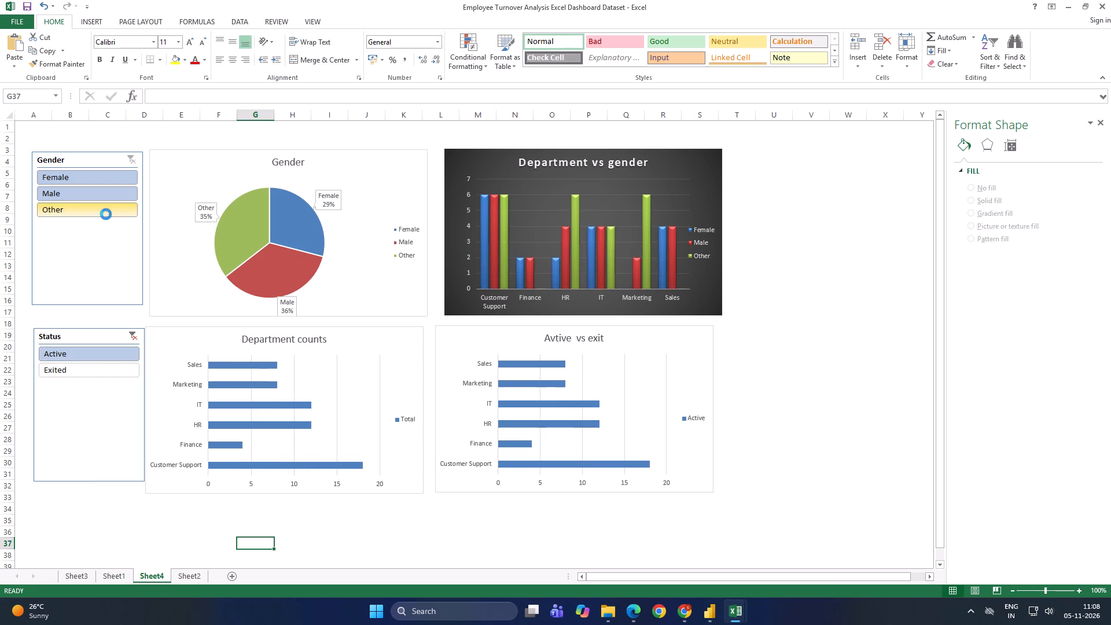
left_click(106, 189)
left_click(104, 174)
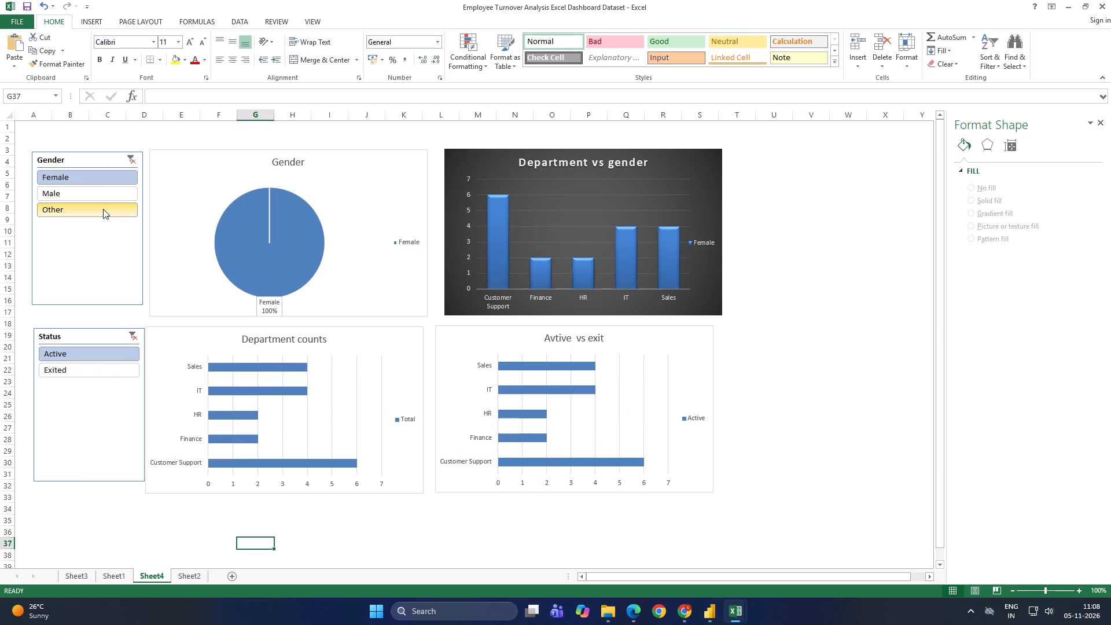
left_click(103, 209)
left_click(101, 215)
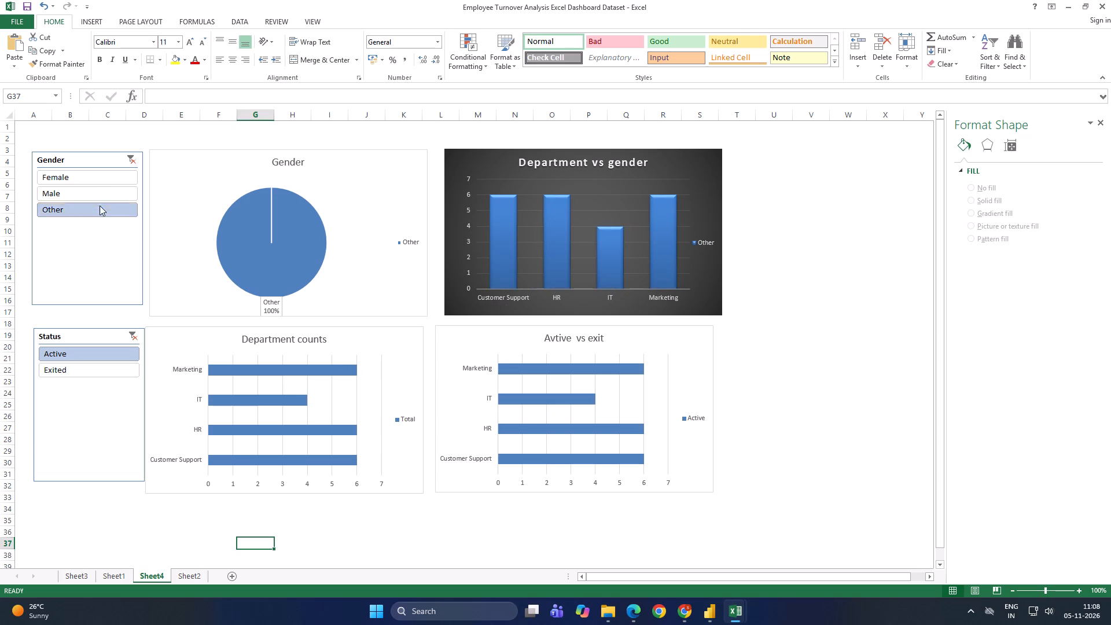
left_click(99, 183)
left_click(91, 378)
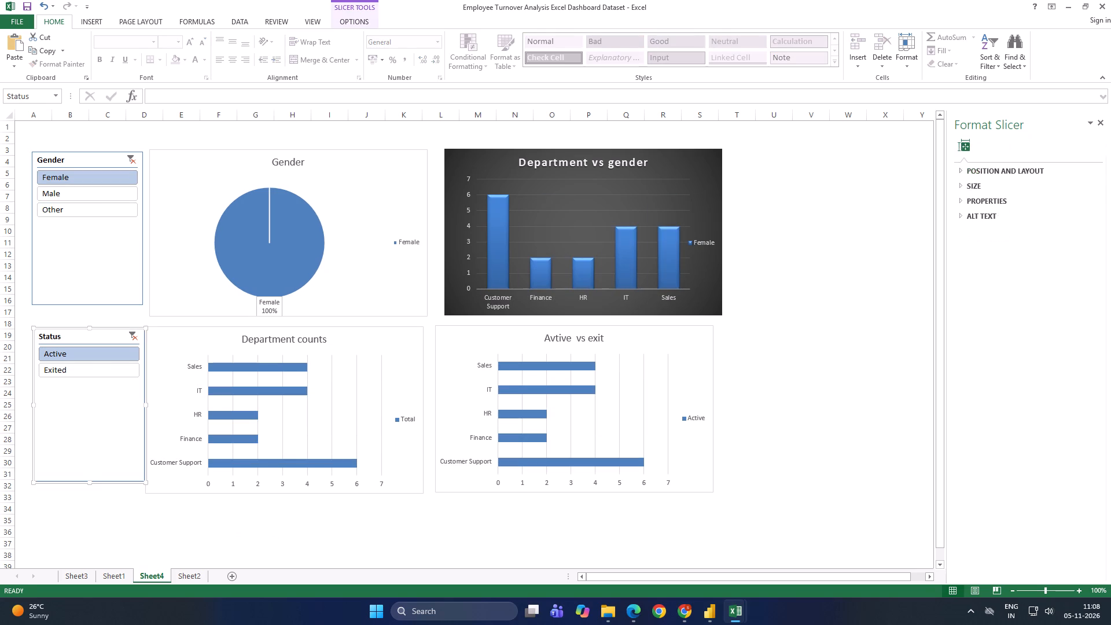
left_click(135, 162)
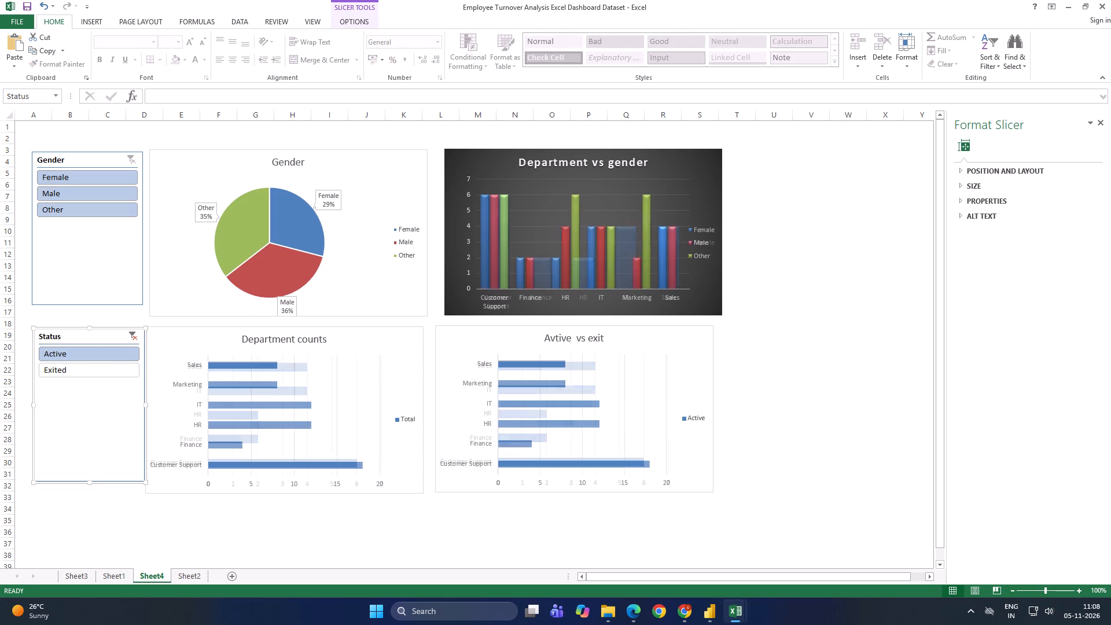
left_click(131, 332)
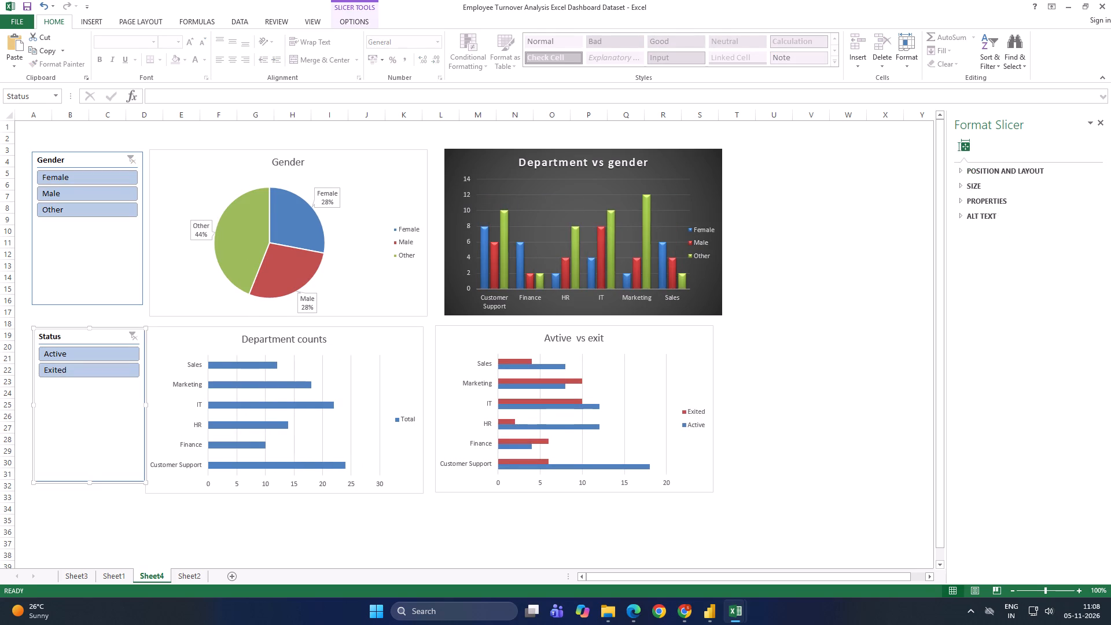
Save the workbook.
key("ctrl+s")
Save a copy of the workbook in the lab 13 folder, named "lab13_" followed by the student roll number.
left_click(14, 16)
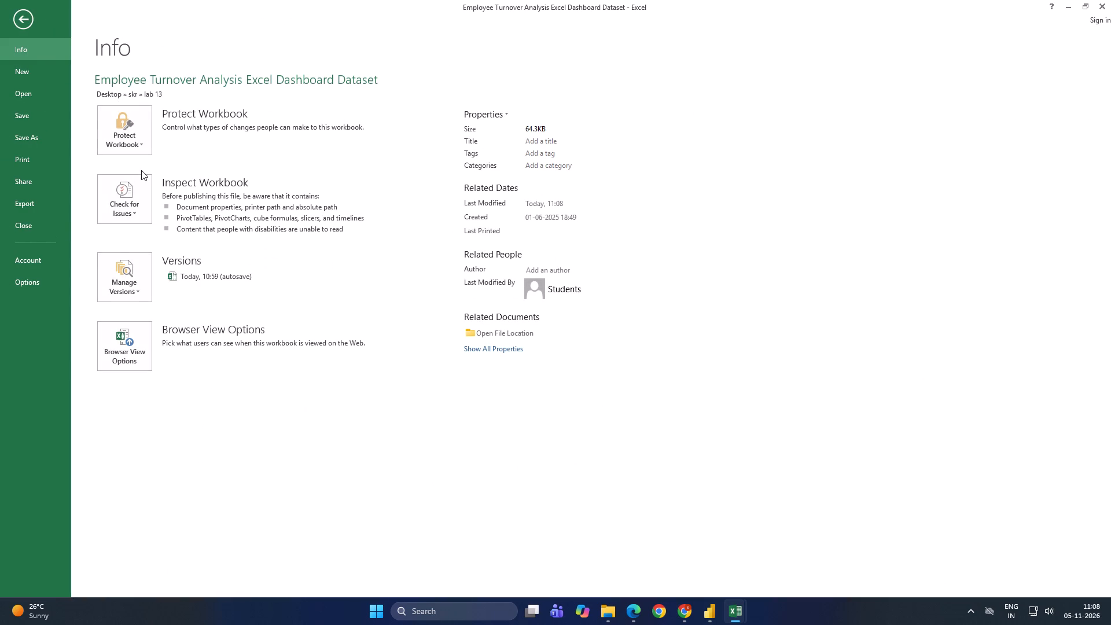
left_click(28, 134)
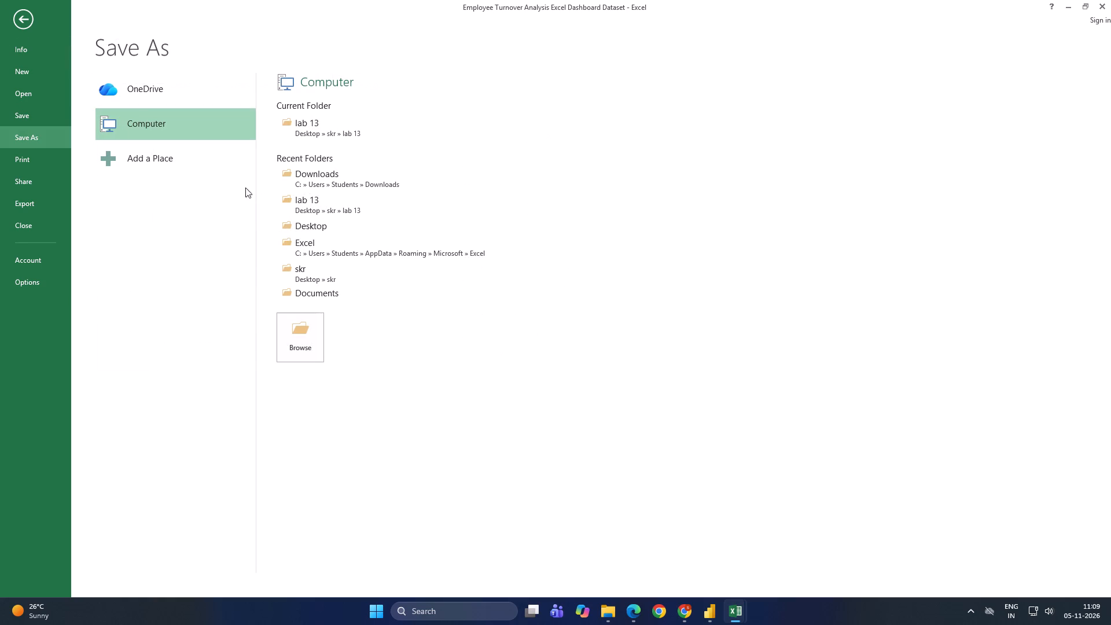
double_click(321, 272)
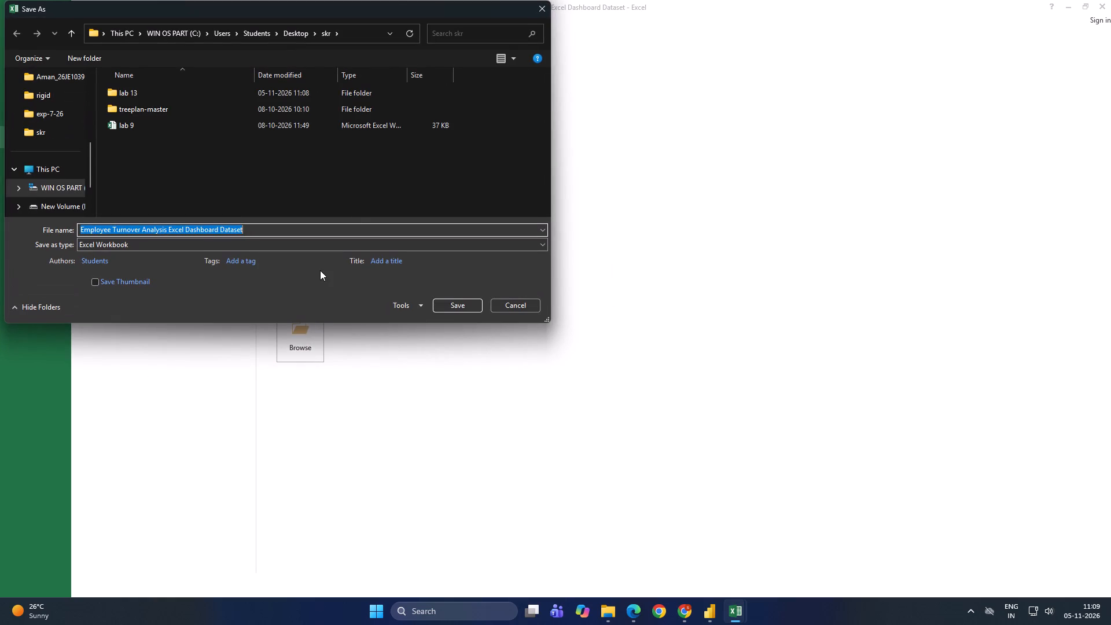
double_click(220, 95)
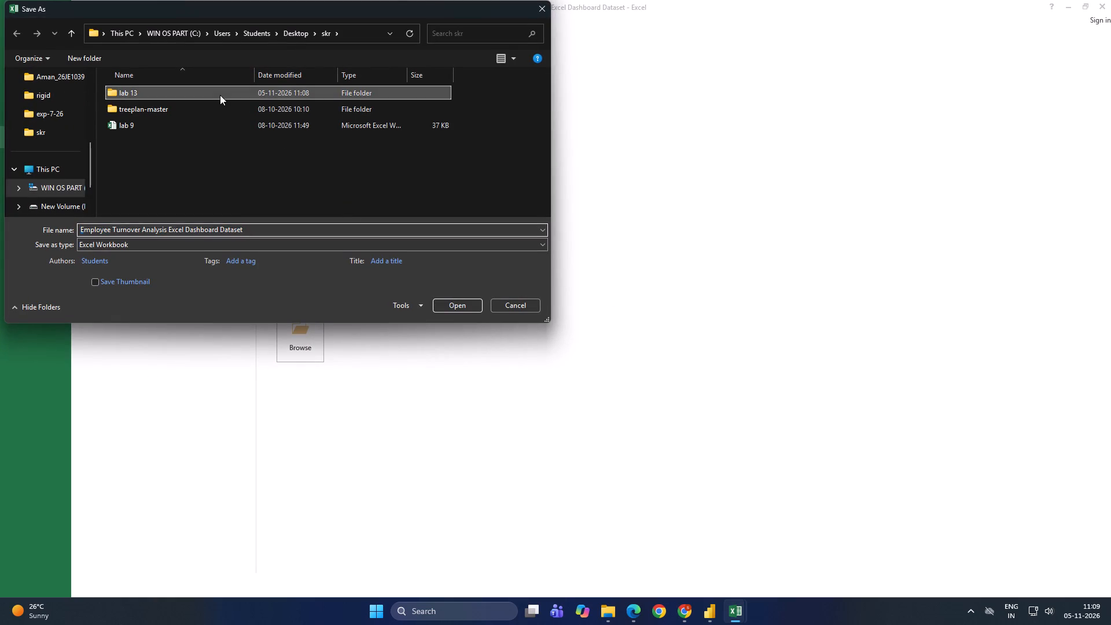
left_click(279, 234)
key("BackSpace")
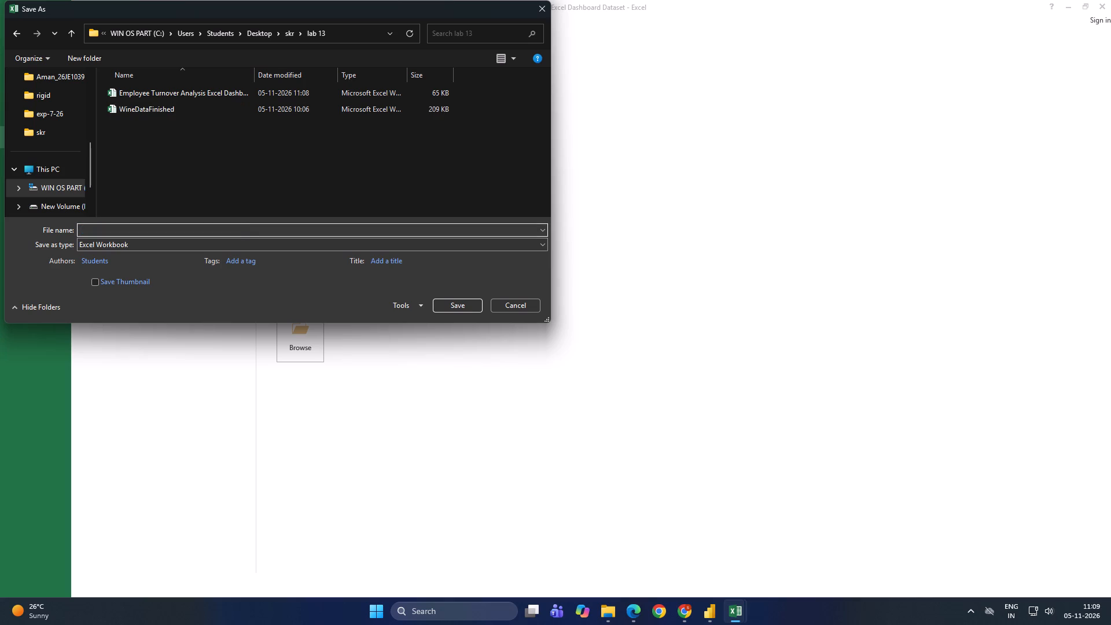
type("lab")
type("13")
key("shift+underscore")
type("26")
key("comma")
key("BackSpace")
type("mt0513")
Complete saving the workbook copy in the lab 13 folder under the "lab13_" name with the student roll number.
left_click(468, 307)
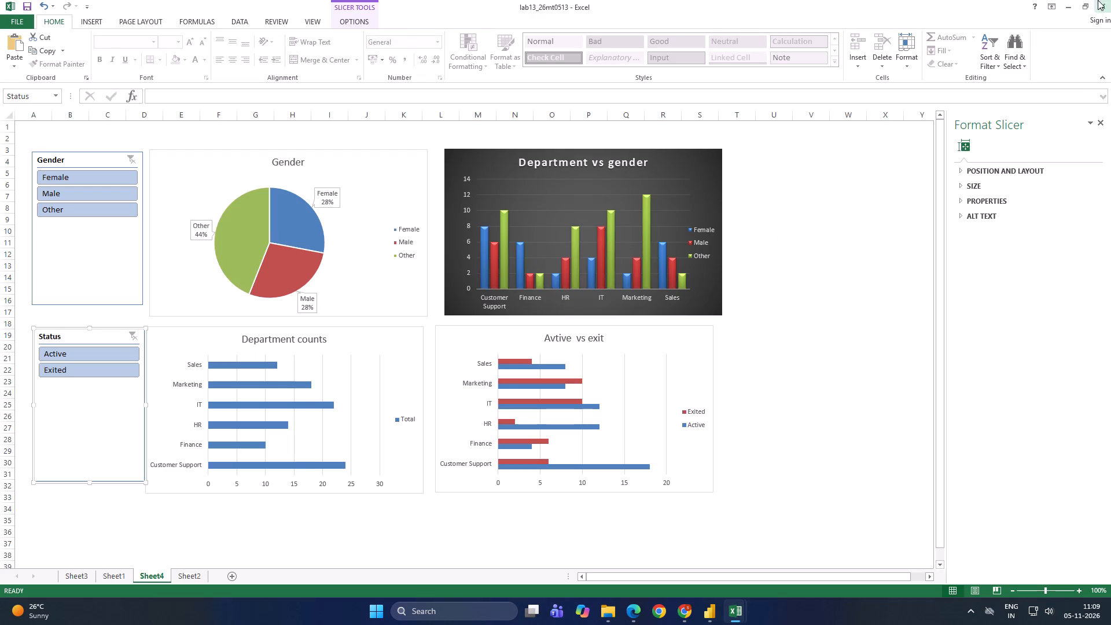
Close the saved lab 13 workbook, Book1 and WineDataFinished, discarding the unsaved changes in Book1 and WineDataFinished.
left_click(1098, 0)
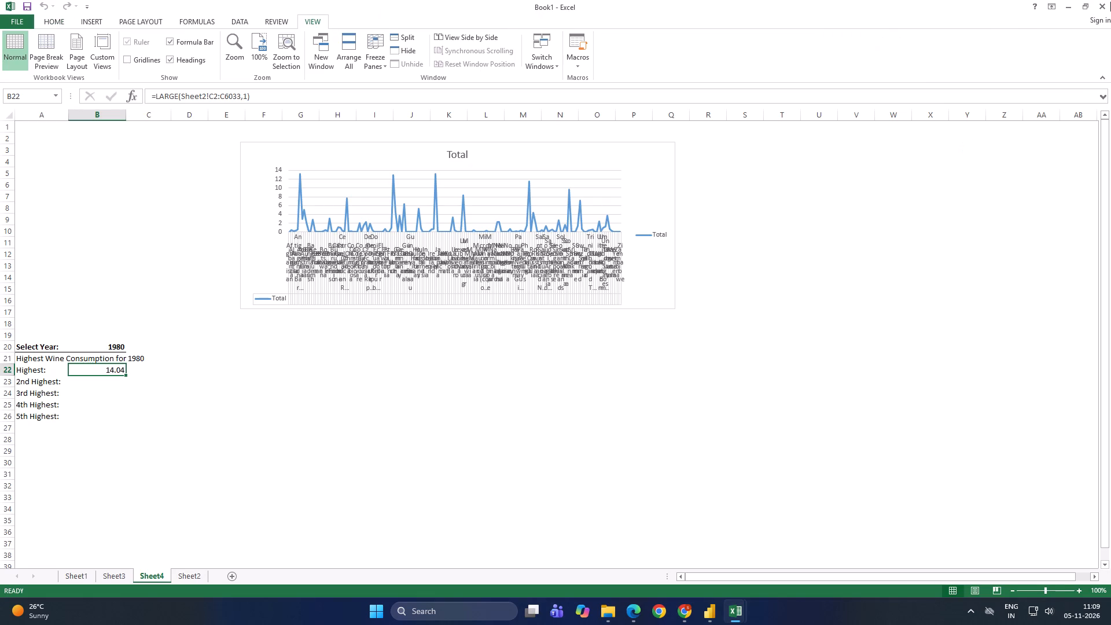
left_click(1110, 1)
left_click(565, 329)
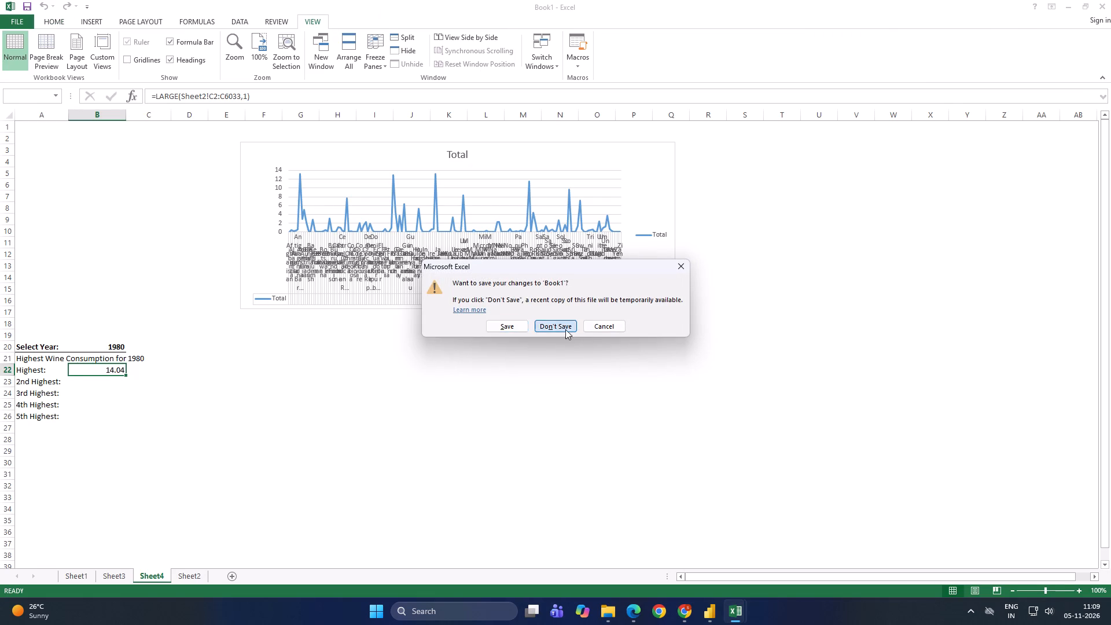
left_click(1110, 0)
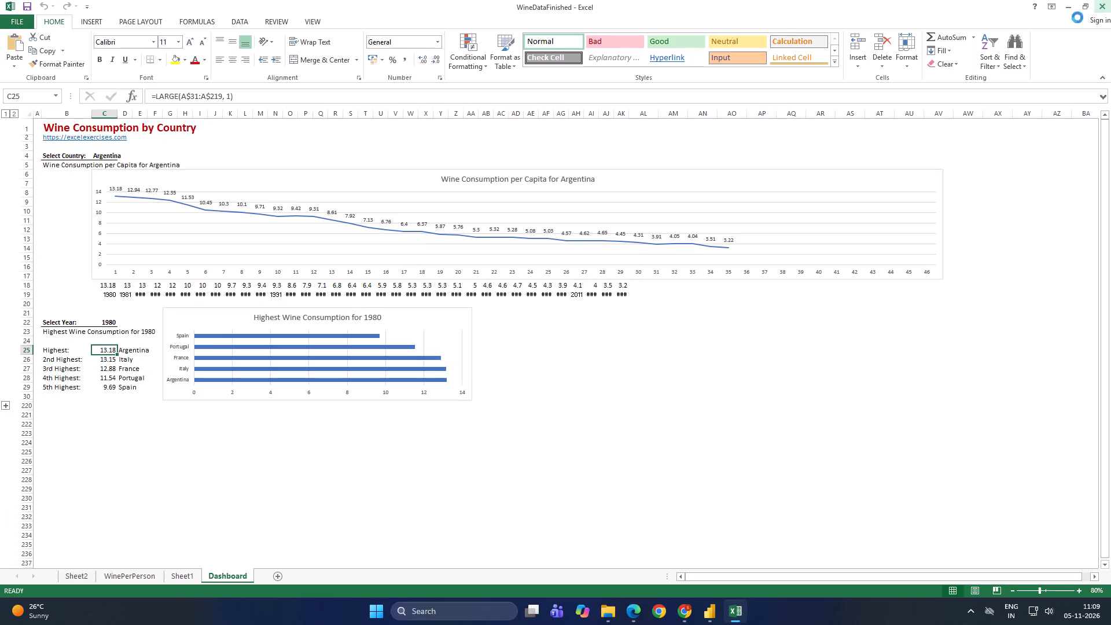
left_click(545, 327)
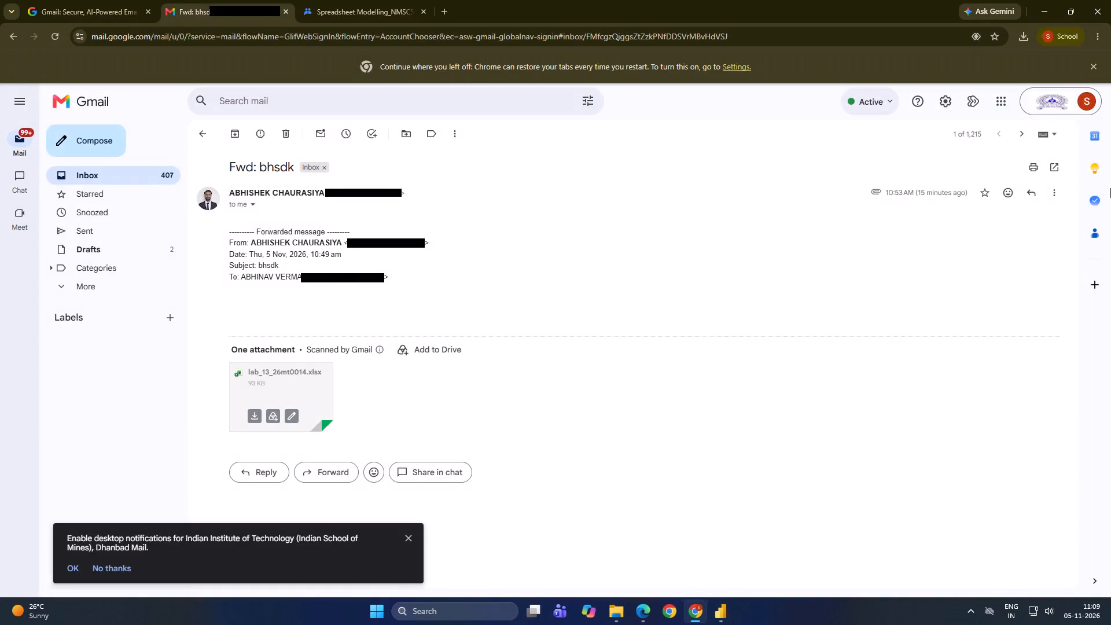
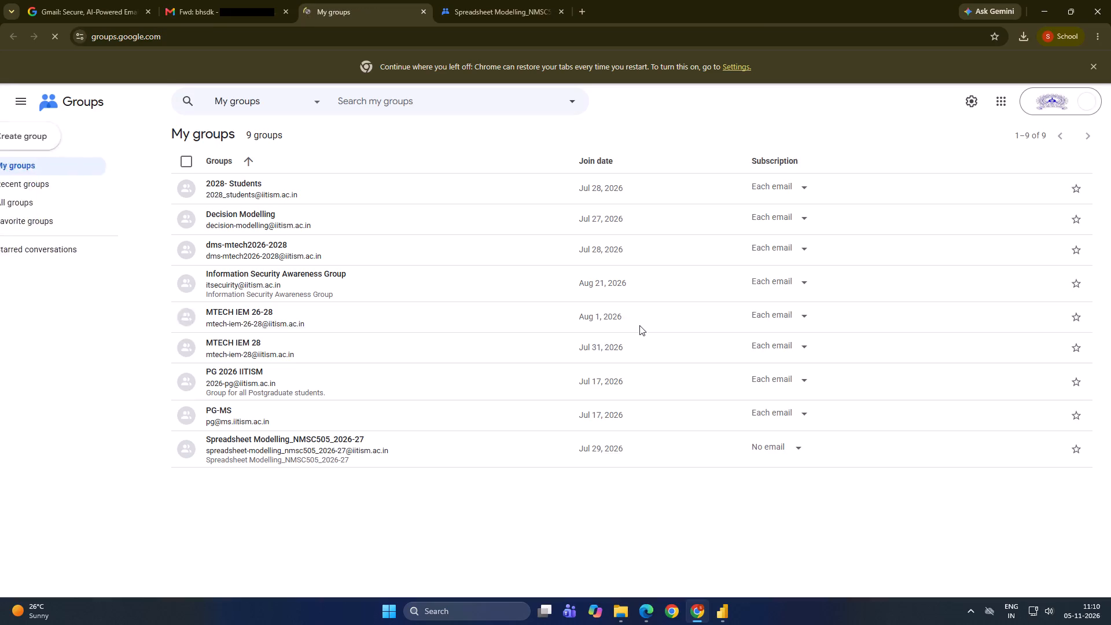
Open the submission form from the Lab 13 Submission Link conversation in the Spreadsheet Modelling_NMSC505_2026-27 group.
left_click(342, 442)
left_click(336, 440)
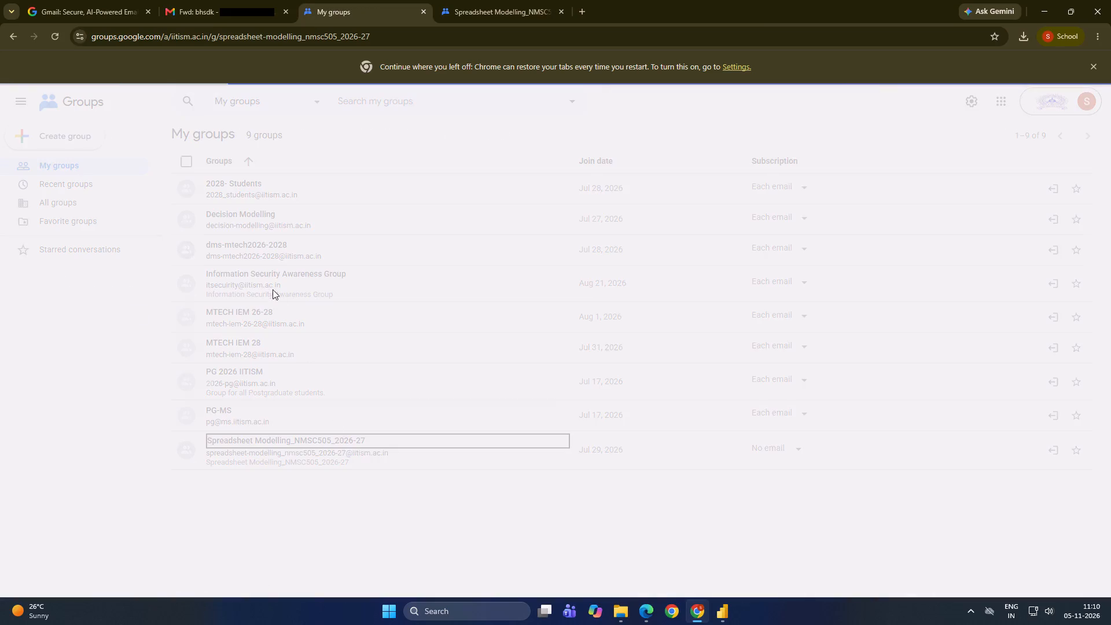
double_click(290, 186)
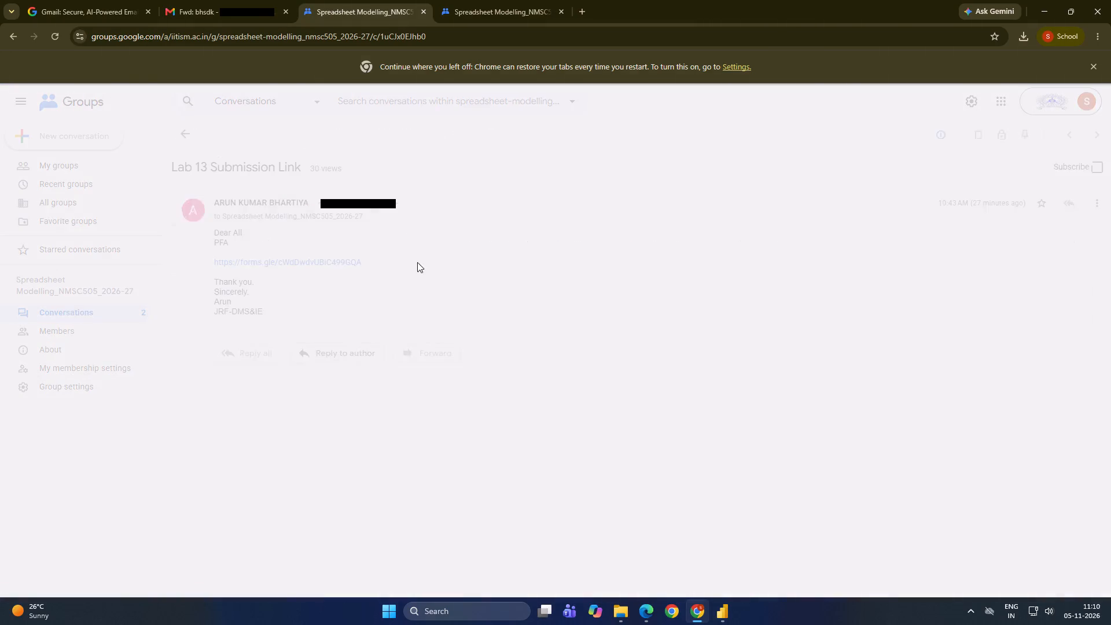
left_click(289, 258)
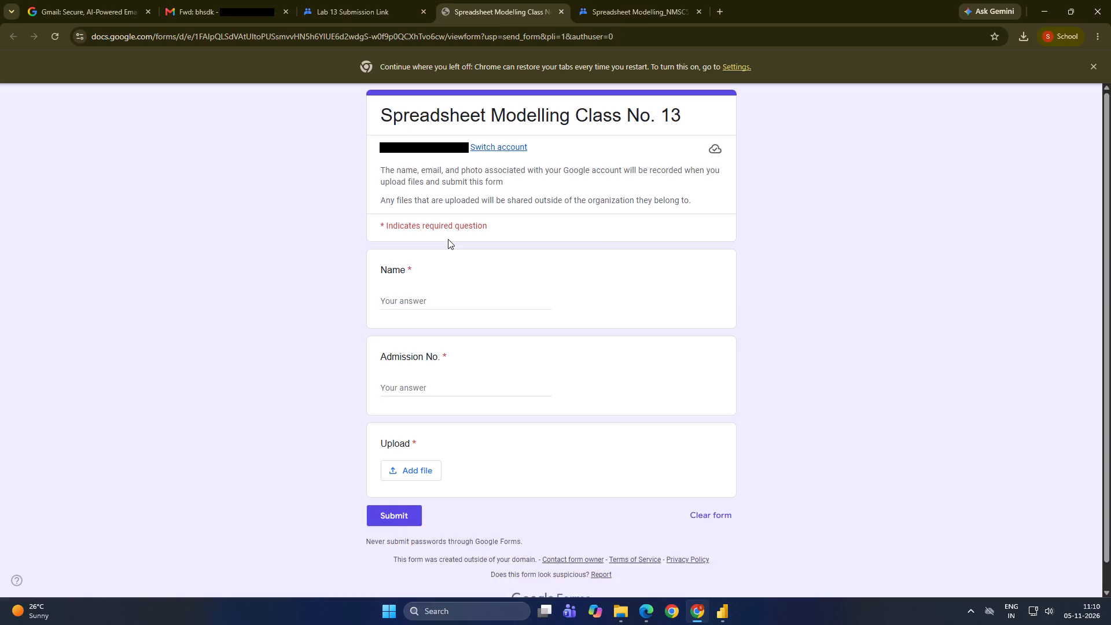
Enter the student's full name in the Name question of the Spreadsheet Modelling Class No. 13 form.
left_click(427, 292)
left_click(432, 300)
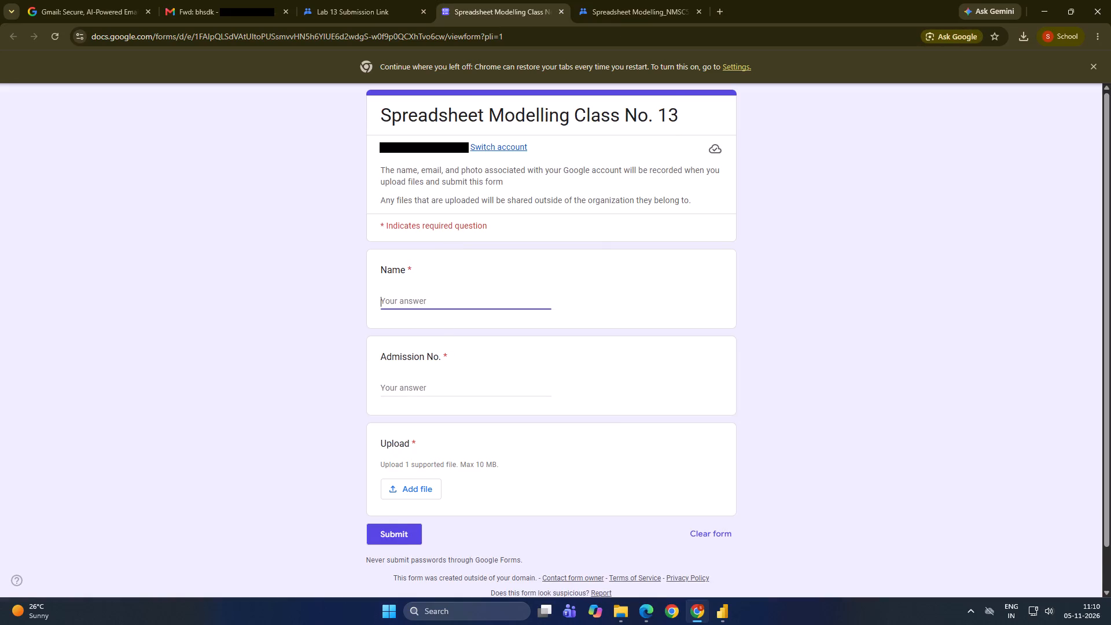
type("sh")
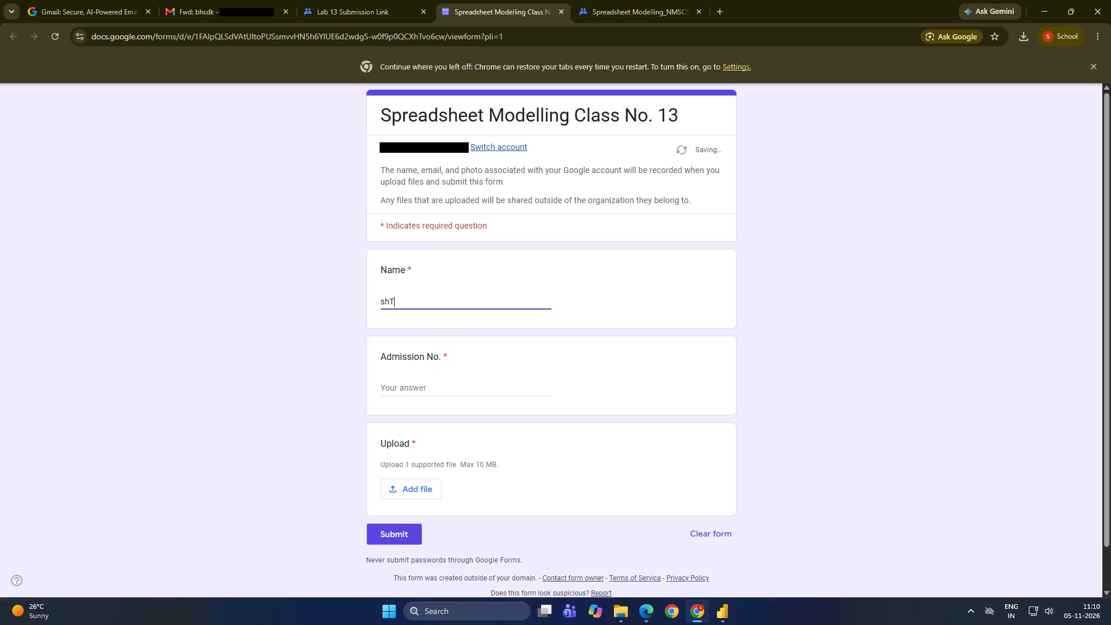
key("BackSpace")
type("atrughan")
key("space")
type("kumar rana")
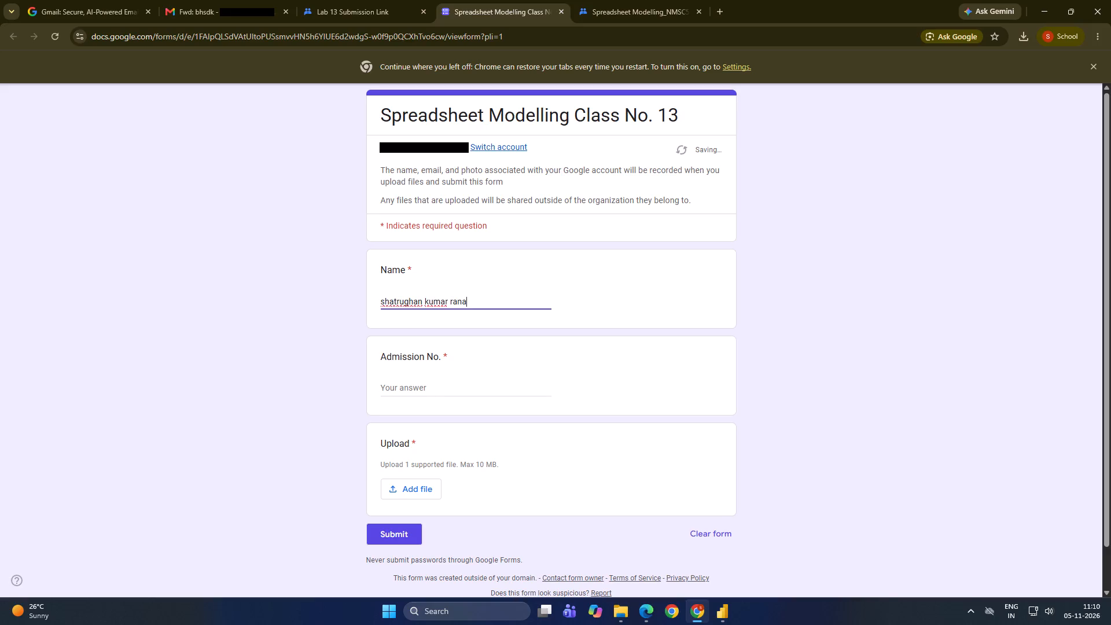
Enter the student's admission number in the Spreadsheet Modelling Class No. 13 form.
left_click(389, 383)
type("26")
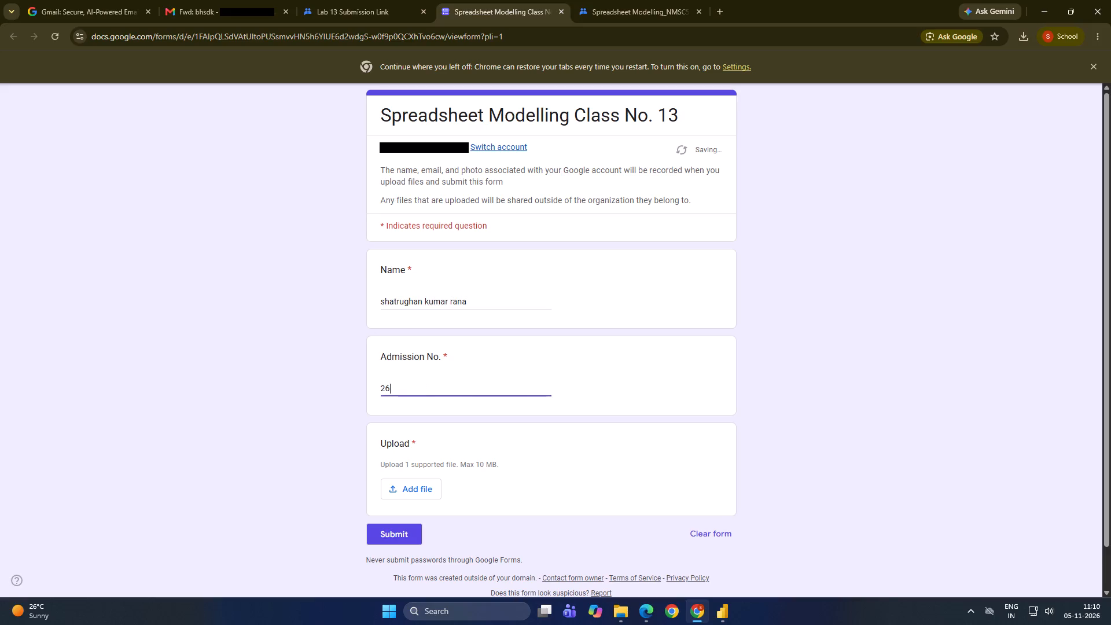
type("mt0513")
Attach the lab13 workbook named with the admission number, from the Desktop's skr > lab 13 folder, to the form's Upload question.
left_click(400, 492)
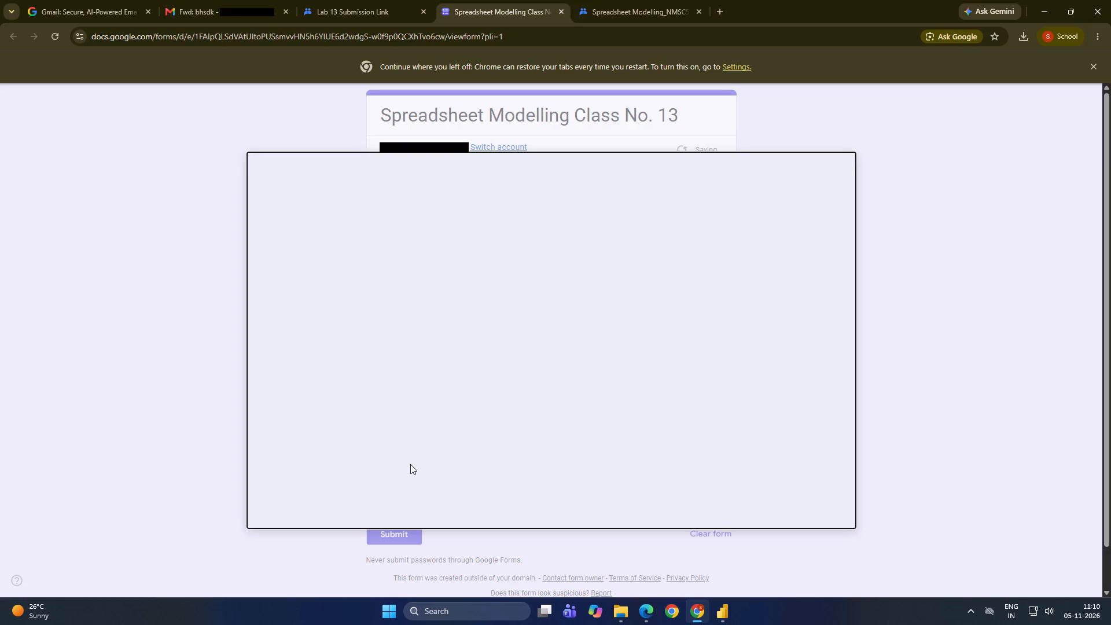
left_click(550, 416)
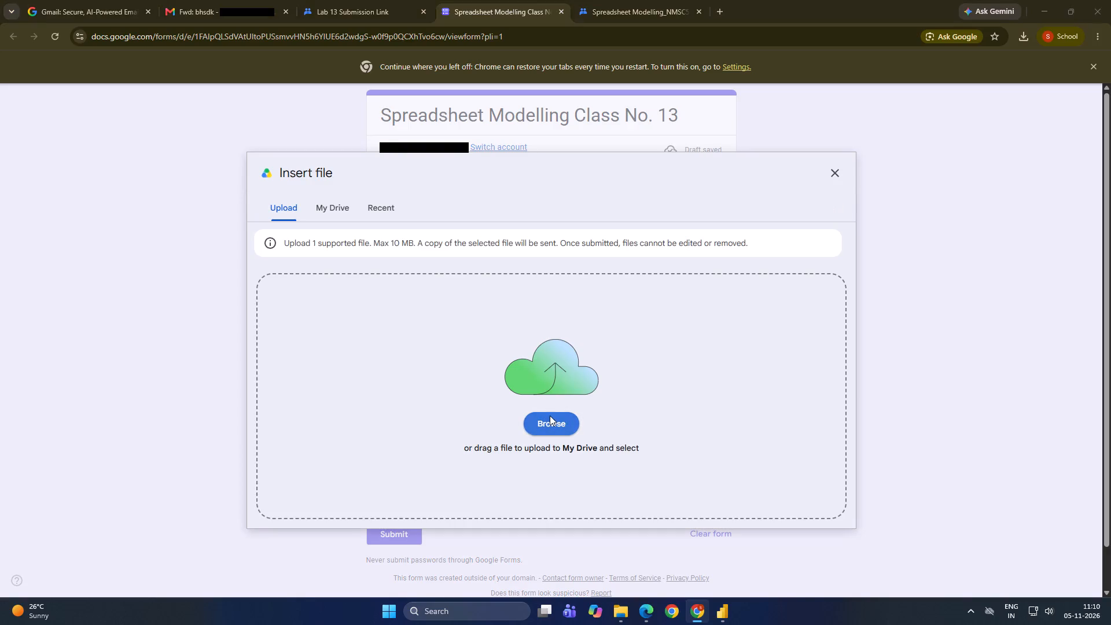
double_click(210, 109)
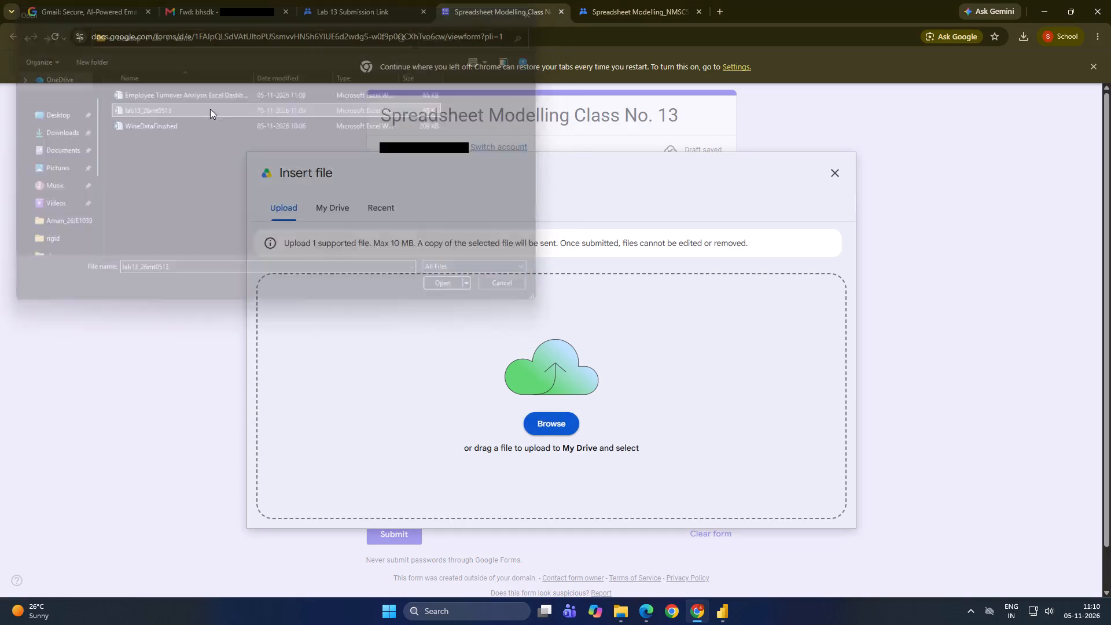
left_click(555, 424)
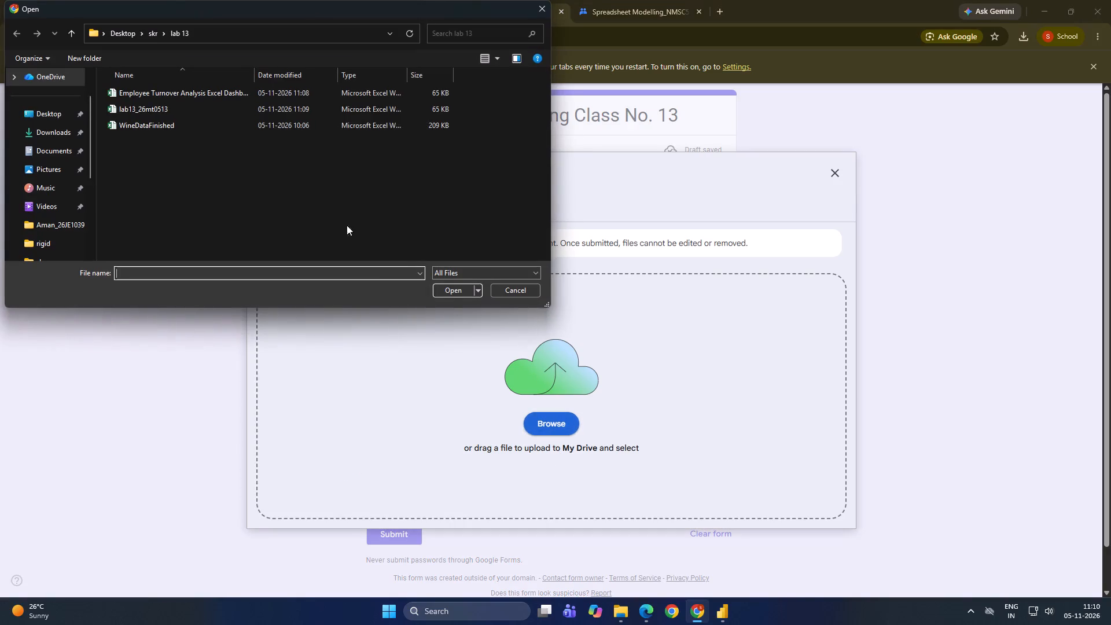
double_click(262, 113)
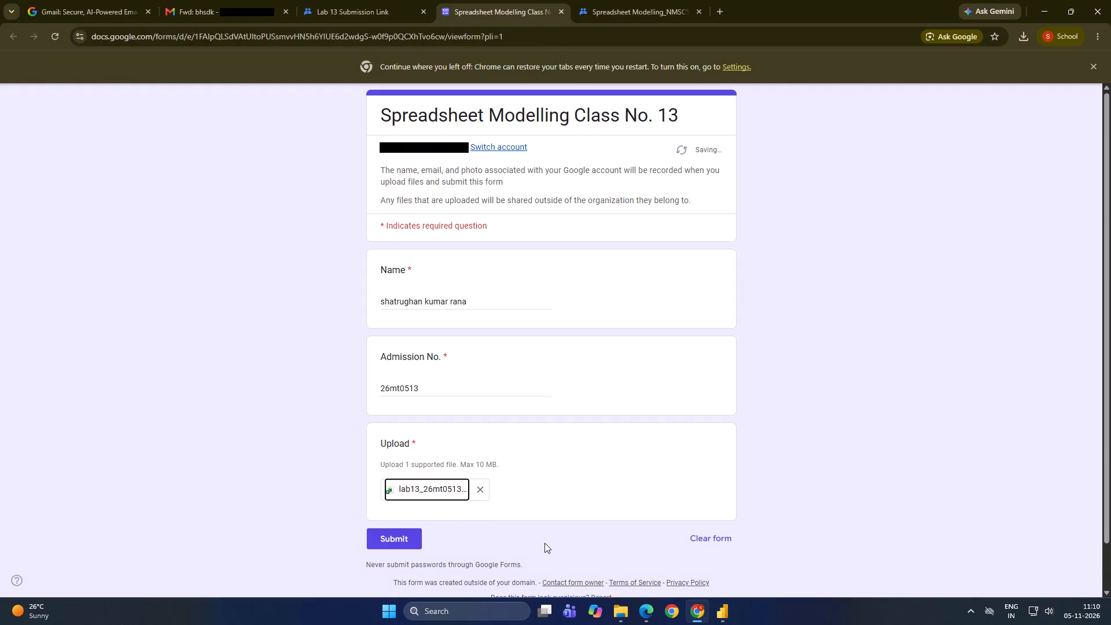
Submit the completed Spreadsheet Modelling Class No. 13 form.
left_click(404, 535)
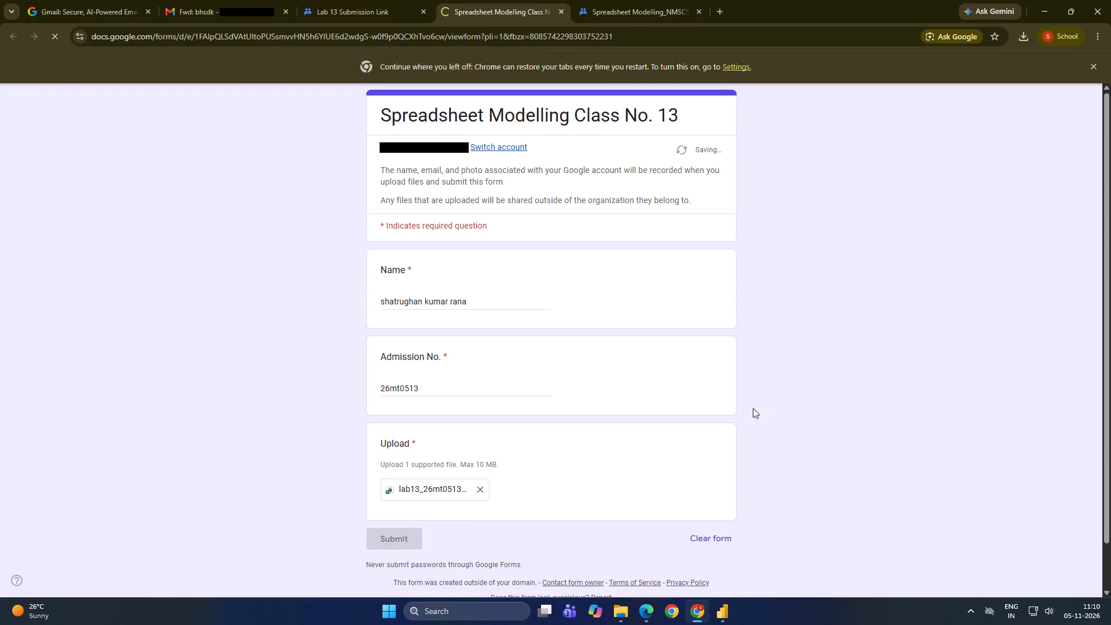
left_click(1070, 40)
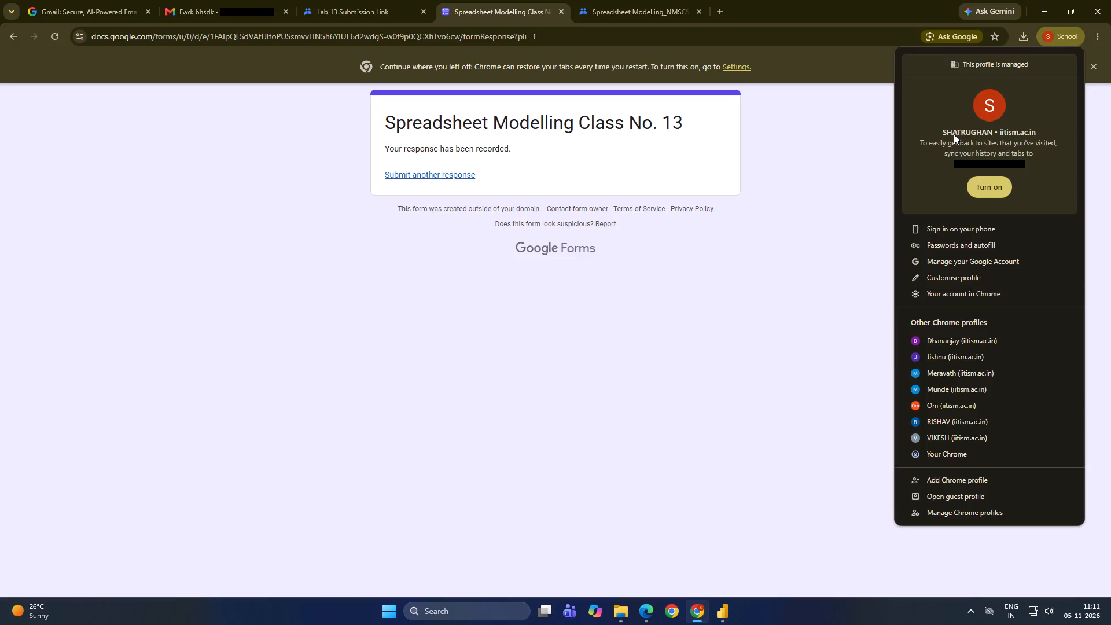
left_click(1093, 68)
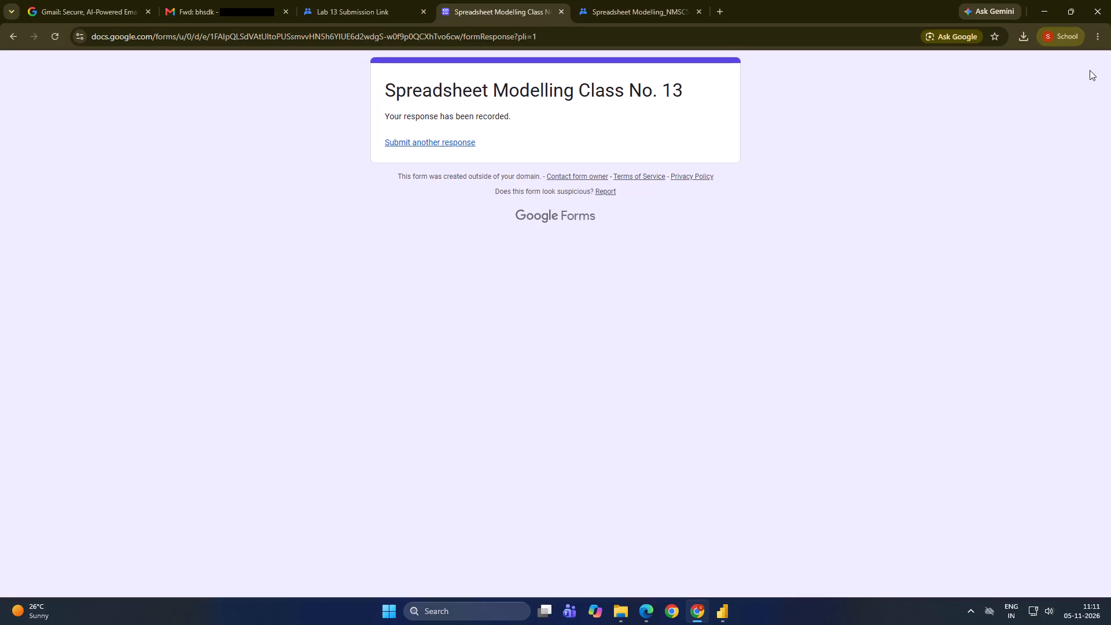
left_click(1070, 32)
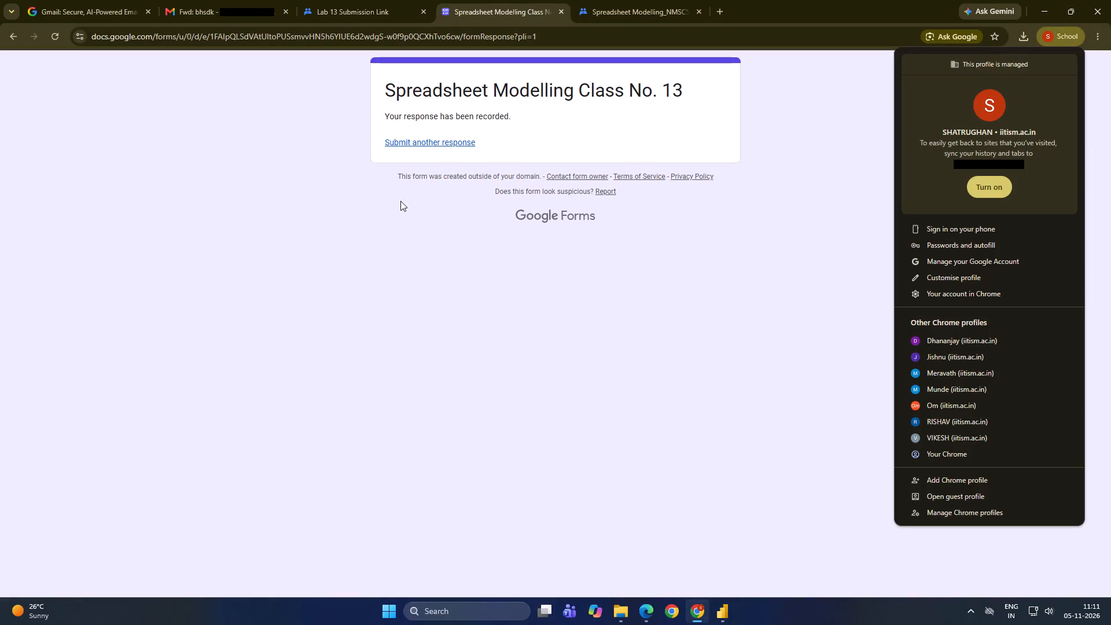
Open the Google account options on the Lab 13 Submission Link conversation page.
left_click(423, 6)
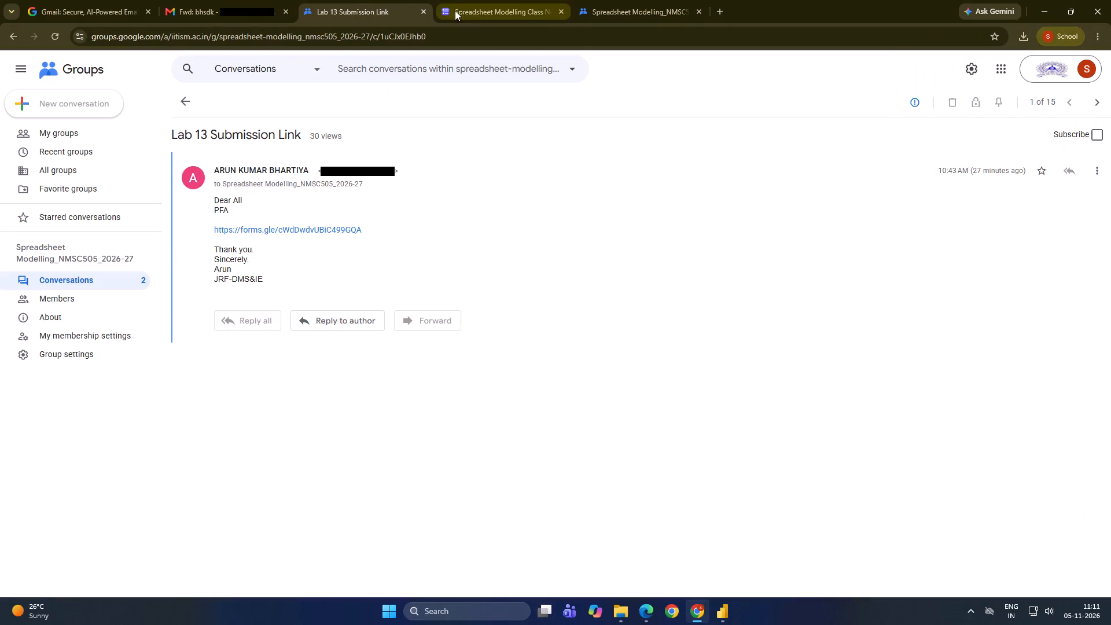
left_click(1095, 67)
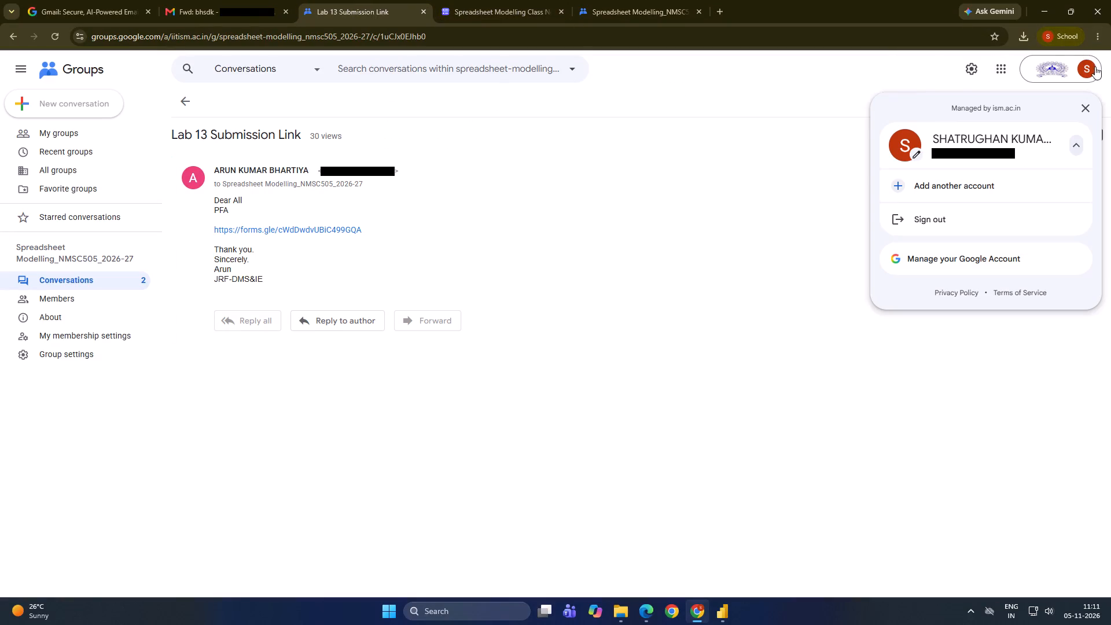